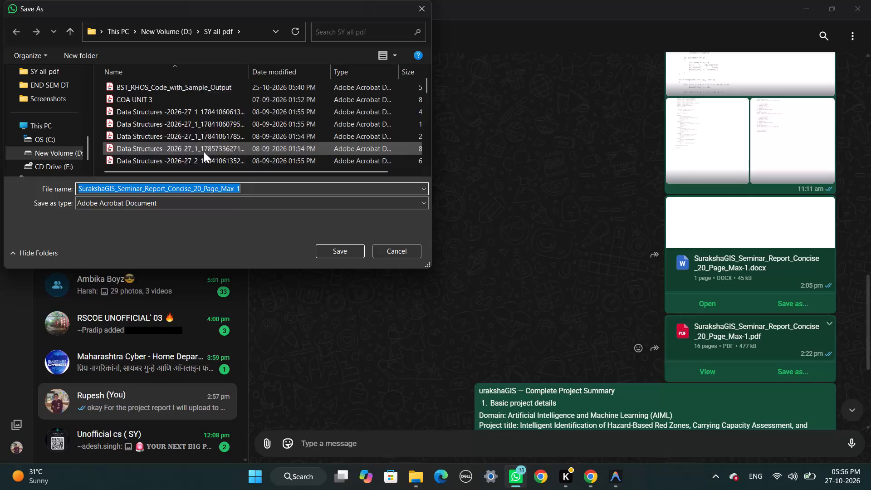
Look through the existing PDFs in the SY all pdf folder while saving the SurakshaGIS seminar report PDF.
scroll(204, 152, down, 1)
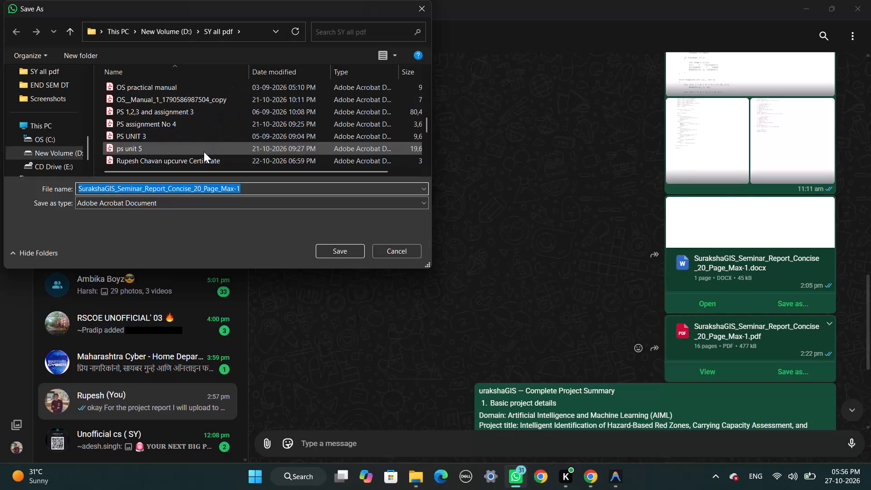
scroll(204, 152, down, 2)
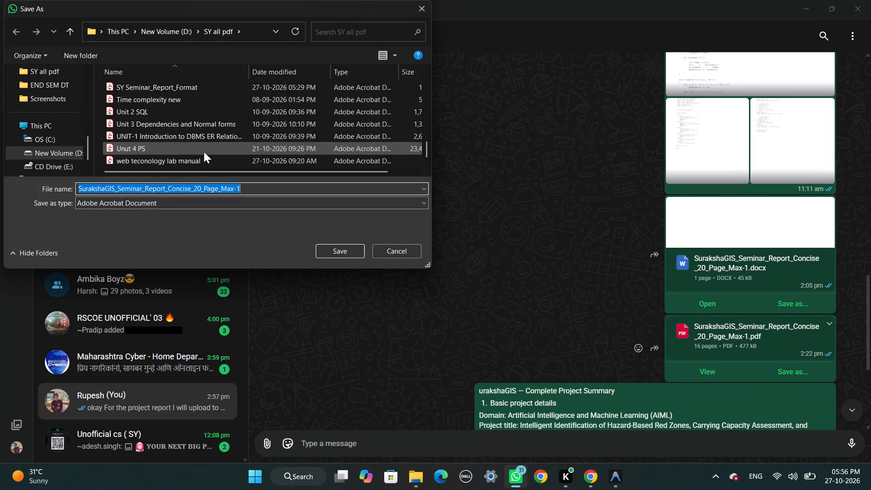
scroll(204, 152, down, 1)
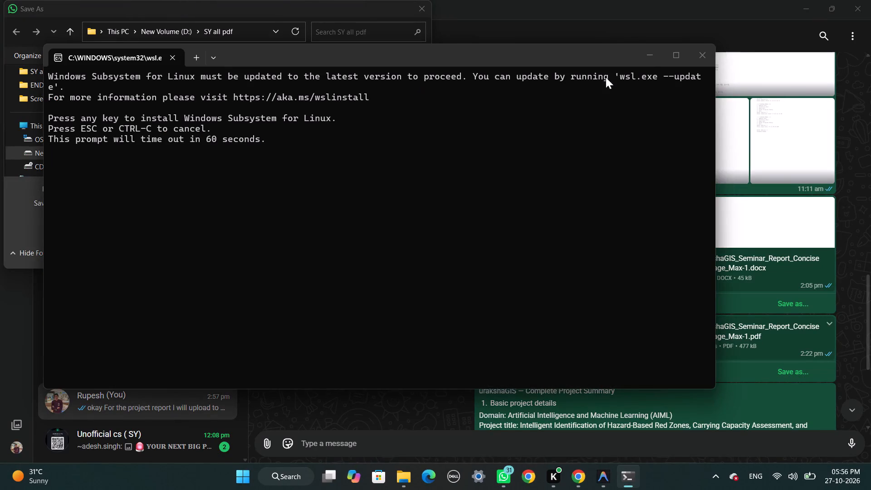
Close the terminal window asking to install Windows Subsystem for Linux.
click(695, 52)
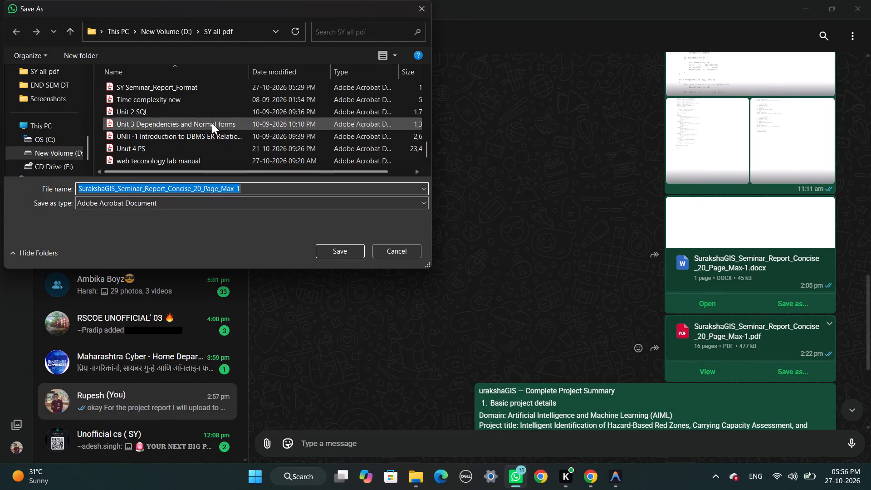
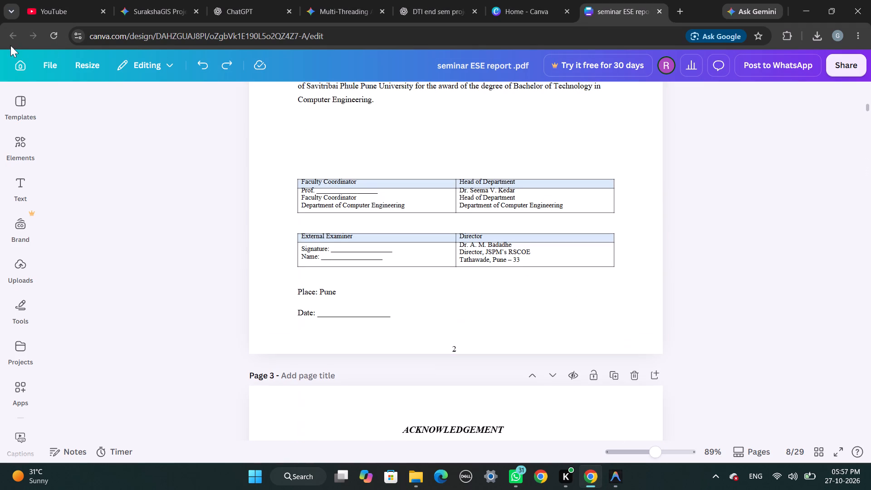
click(539, 0)
click(21, 100)
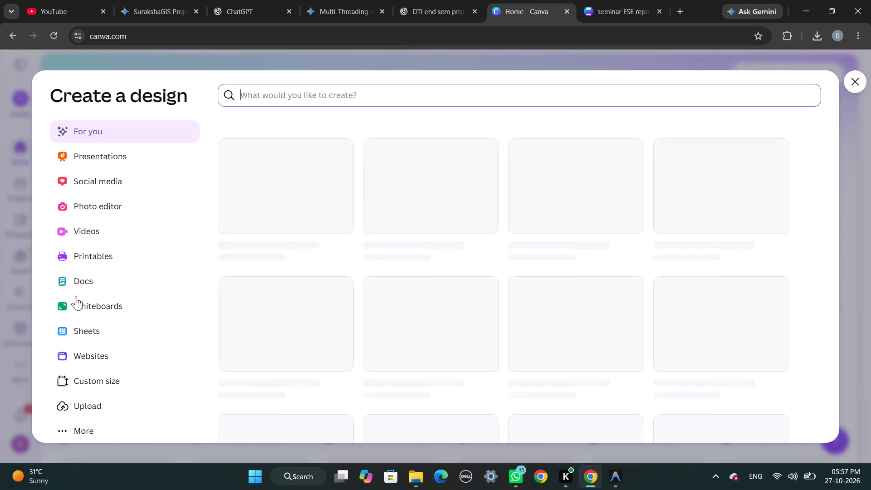
drag(88, 430, 84, 398)
click(84, 398)
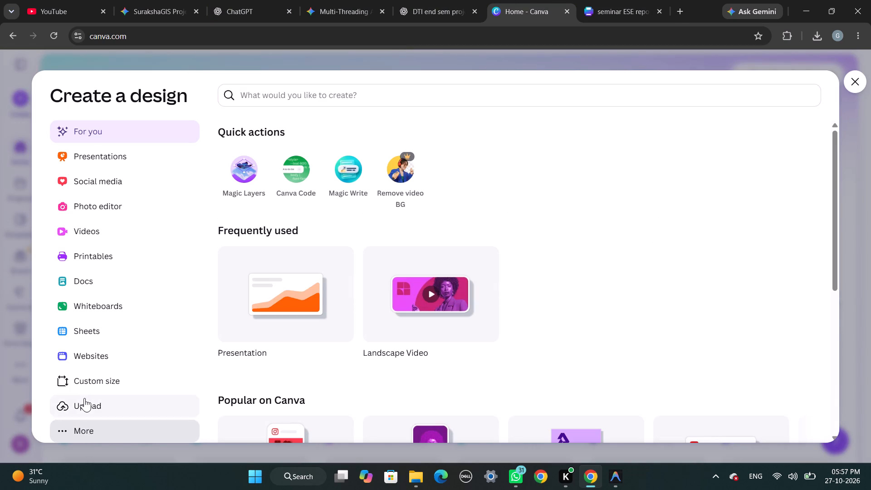
click(461, 306)
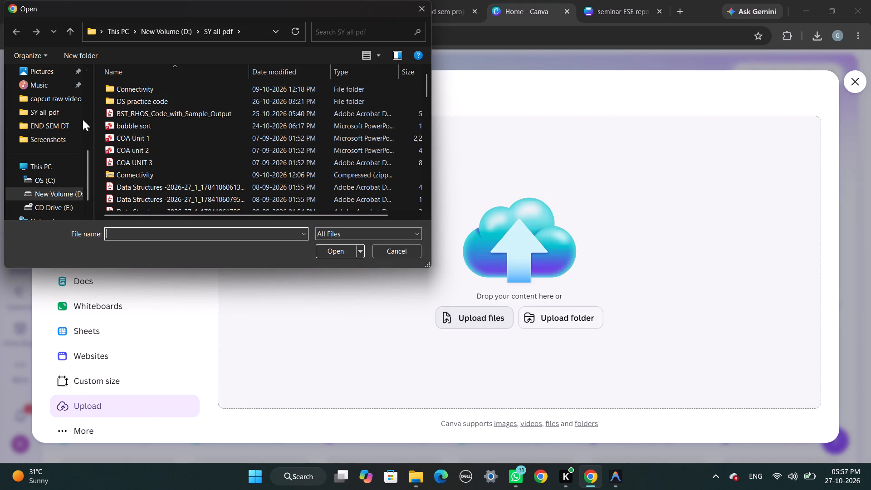
scroll(166, 153, down, 4)
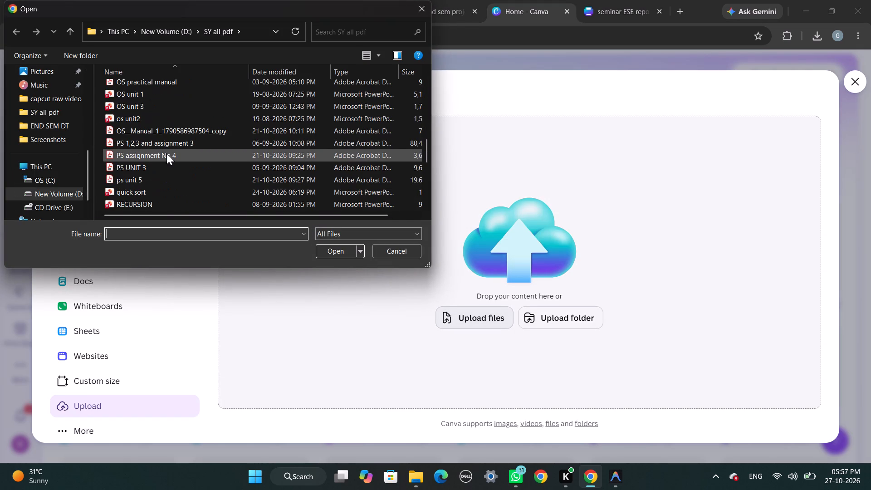
scroll(166, 153, down, 1)
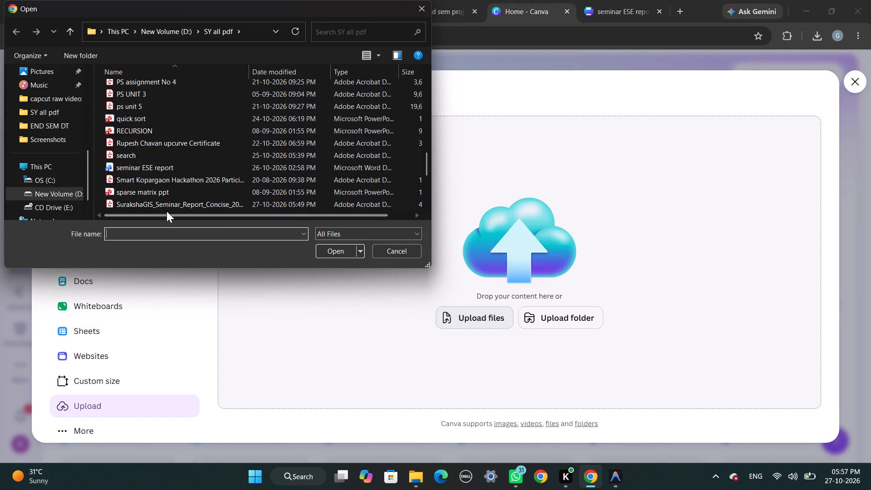
click(177, 202)
click(327, 249)
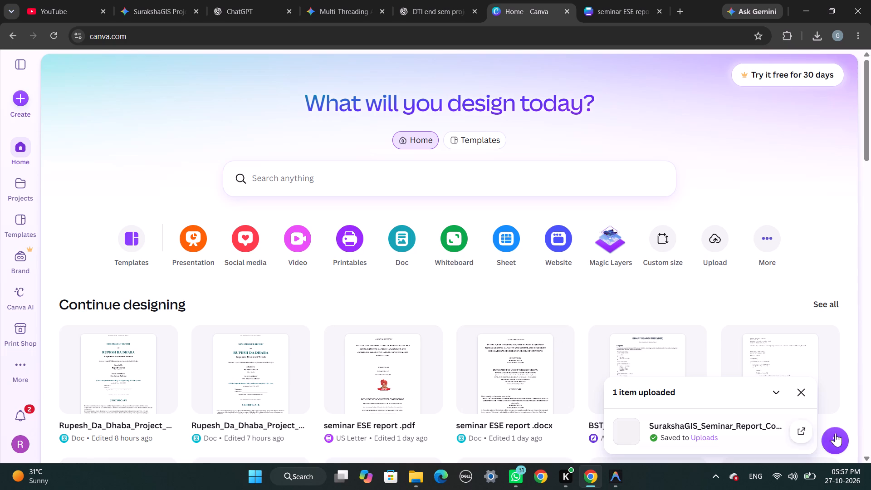
Open the newly uploaded seminar report for editing.
click(795, 430)
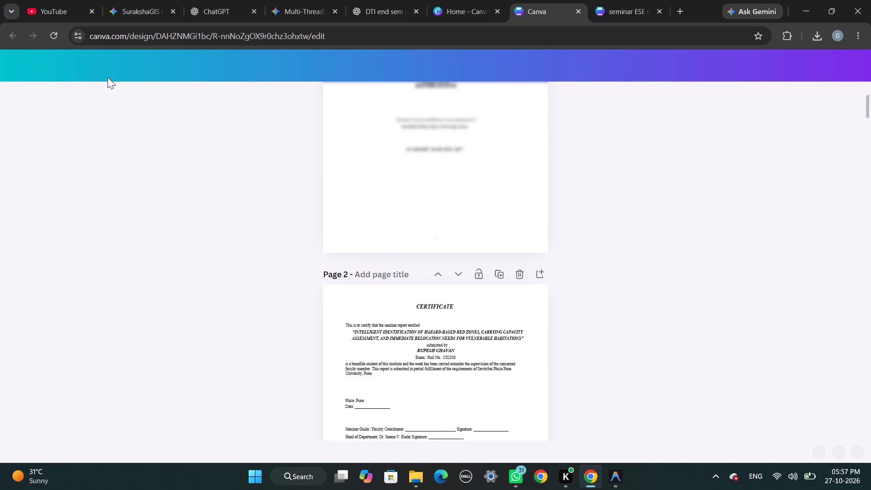
Close the YouTube and SurakshaGIS Gemini browser tabs.
click(91, 10)
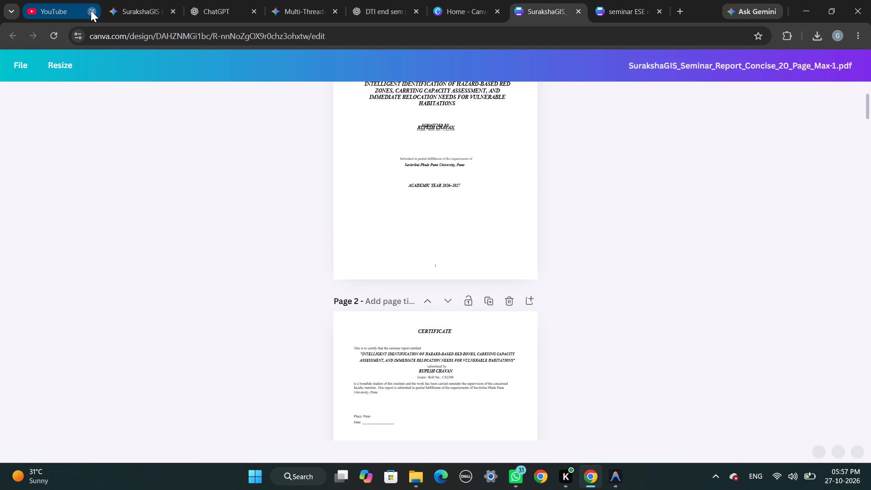
click(91, 10)
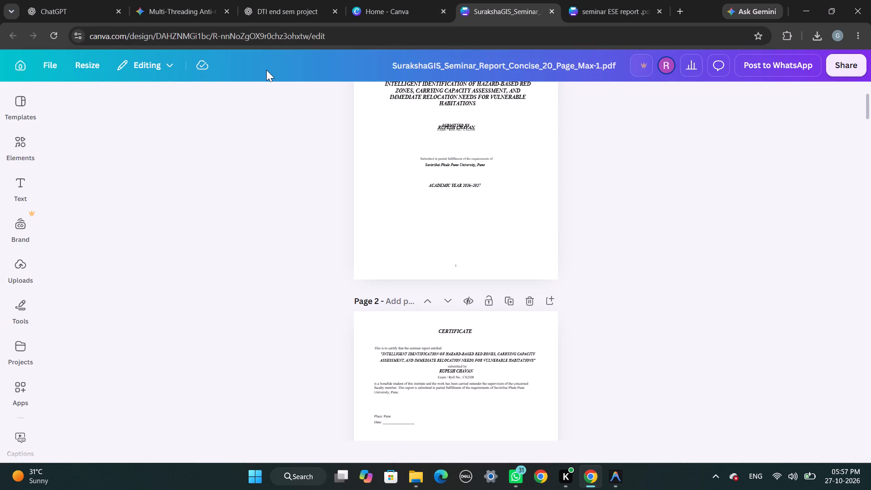
Move the college and department heading on page 1 of the SurakshaGIS report slightly up and to the left.
scroll(426, 189, up, 4)
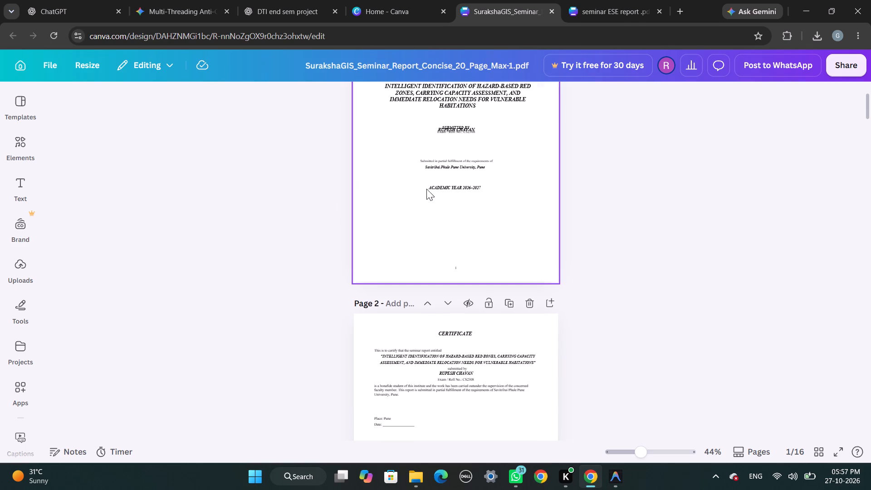
scroll(426, 189, up, 2)
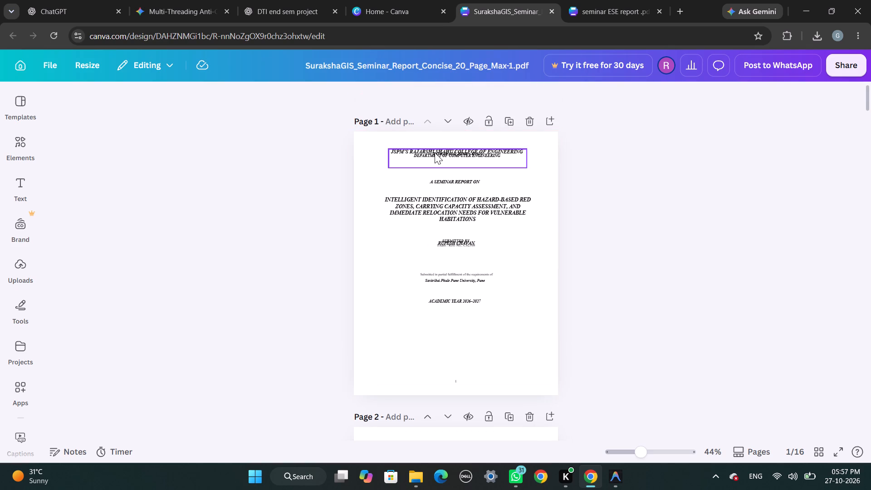
click(435, 152)
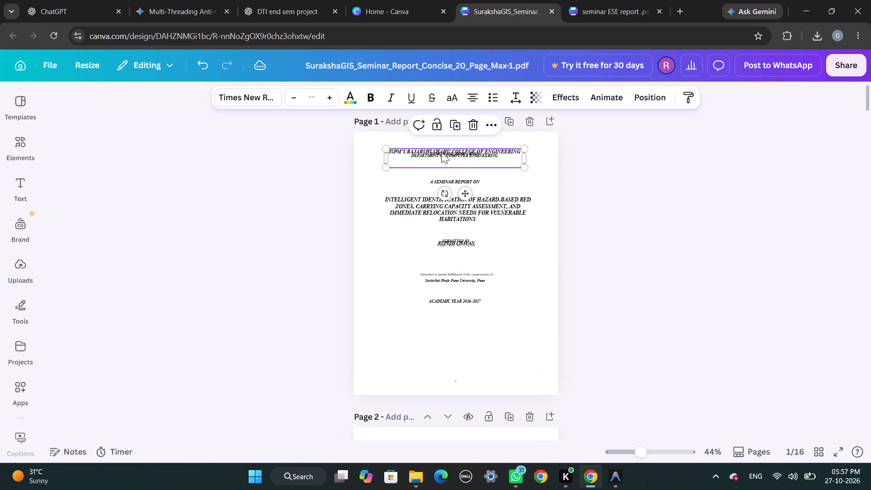
click(520, 158)
drag(523, 157, 513, 151)
click(392, 301)
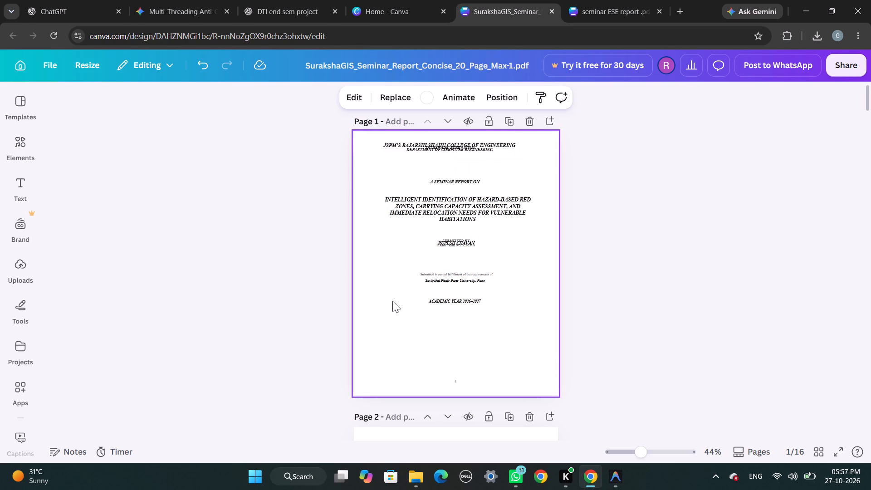
Copy the signature lines for guide, head of department, director and external examiner from the page 2 certificate.
scroll(392, 301, down, 3)
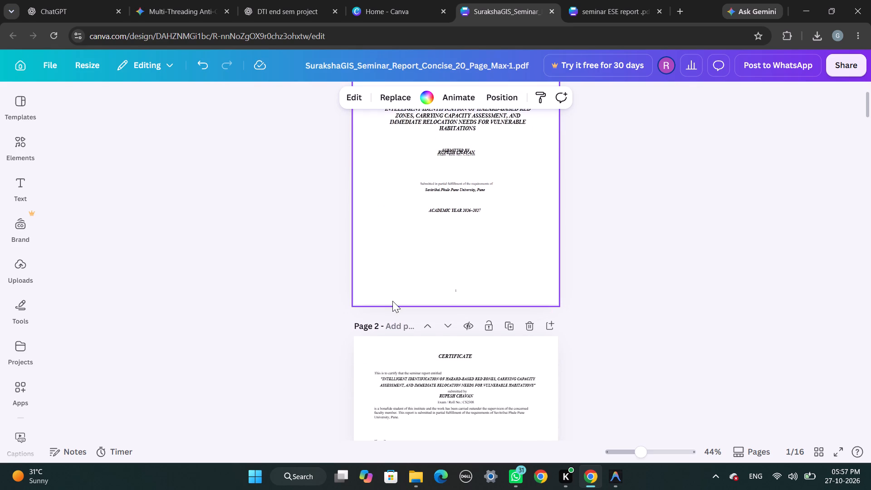
scroll(392, 301, down, 3)
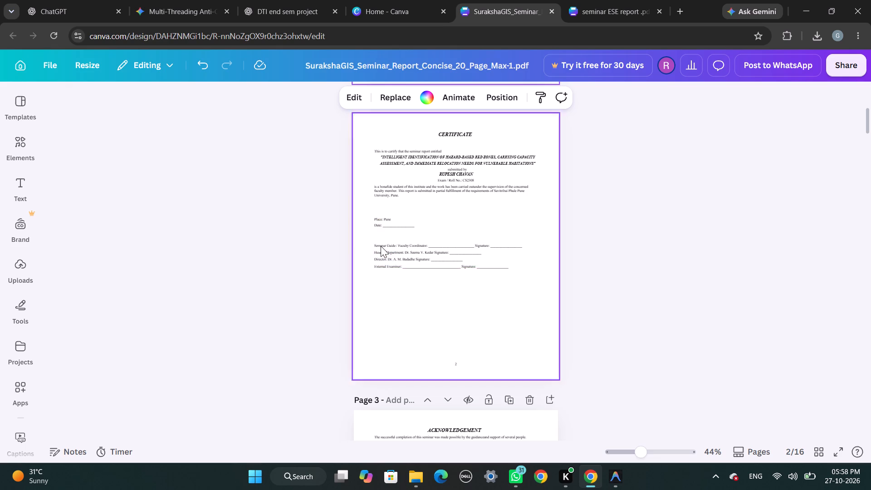
right_click(390, 255)
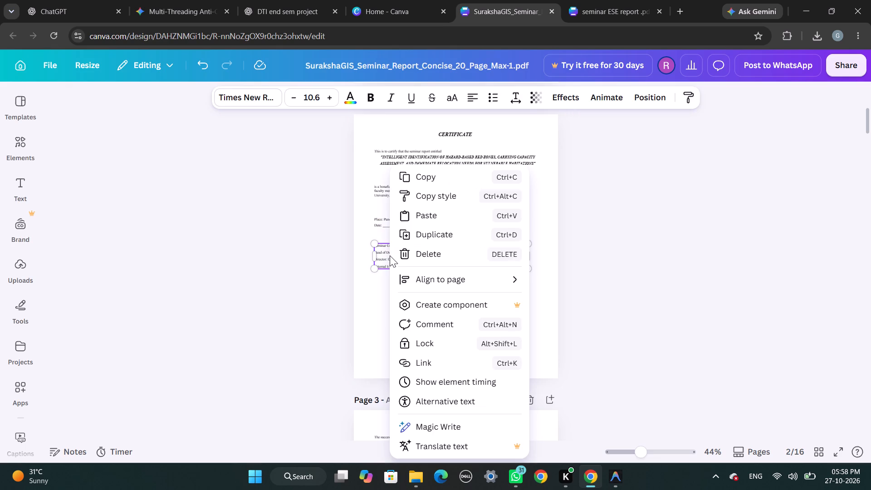
double_click(390, 255)
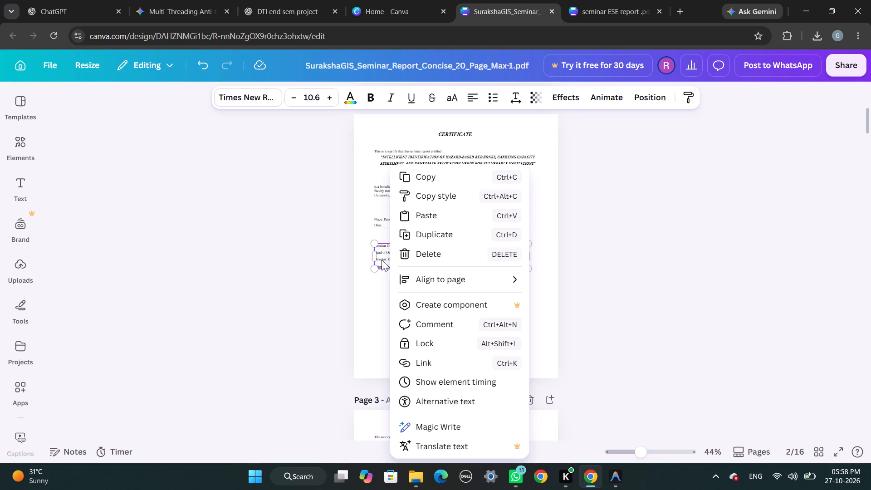
click(373, 328)
double_click(381, 253)
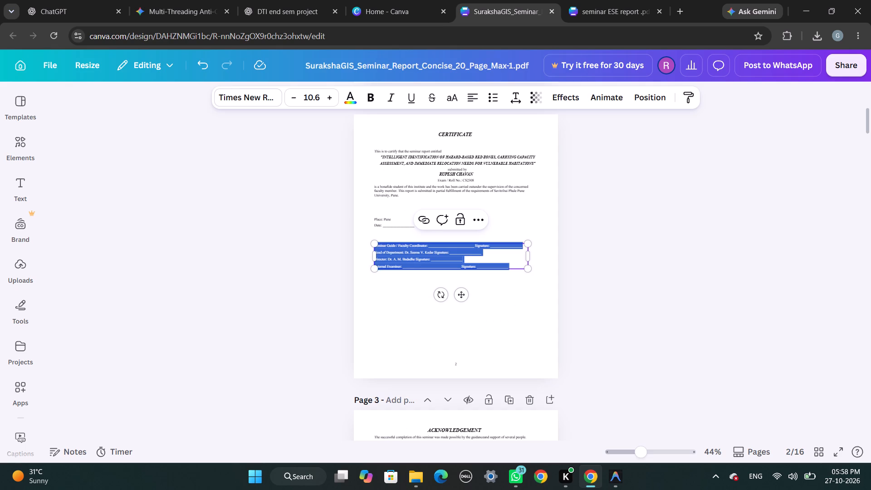
key(ctrl+c)
key(ctrl+c)
key(ctrl+c)
key(ctrl+c)
key(ctrl+c)
key(ctrl+c)
Switch to the seminar ESE report design and examine its cover page and certificate page layout.
click(572, 1)
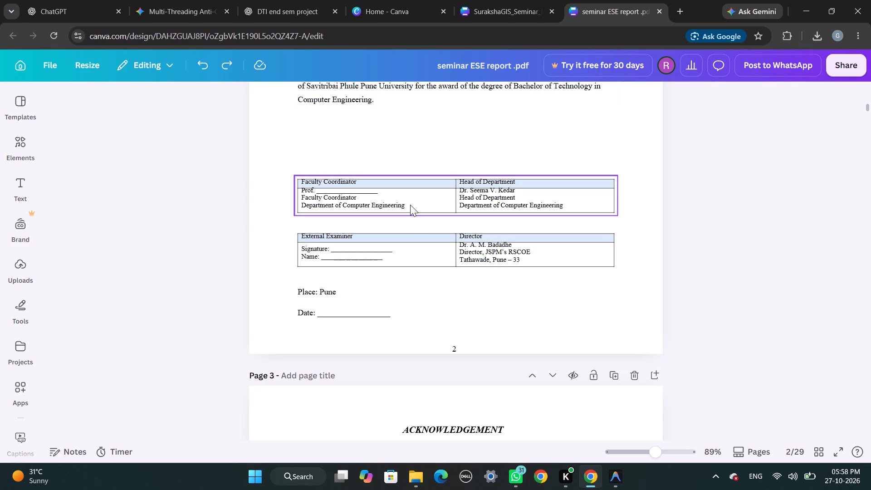
scroll(410, 205, up, 2)
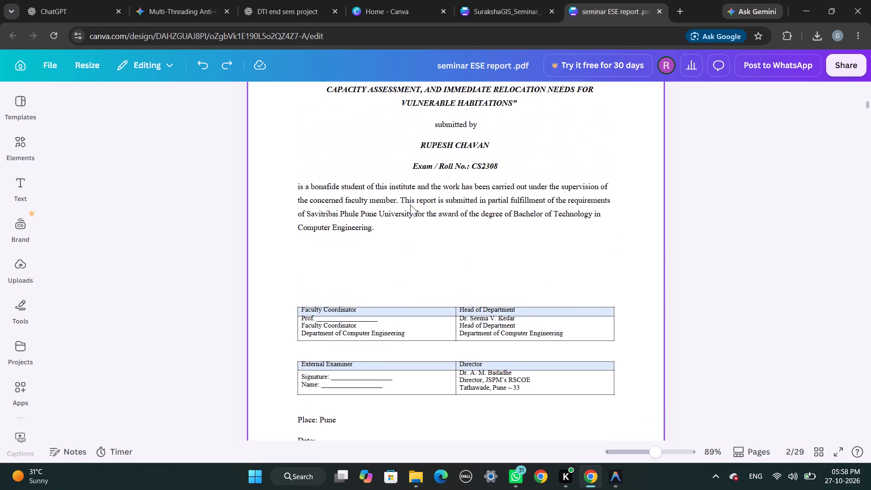
scroll(410, 205, up, 3)
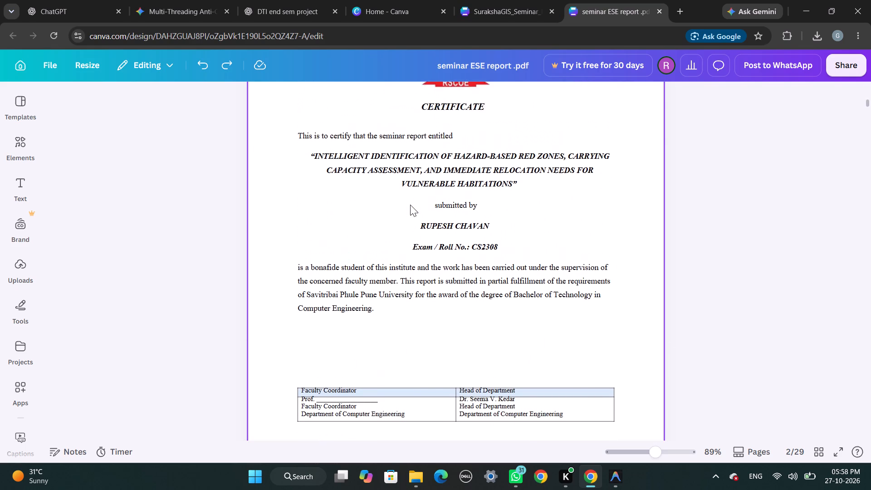
scroll(410, 205, up, 6)
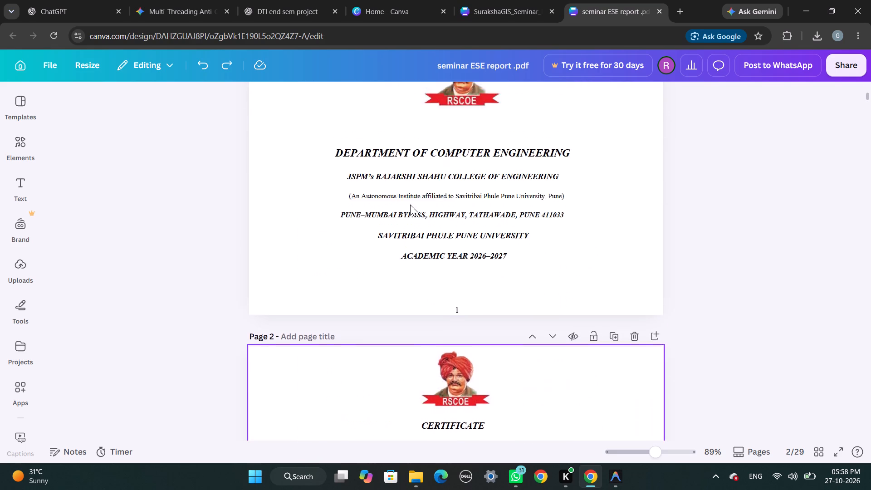
scroll(410, 205, up, 1)
scroll(410, 205, down, 5)
scroll(410, 205, up, 1)
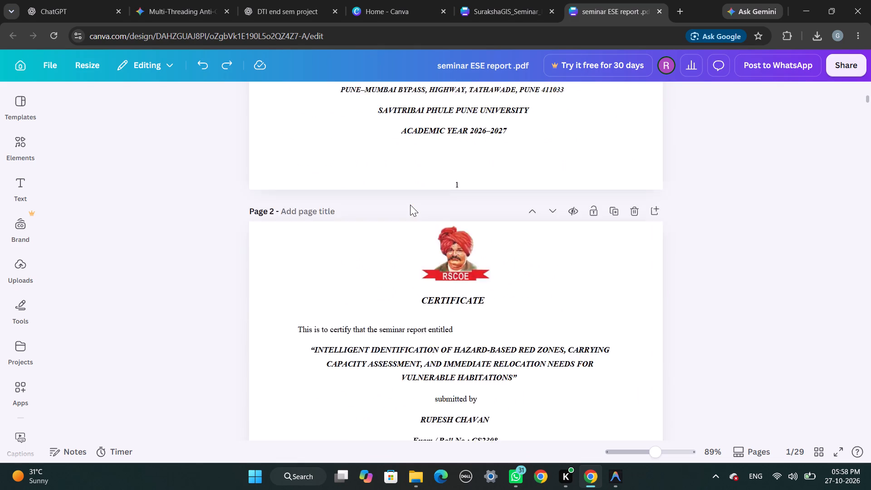
scroll(410, 205, up, 1)
scroll(410, 205, down, 5)
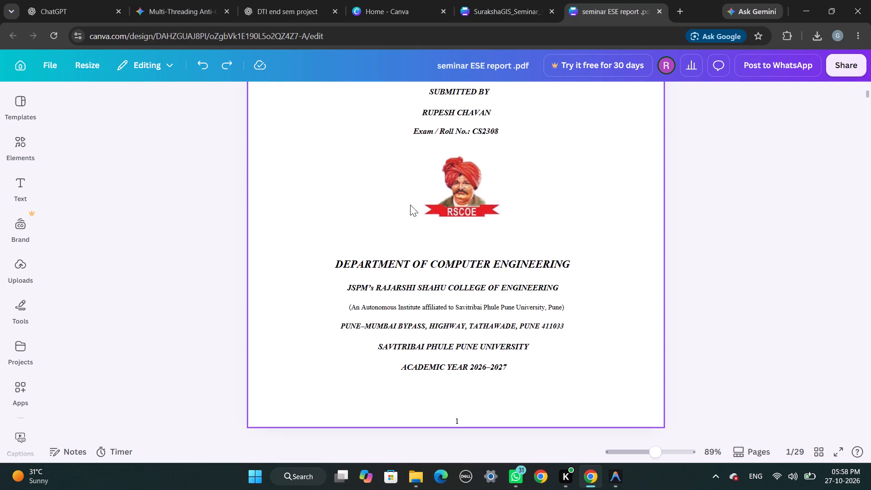
scroll(410, 205, down, 8)
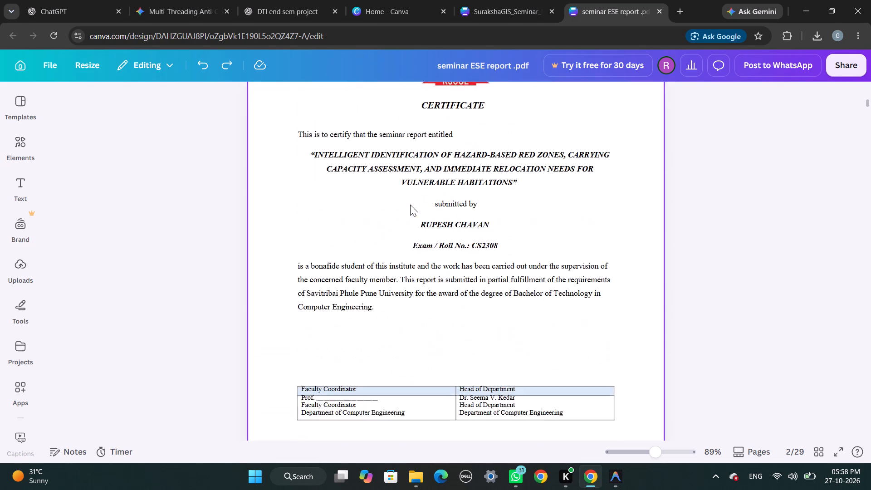
scroll(410, 205, down, 2)
scroll(410, 205, up, 3)
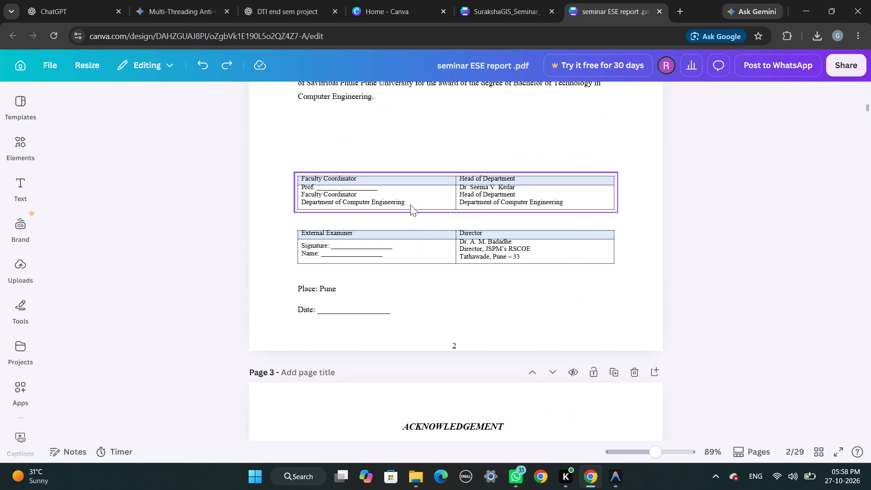
Delete the table frame around the Faculty Coordinator and Head of Department details on the certificate page.
right_click(410, 205)
click(432, 196)
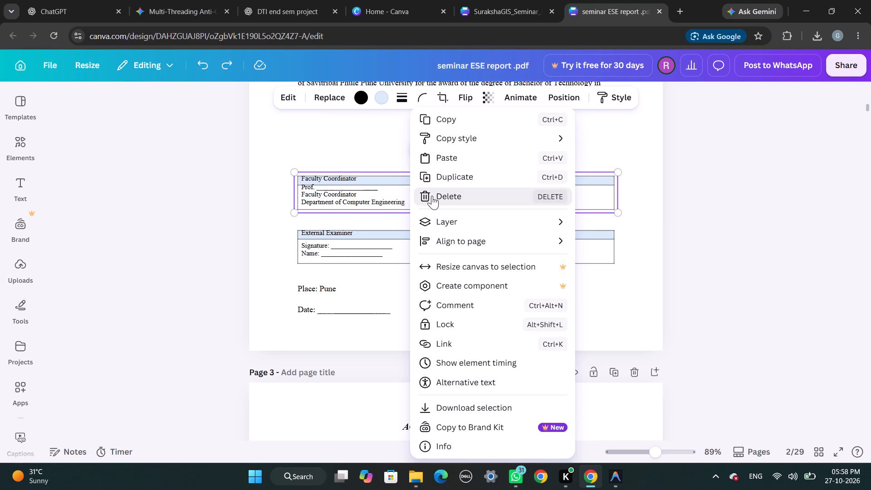
right_click(389, 241)
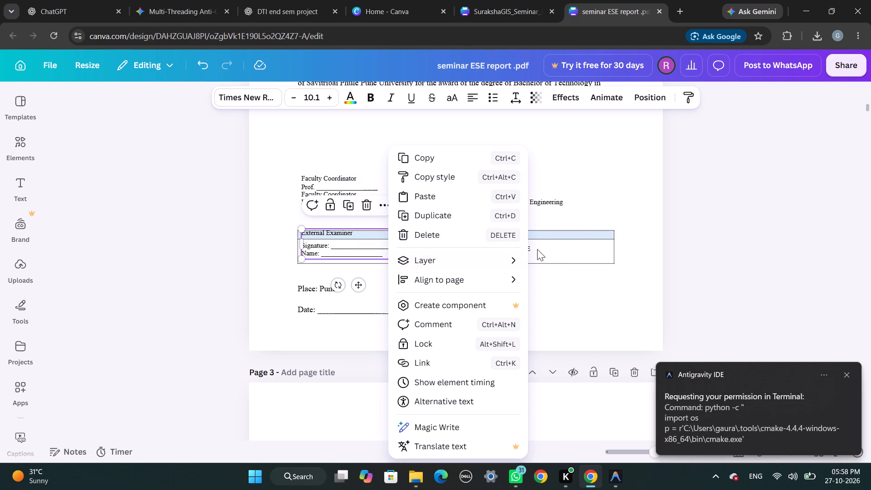
click(555, 252)
right_click(555, 252)
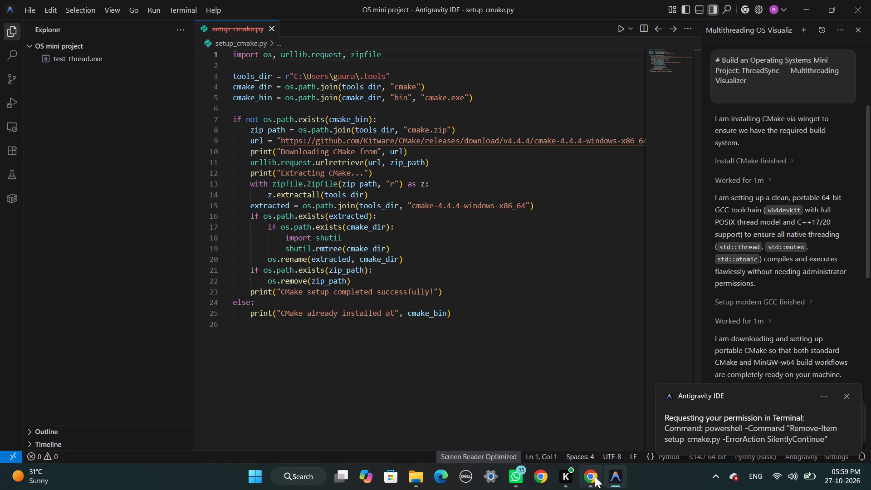
Replace the blank line after "Prof." in the Faculty Coordinator block with the faculty coordinator's name.
click(393, 178)
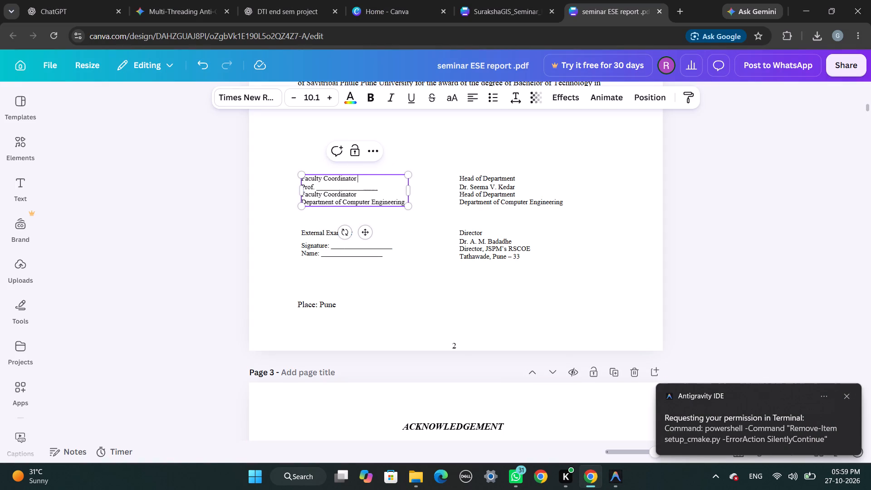
click(372, 185)
key(BackSpace)
key(BackSpace)
key(BackSpace)
key(BackSpace)
key(BackSpace)
key(BackSpace)
key(BackSpace)
key(BackSpace)
key(BackSpace)
key(BackSpace)
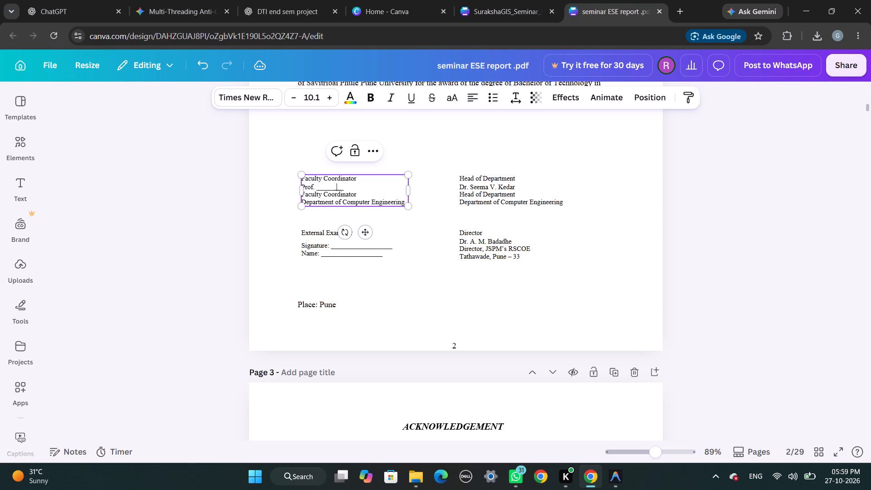
key(BackSpace)
key(BackSpace)
key(BackSpace)
key(BackSpace)
key(BackSpace)
key(Right)
key(Right)
key(BackSpace)
key(BackSpace)
key(BackSpace)
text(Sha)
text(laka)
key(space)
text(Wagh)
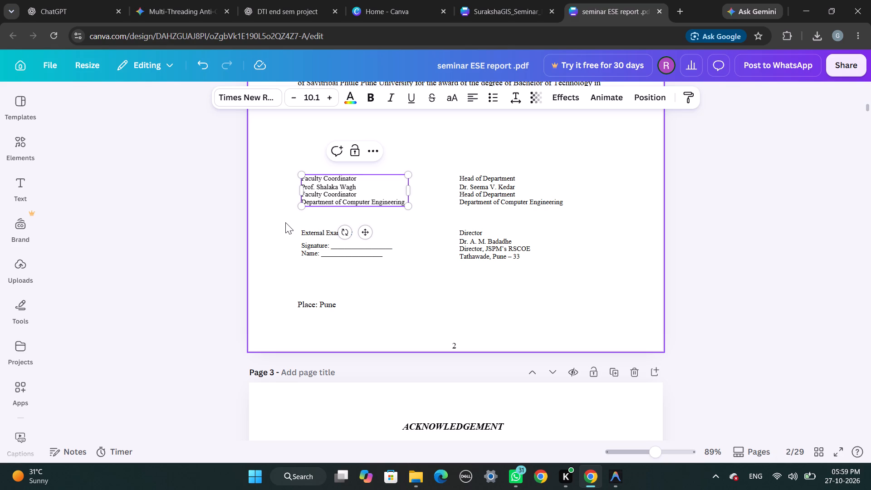
click(423, 297)
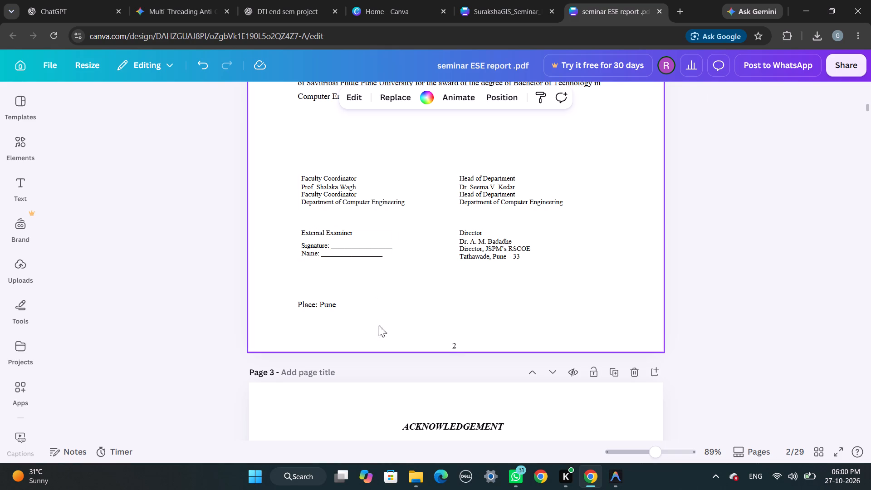
Review the edited certificate page along with the neighbouring cover and acknowledgement pages.
scroll(420, 283, up, 6)
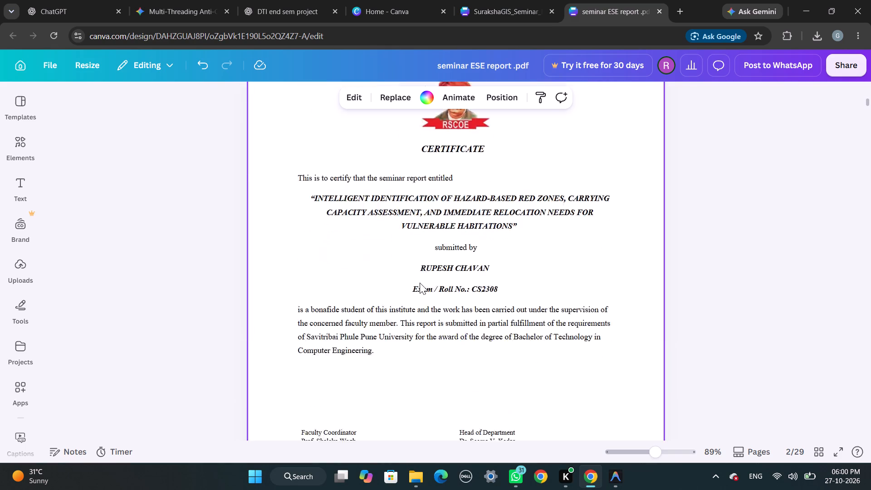
scroll(420, 283, down, 6)
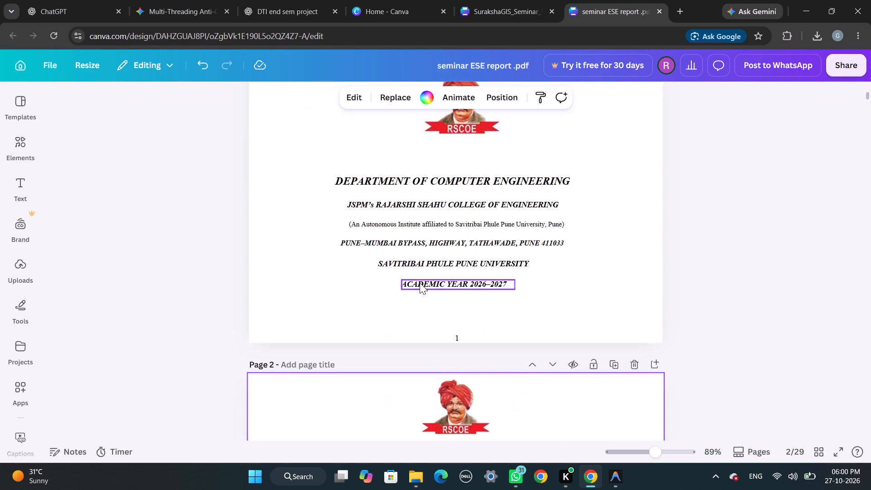
scroll(420, 283, down, 3)
scroll(420, 283, up, 1)
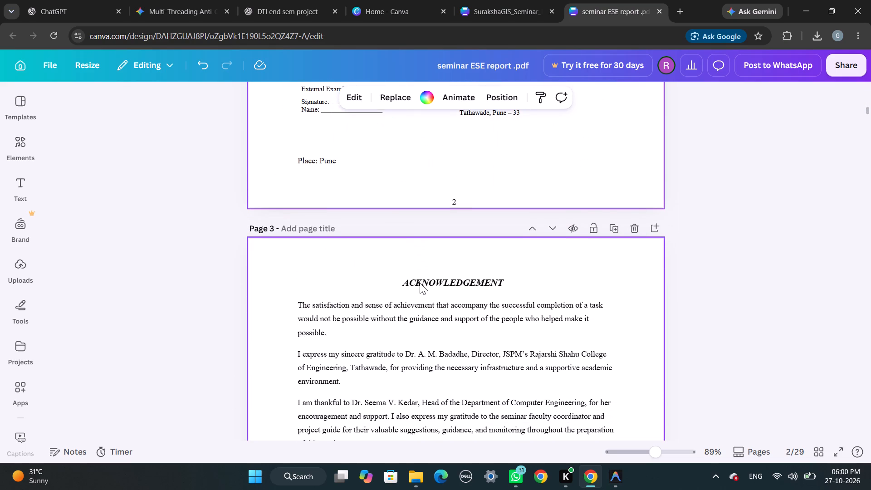
scroll(420, 283, up, 2)
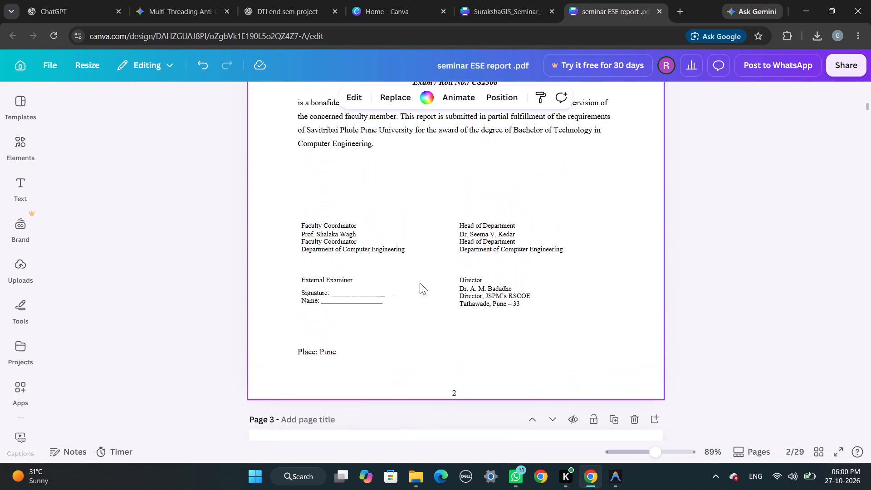
scroll(420, 283, up, 1)
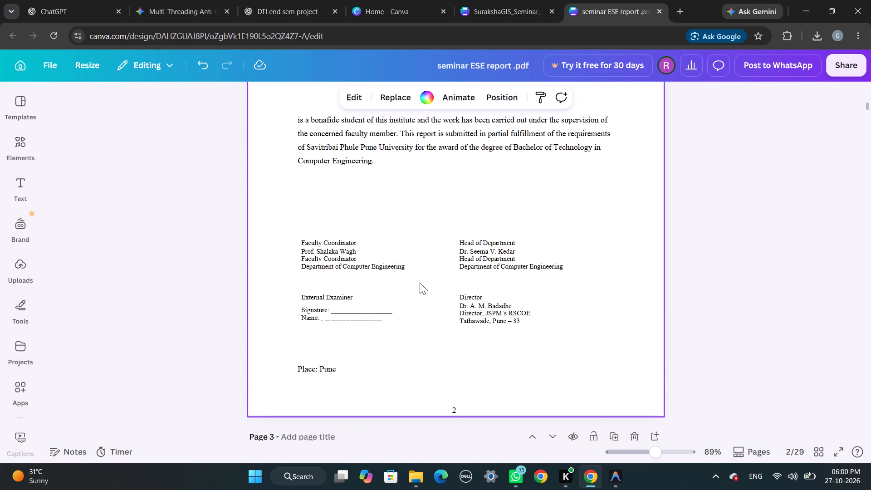
scroll(420, 283, up, 1)
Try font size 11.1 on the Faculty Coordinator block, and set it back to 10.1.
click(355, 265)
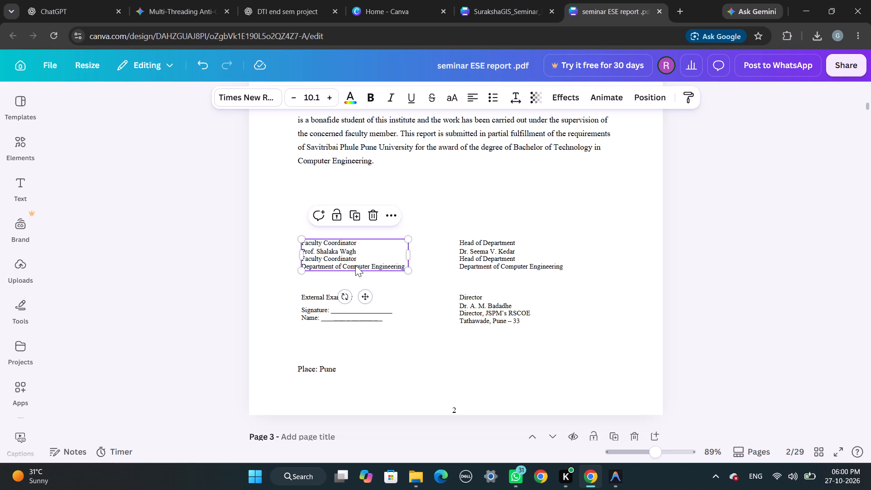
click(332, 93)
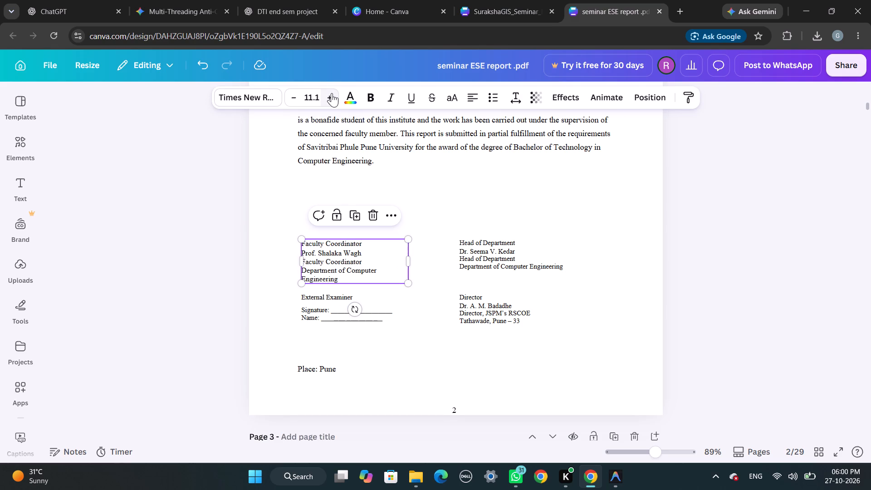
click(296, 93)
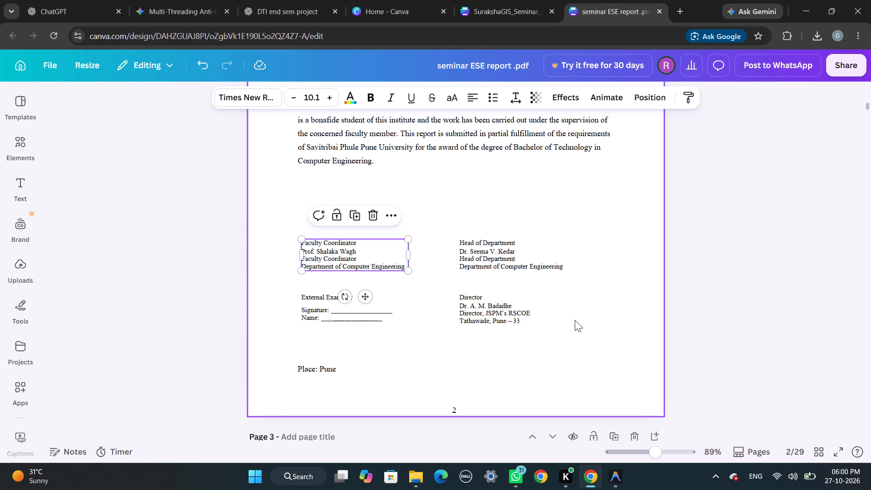
Widen the Faculty Coordinator text block slightly and set its font size to 11.1.
drag(408, 255, 412, 255)
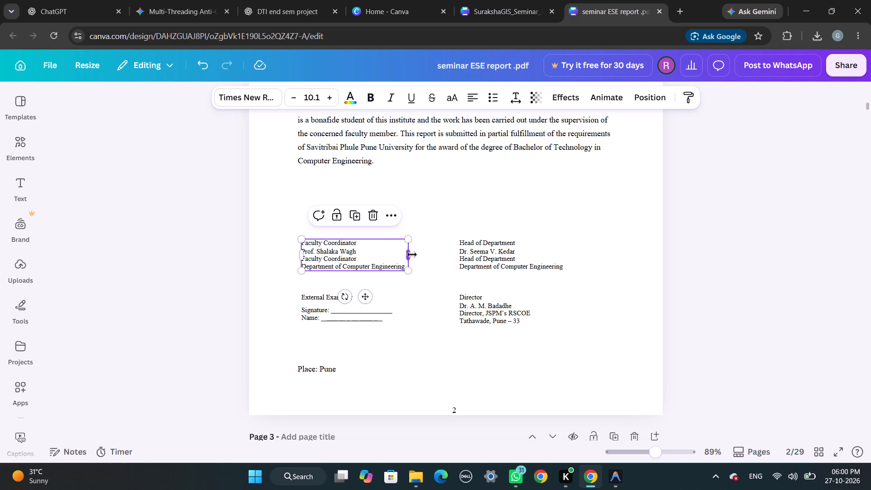
drag(412, 255, 422, 255)
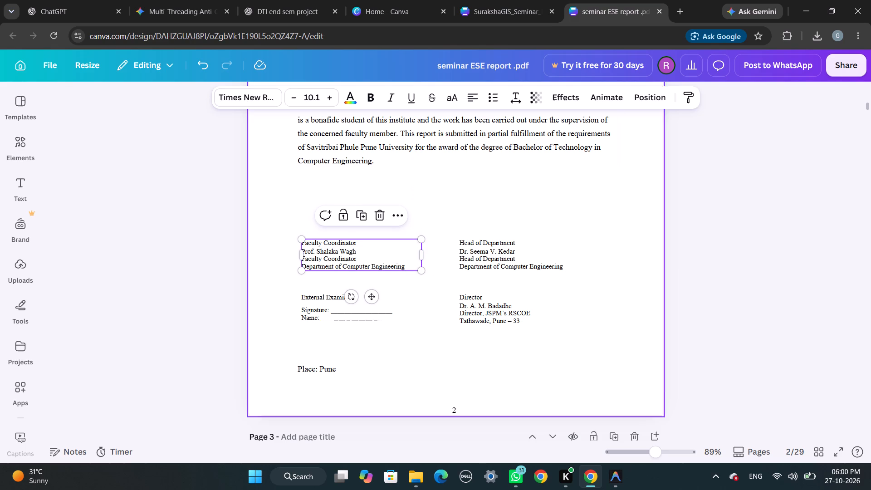
click(326, 100)
click(326, 100)
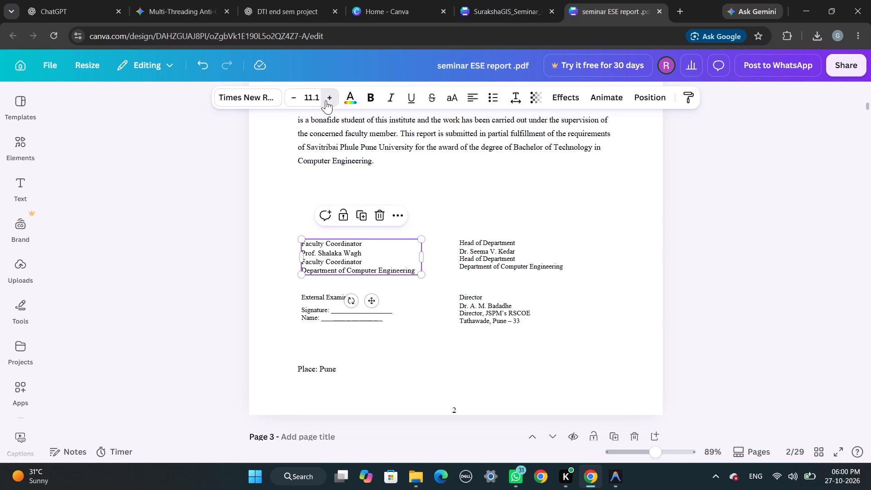
click(287, 100)
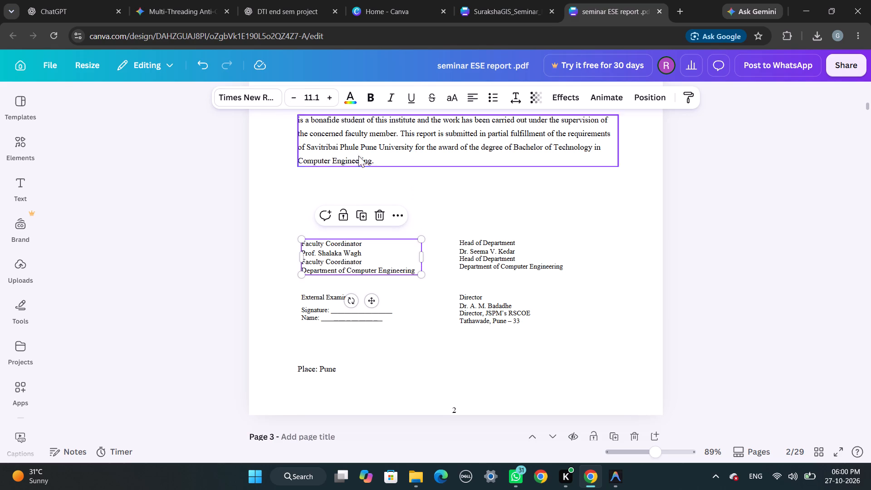
Widen the Head of Department text block and set its font size to 11.1, matching the Faculty Coordinator block.
click(495, 241)
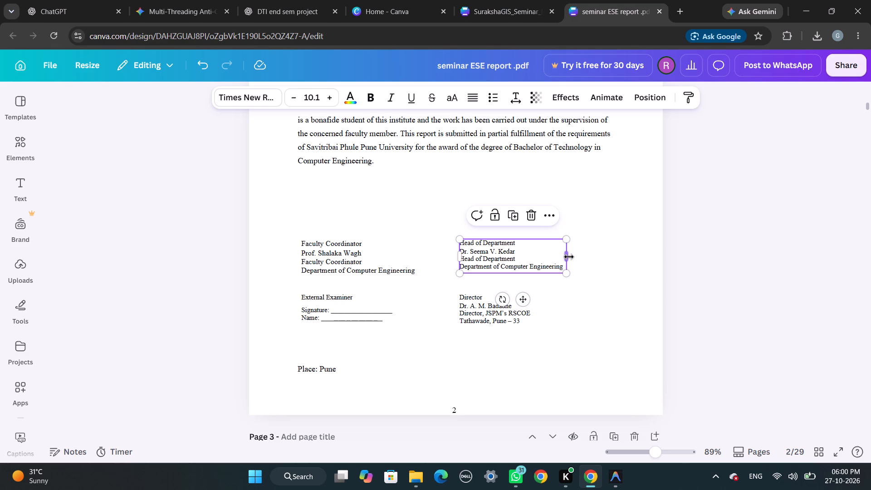
drag(569, 257, 586, 256)
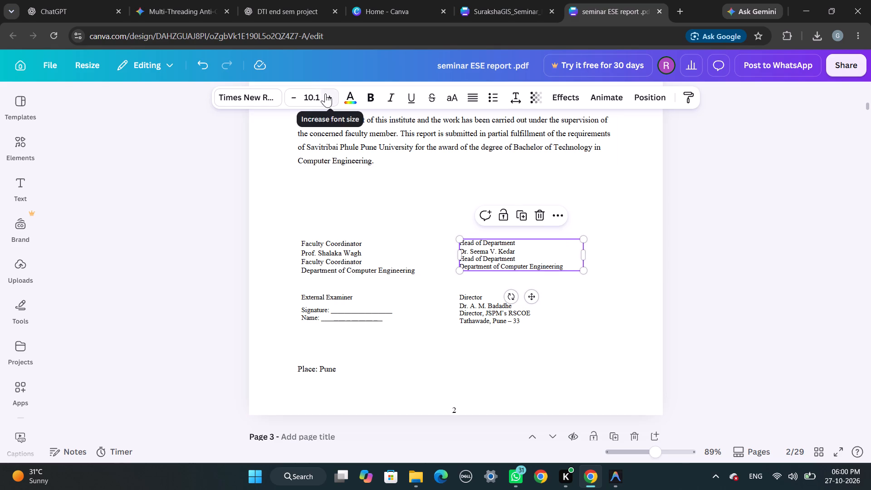
click(325, 93)
Widen the Director text block, try font size 13.1 on it, and settle on 11.1.
click(465, 315)
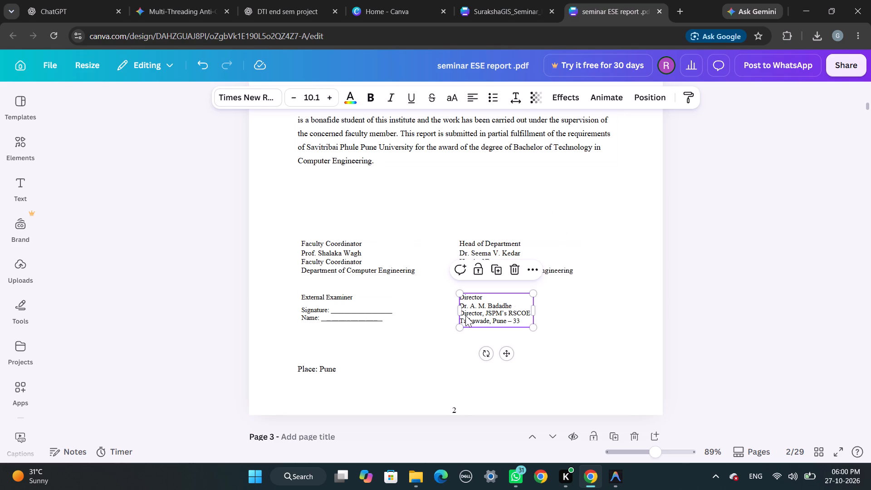
drag(538, 310, 561, 312)
double_click(324, 95)
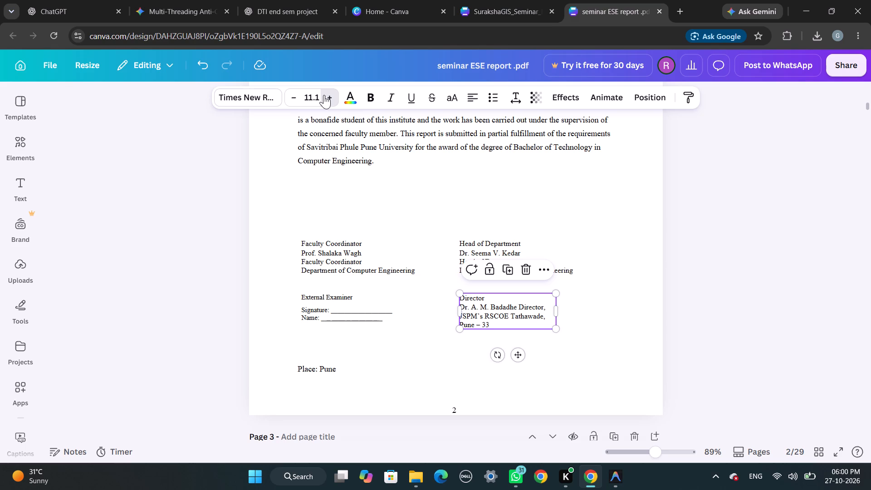
click(324, 95)
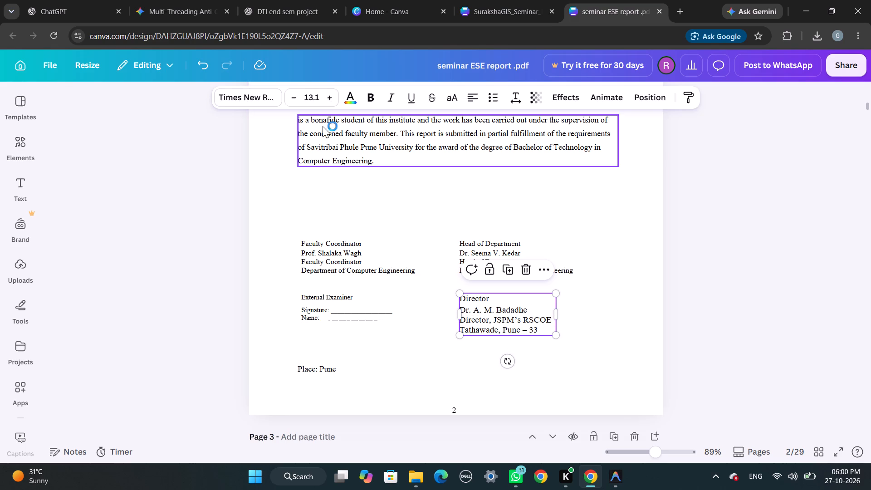
click(290, 97)
click(290, 97)
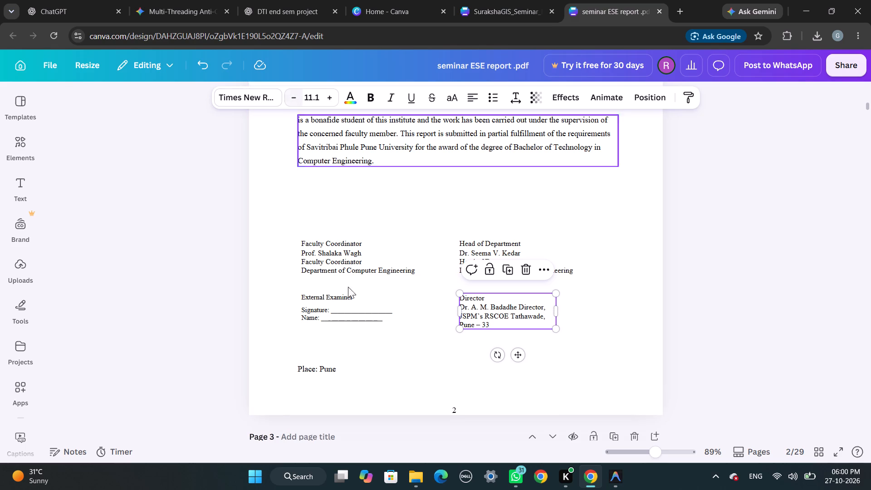
click(426, 355)
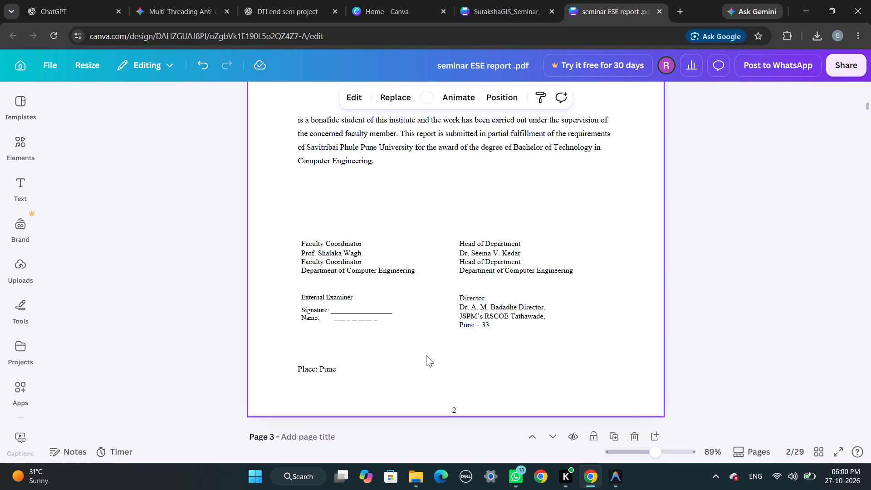
Widen the External Examiner signature block slightly and set its font size to 11.1.
click(362, 307)
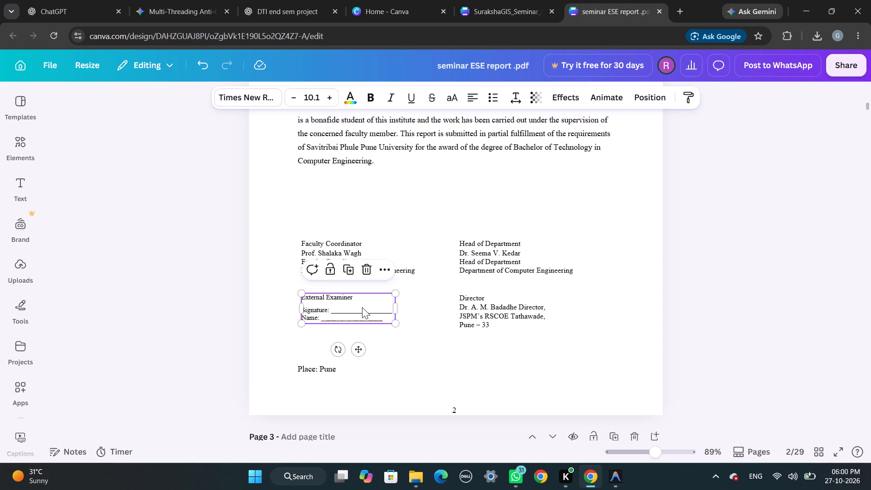
drag(397, 307, 406, 307)
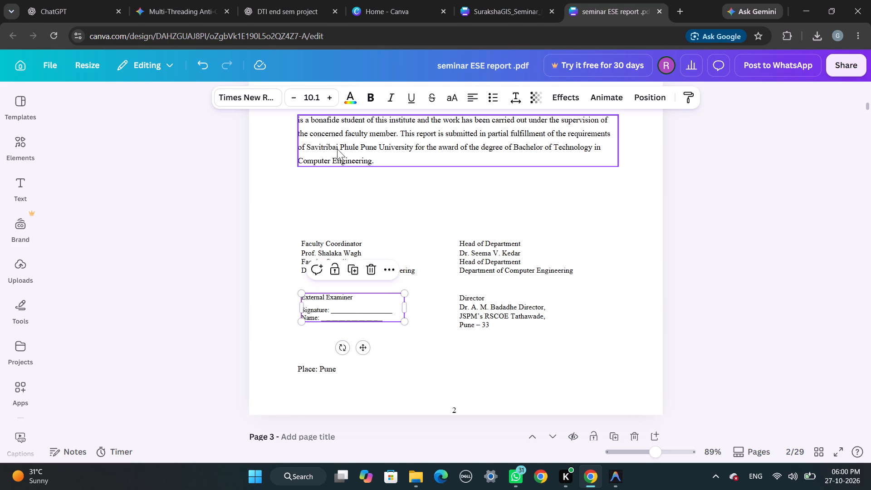
click(328, 93)
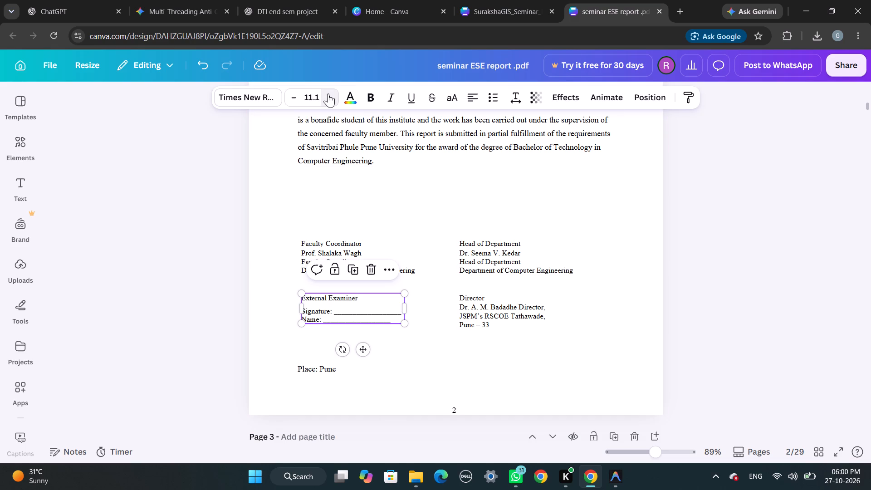
Check the font size of the "Place: Pune" line and review the whole certificate page along with the cover page.
click(327, 366)
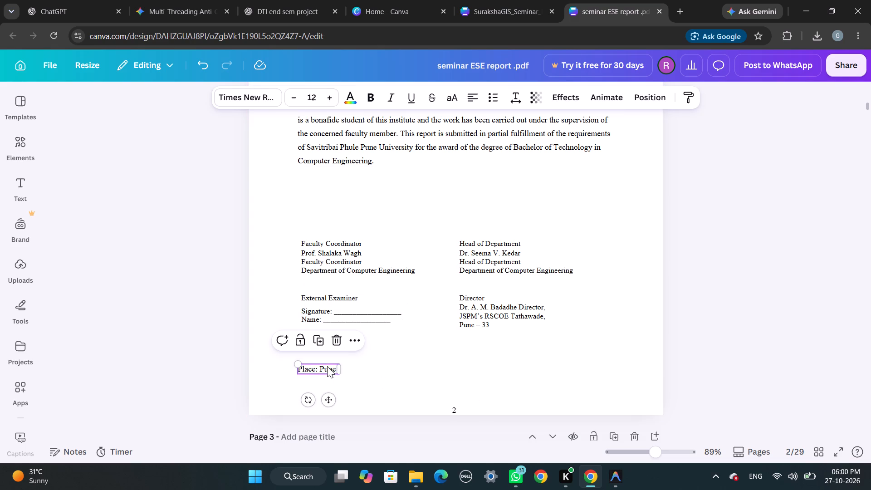
click(454, 375)
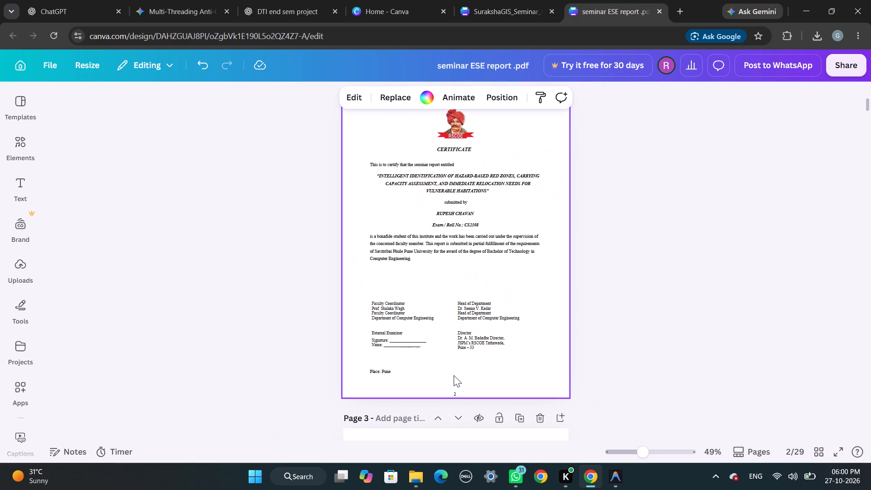
scroll(389, 208, up, 7)
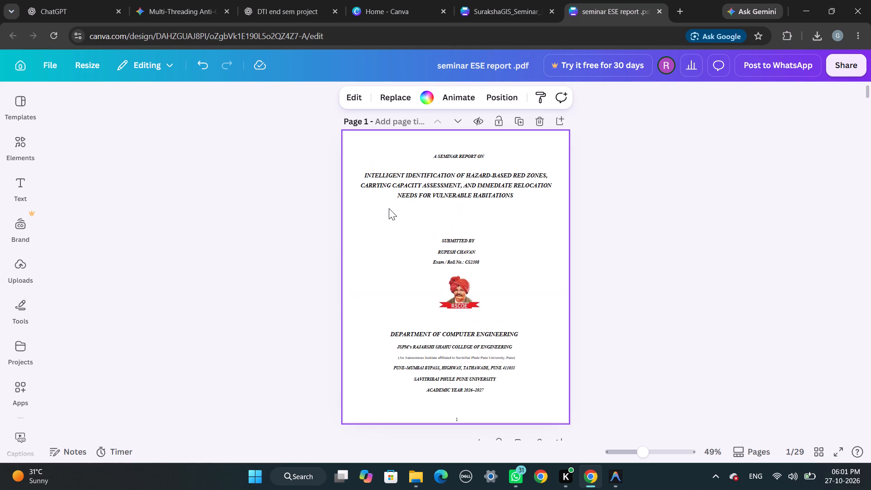
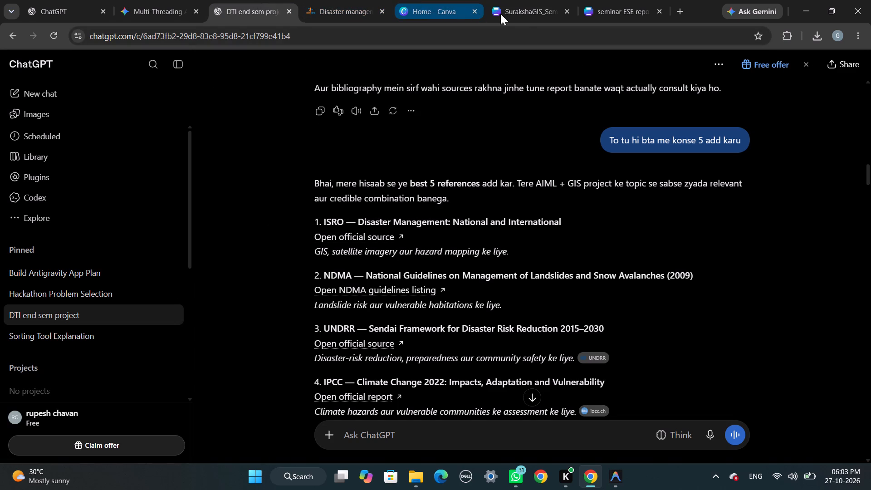
Return to the seminar ESE report and review its front matter, from the cover page to the lists of figures and tables.
click(541, 0)
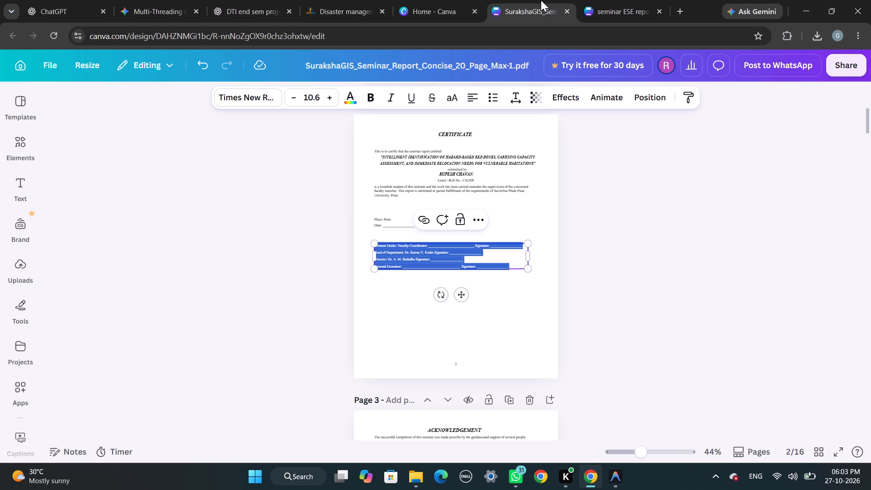
click(419, 322)
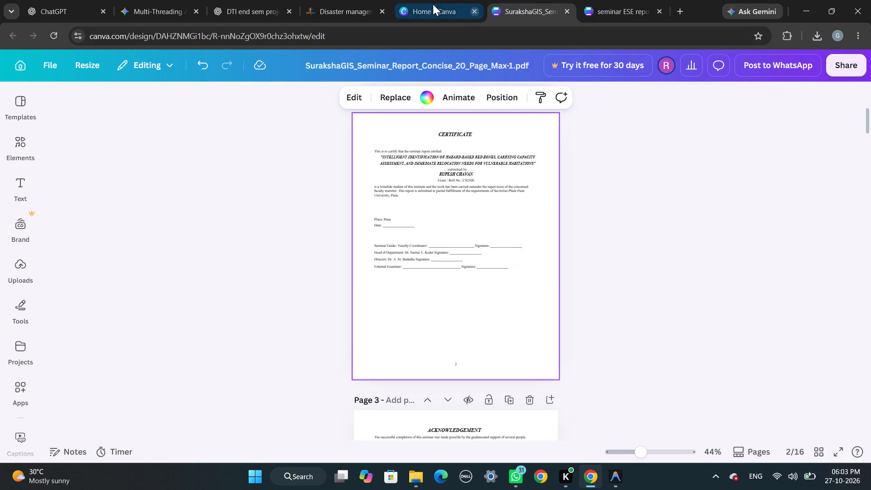
click(599, 3)
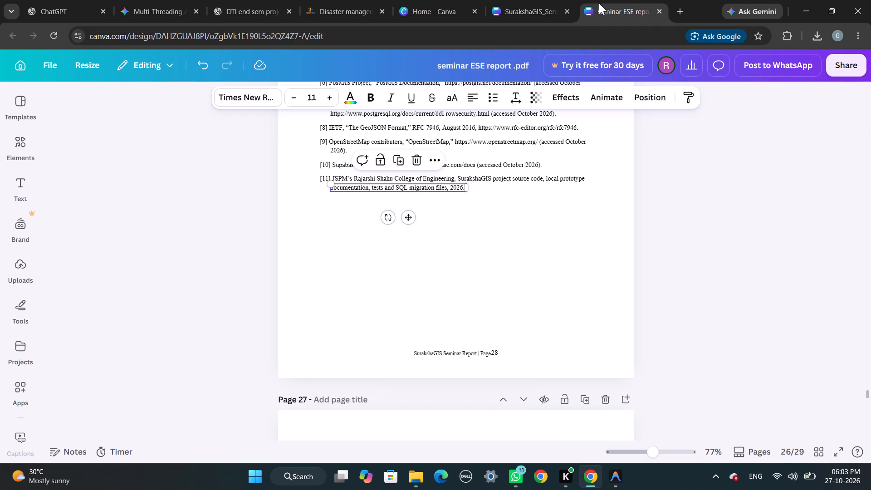
scroll(486, 201, up, 19)
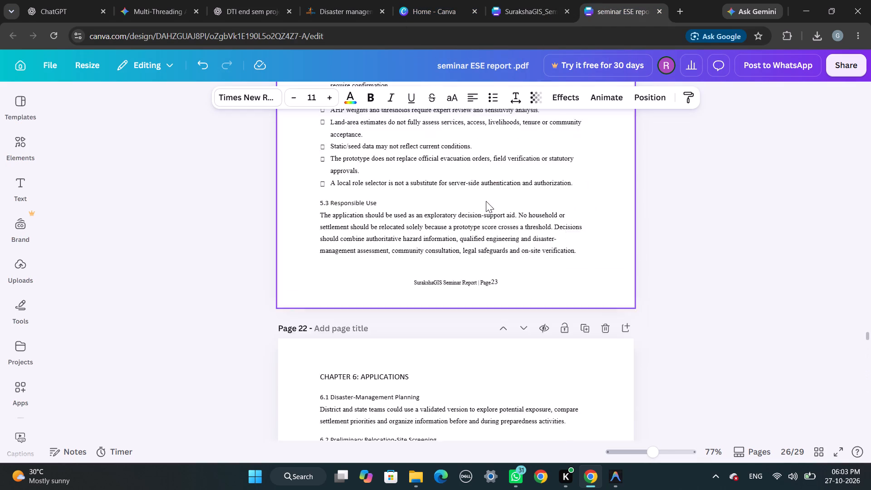
scroll(486, 201, up, 19)
scroll(486, 201, up, 11)
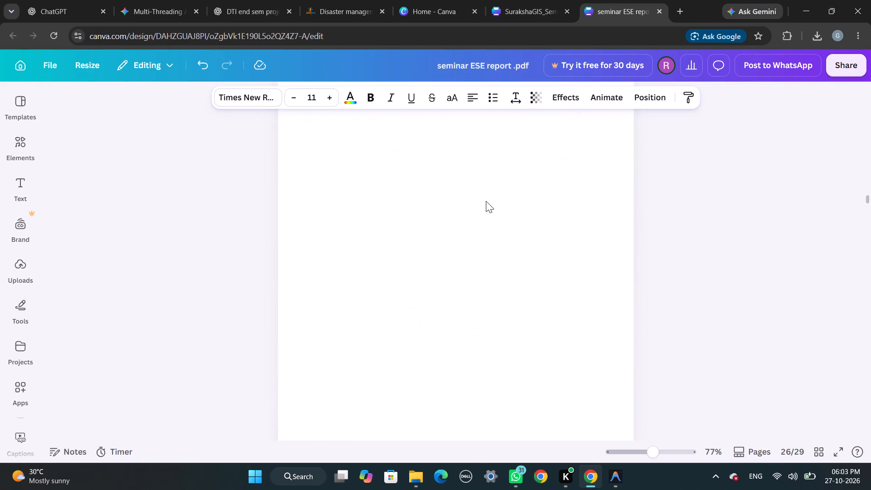
scroll(486, 201, up, 9)
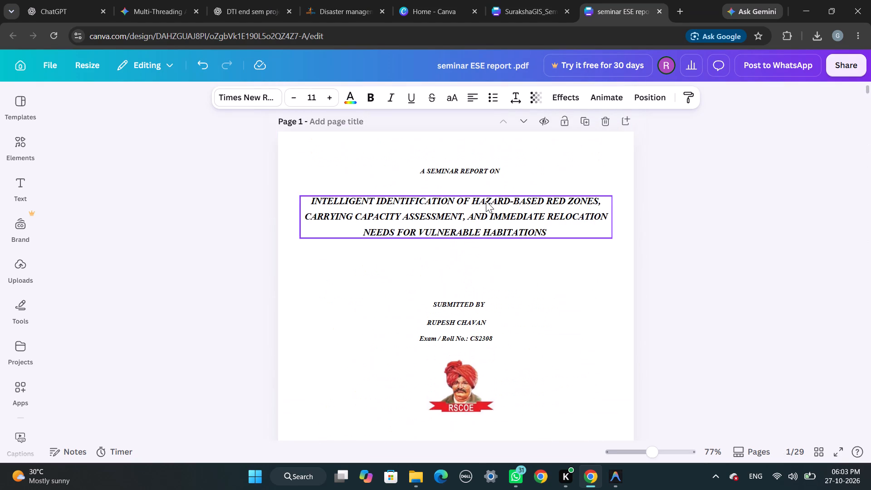
scroll(486, 201, down, 6)
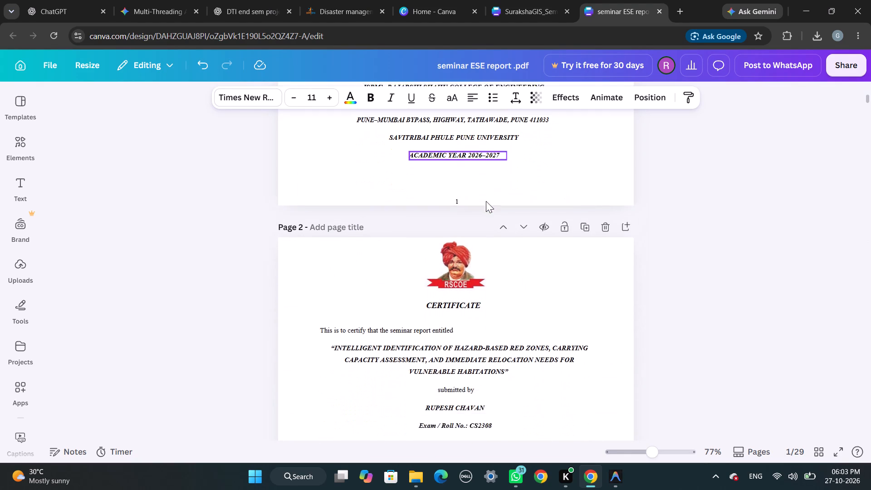
scroll(486, 201, down, 8)
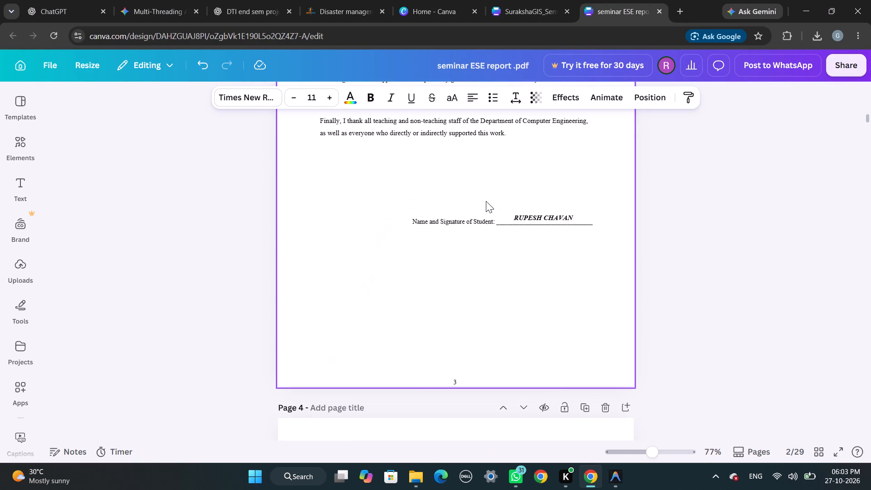
scroll(486, 201, down, 6)
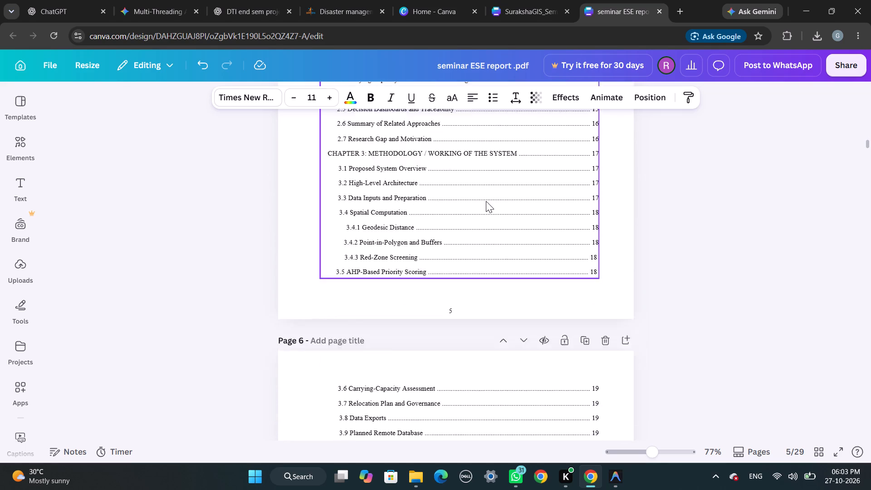
scroll(486, 201, down, 7)
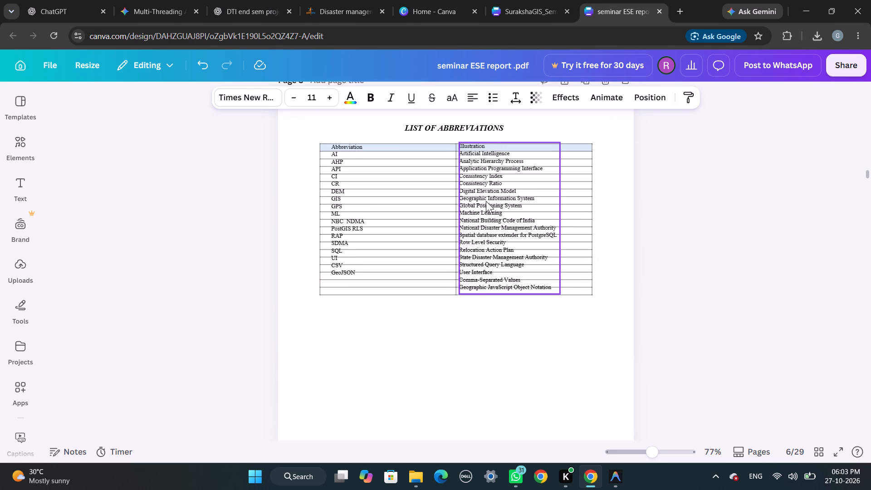
scroll(486, 201, down, 7)
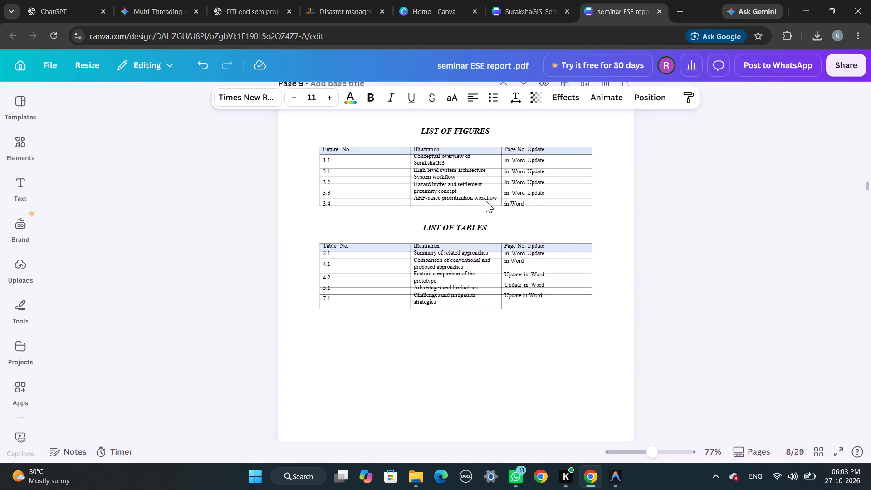
Review Chapters 1 to 3 of the seminar ESE report, from the introduction through testing and verification.
scroll(486, 201, down, 7)
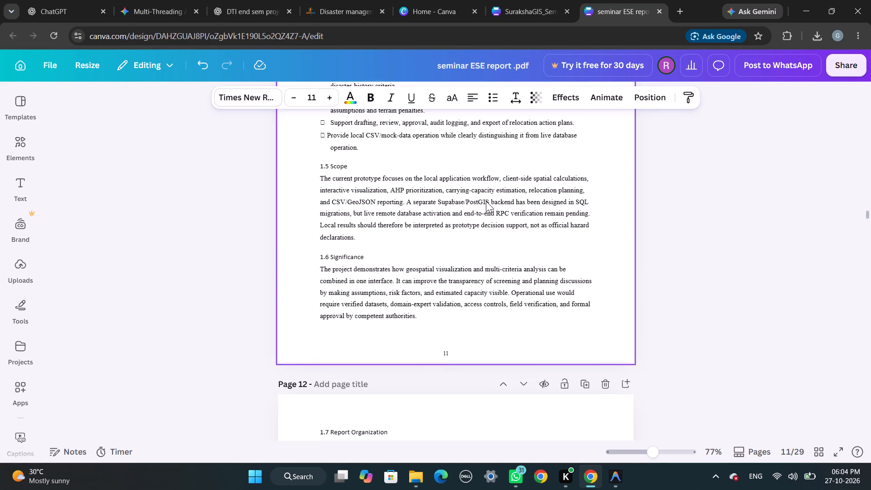
scroll(486, 201, down, 6)
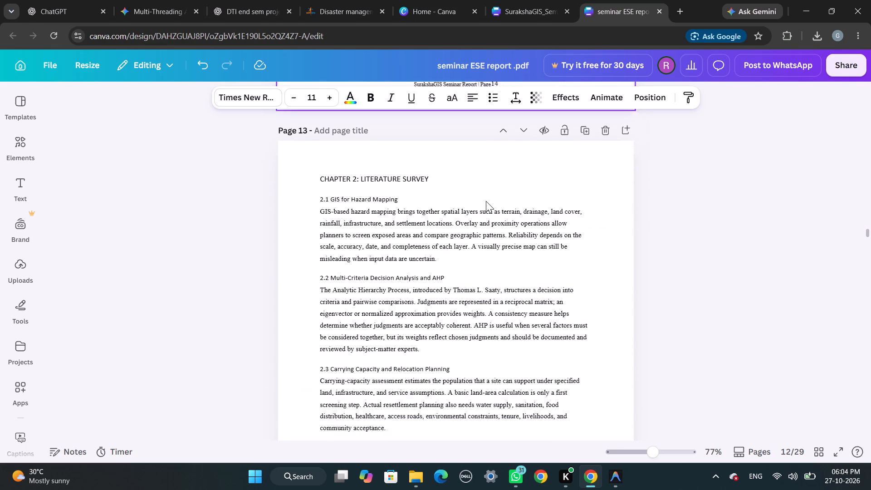
scroll(486, 201, down, 5)
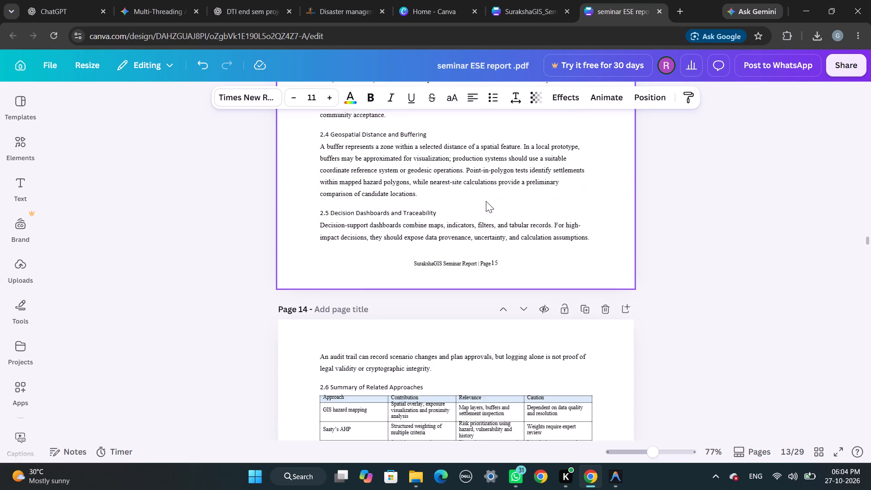
scroll(486, 201, down, 8)
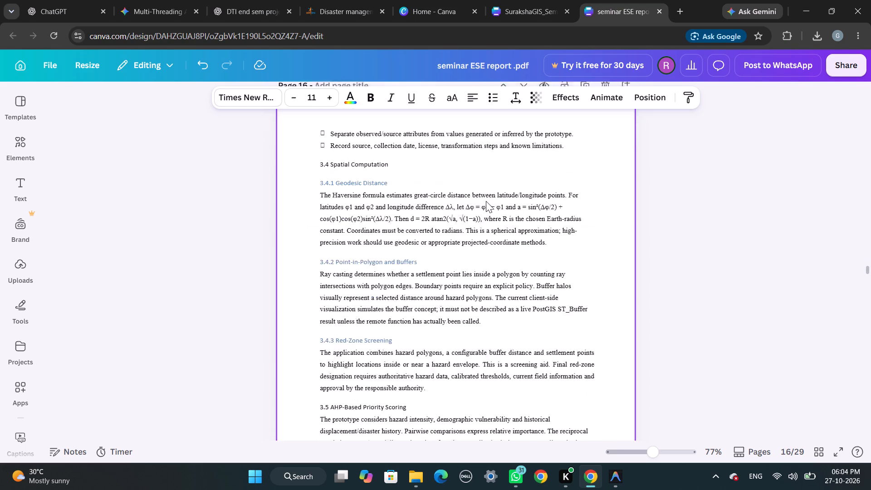
scroll(486, 201, down, 6)
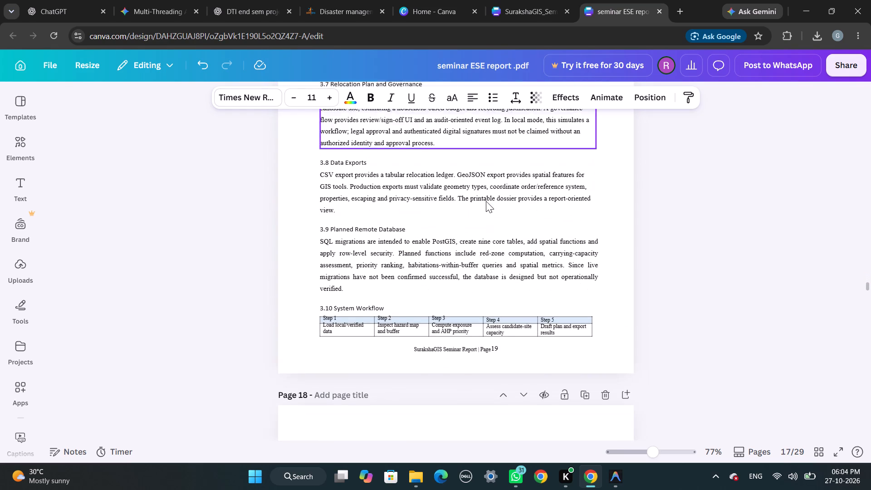
scroll(486, 201, down, 5)
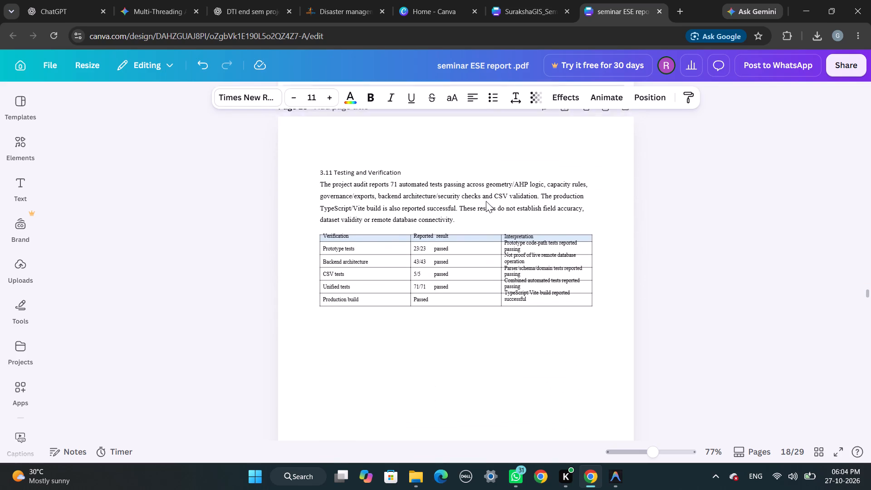
scroll(486, 201, down, 7)
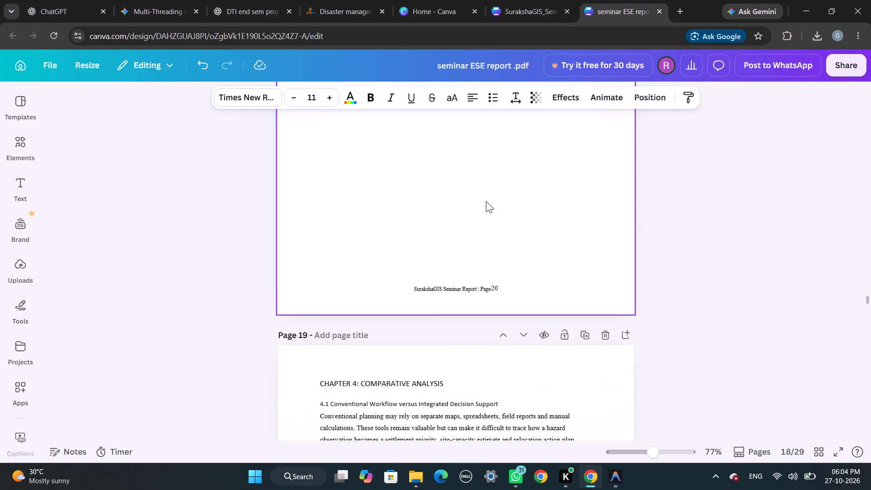
Review Chapters 4 to 8 of the report, from the comparative analysis through the conclusion text.
scroll(486, 201, down, 8)
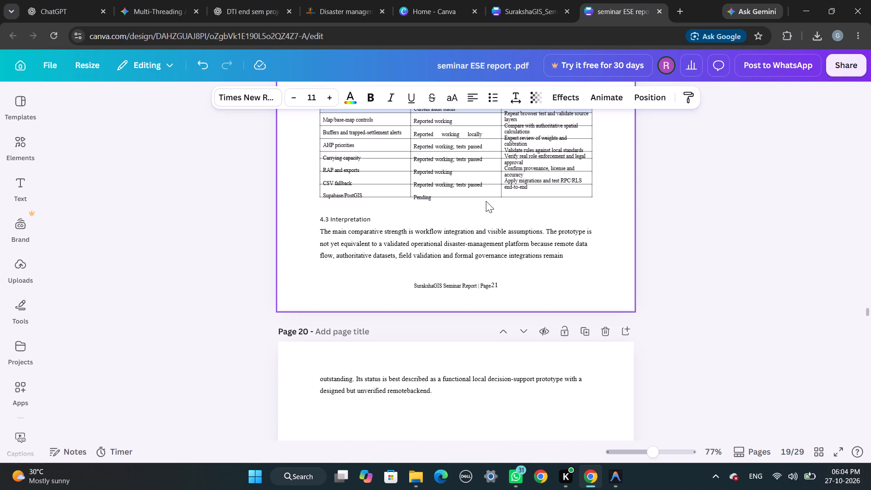
scroll(486, 201, down, 8)
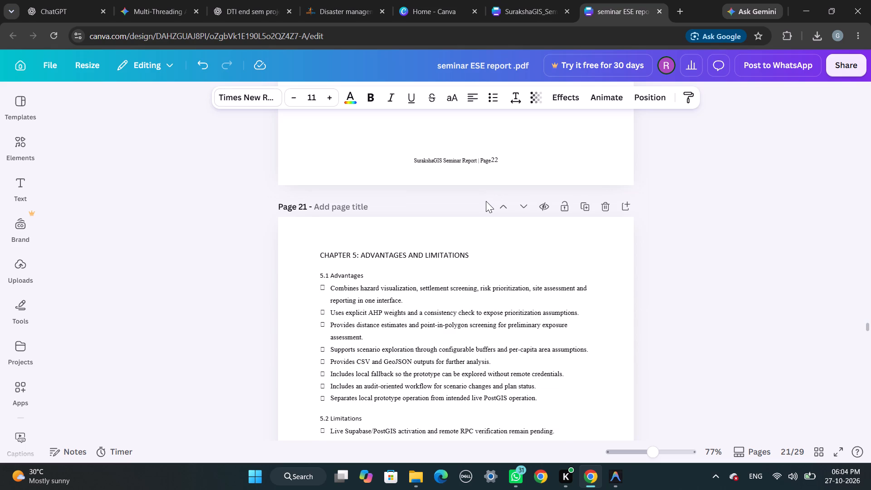
scroll(486, 201, down, 8)
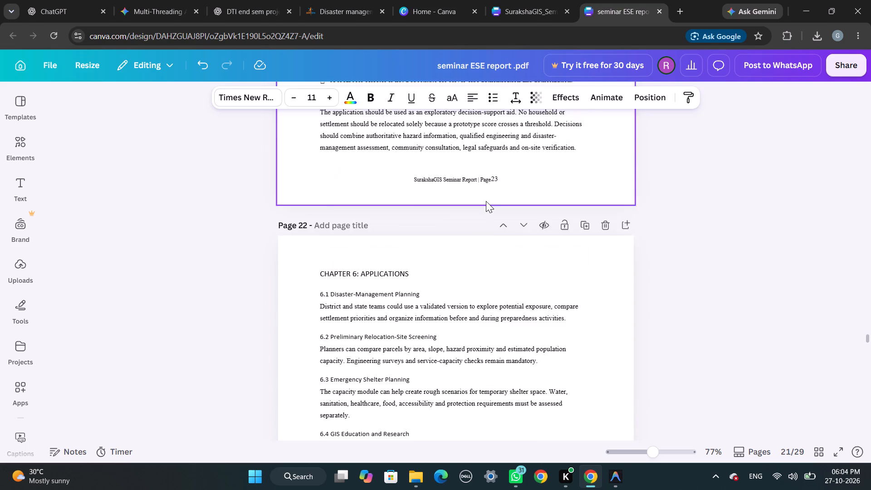
scroll(486, 201, down, 8)
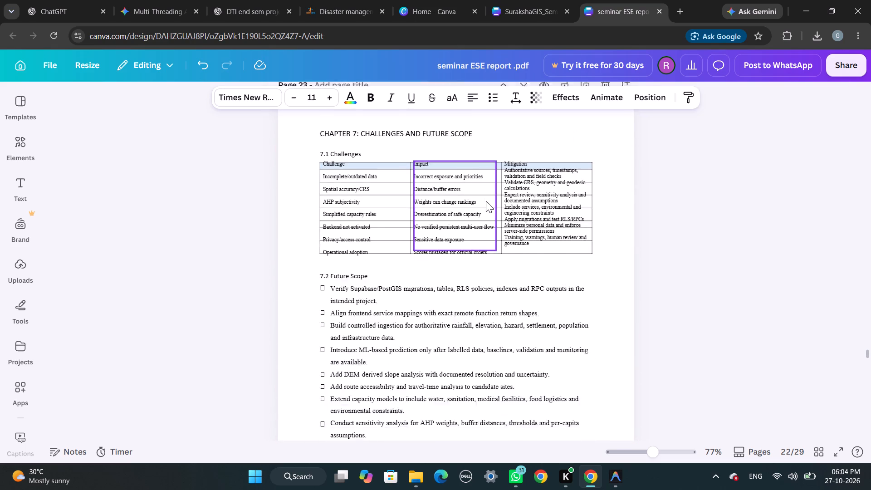
scroll(486, 201, down, 3)
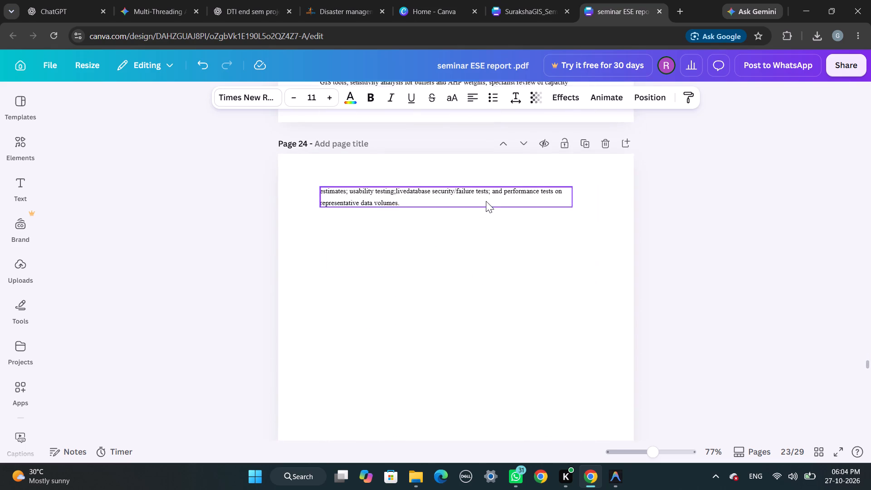
scroll(486, 201, down, 10)
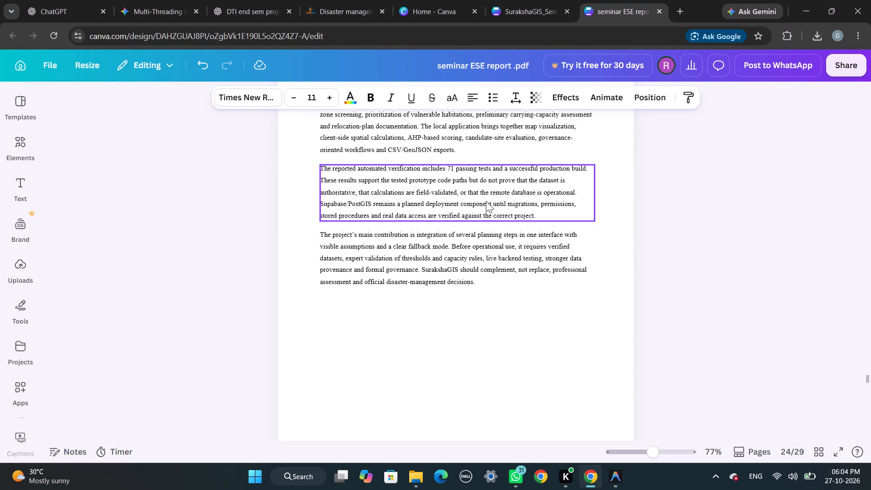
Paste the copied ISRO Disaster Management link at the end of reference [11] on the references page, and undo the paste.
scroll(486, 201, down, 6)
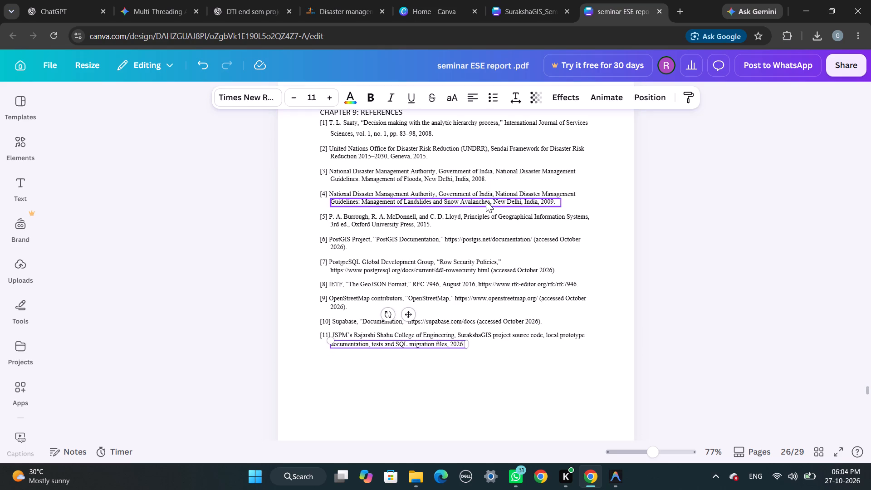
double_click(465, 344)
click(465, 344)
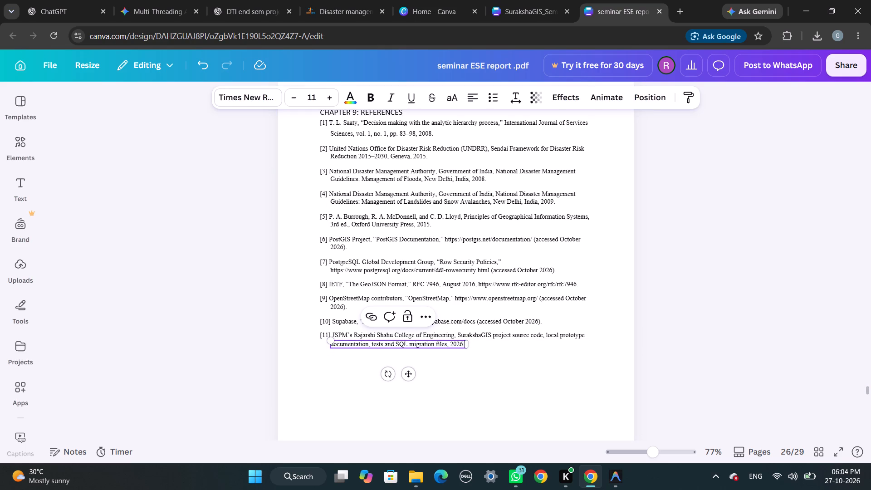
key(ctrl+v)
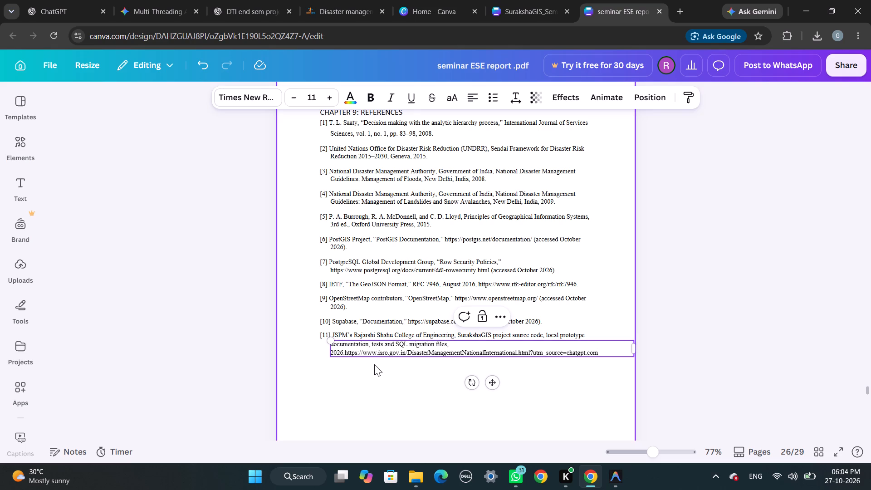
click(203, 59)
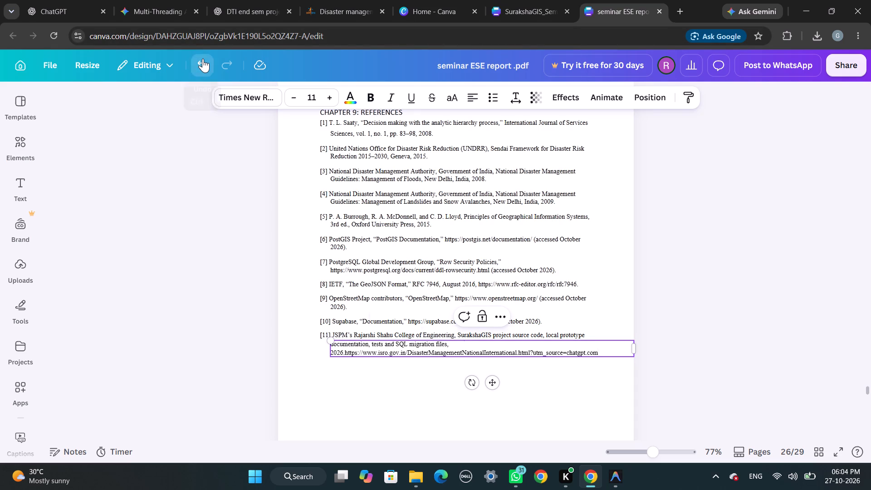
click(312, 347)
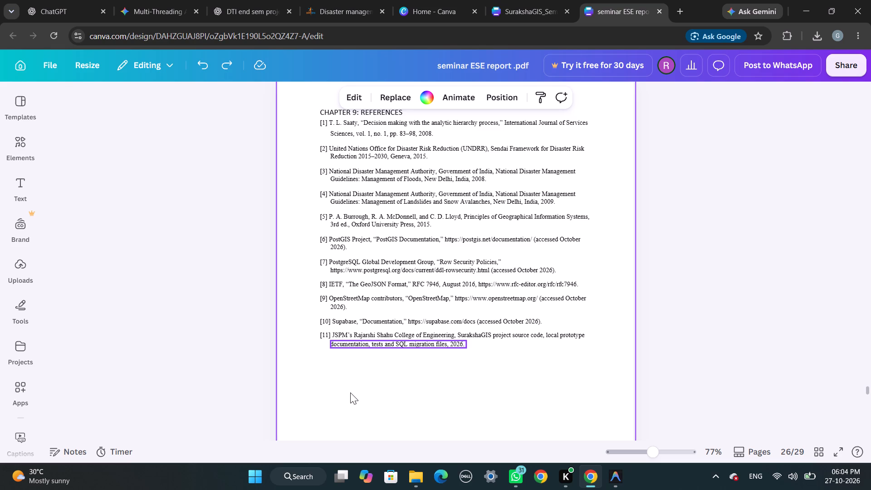
Go back to page 12 of the report and delete its "SurakshaGIS Seminar Report | Page" footer label.
scroll(350, 392, up, 5)
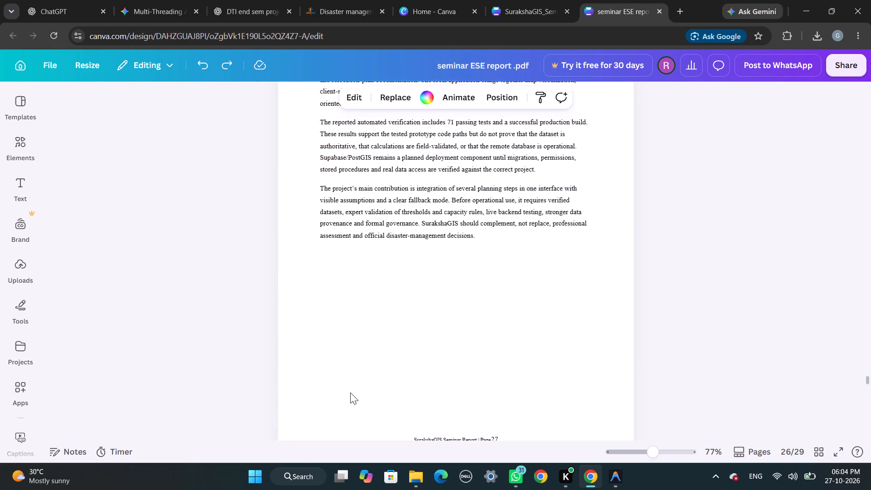
scroll(350, 392, up, 7)
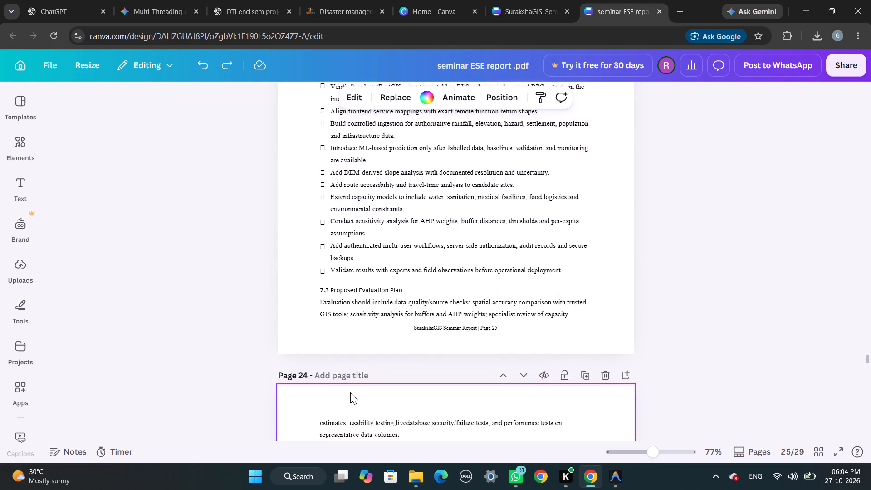
scroll(350, 392, up, 15)
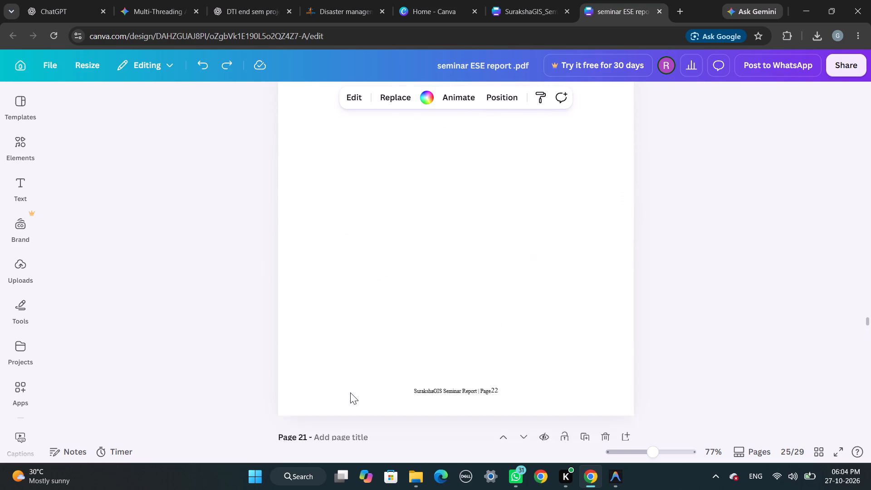
scroll(350, 392, up, 8)
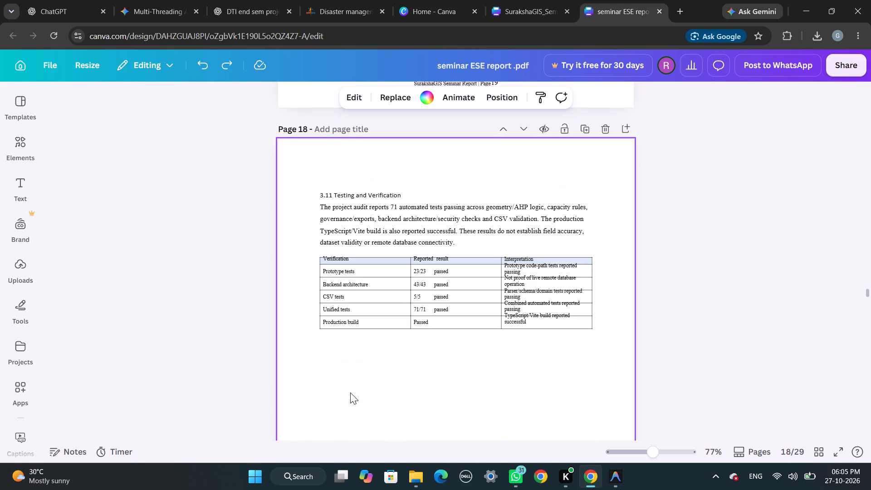
scroll(350, 392, up, 7)
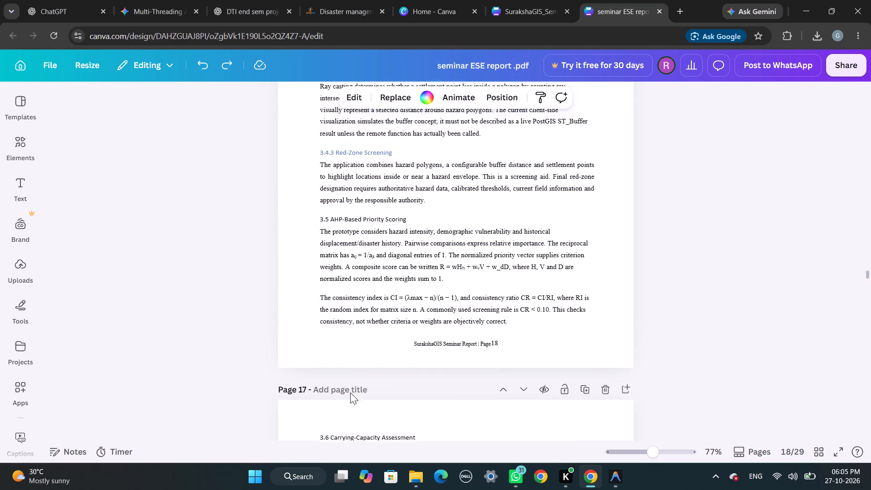
scroll(350, 392, up, 15)
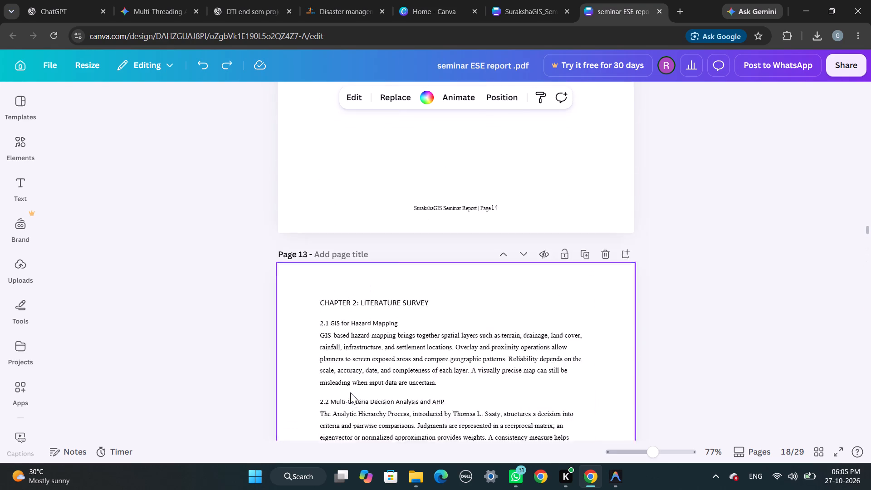
scroll(350, 392, up, 5)
scroll(350, 392, down, 2)
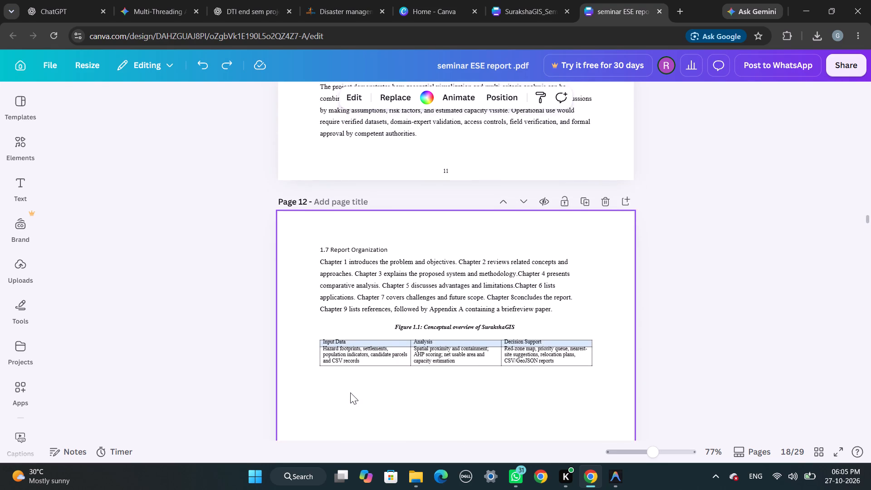
scroll(350, 392, down, 6)
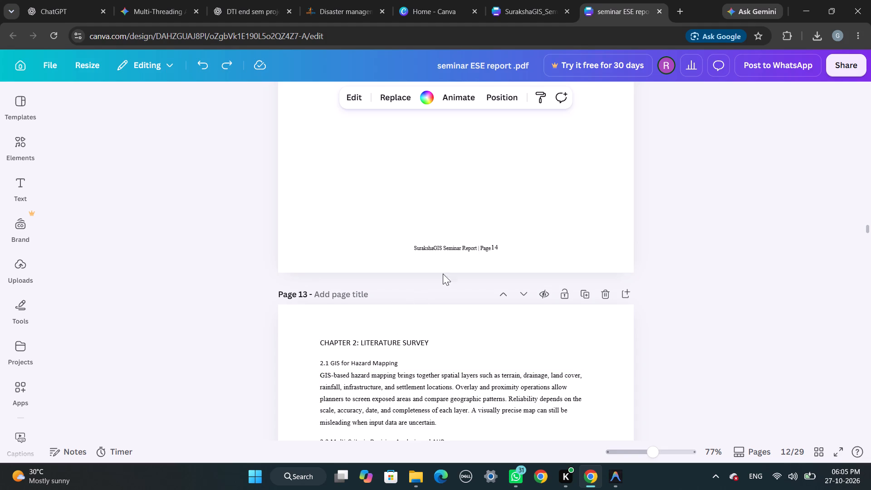
right_click(479, 244)
click(503, 230)
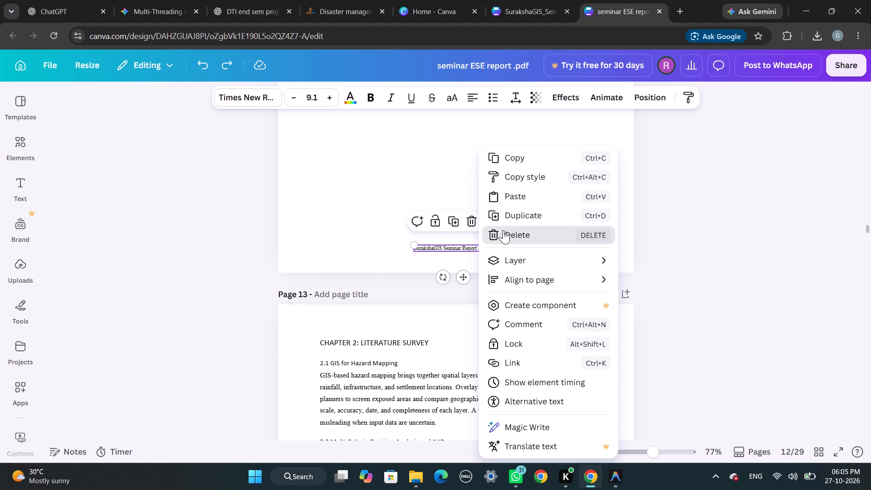
Change the footer number on page 12 to 12 and align it to the bottom centre of the page.
double_click(495, 244)
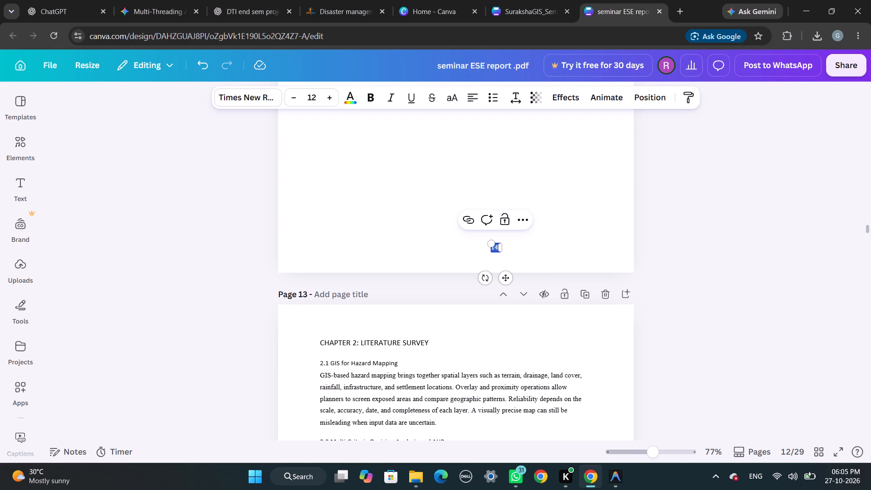
key(BackSpace)
text(12)
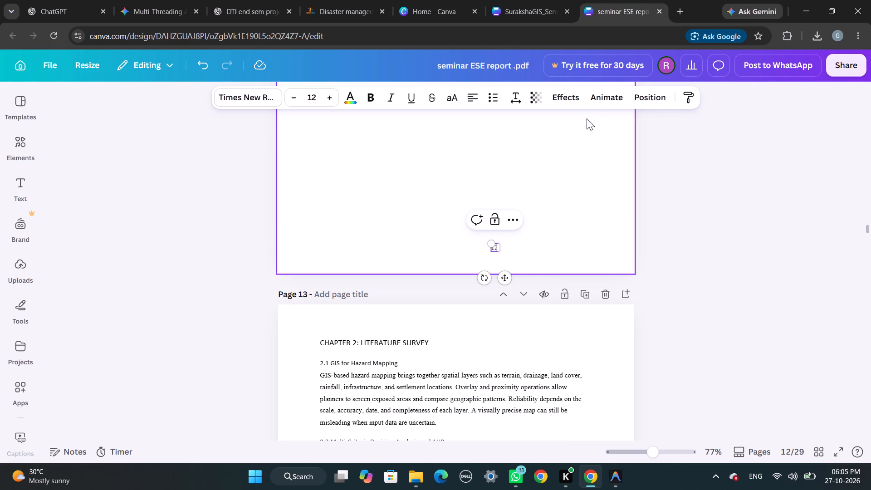
click(636, 98)
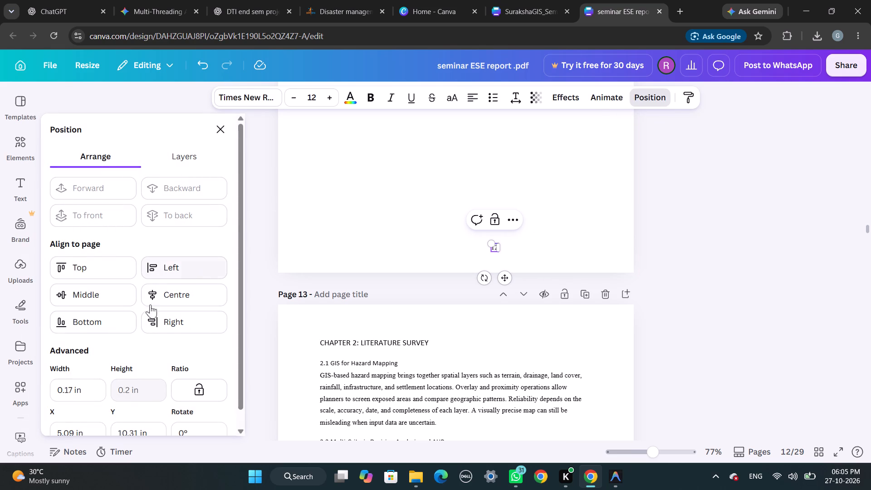
click(97, 320)
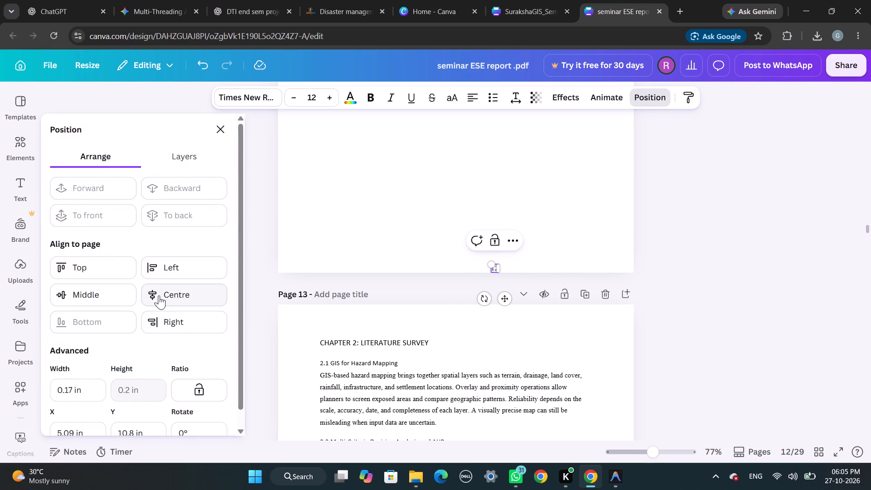
click(159, 295)
click(399, 190)
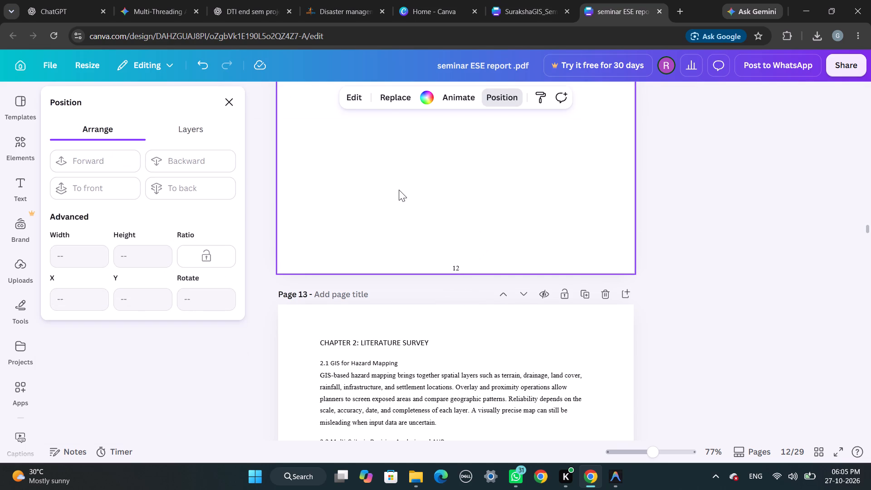
Delete the "SurakshaGIS Seminar Report | Page" footer label from page 13.
scroll(399, 190, down, 6)
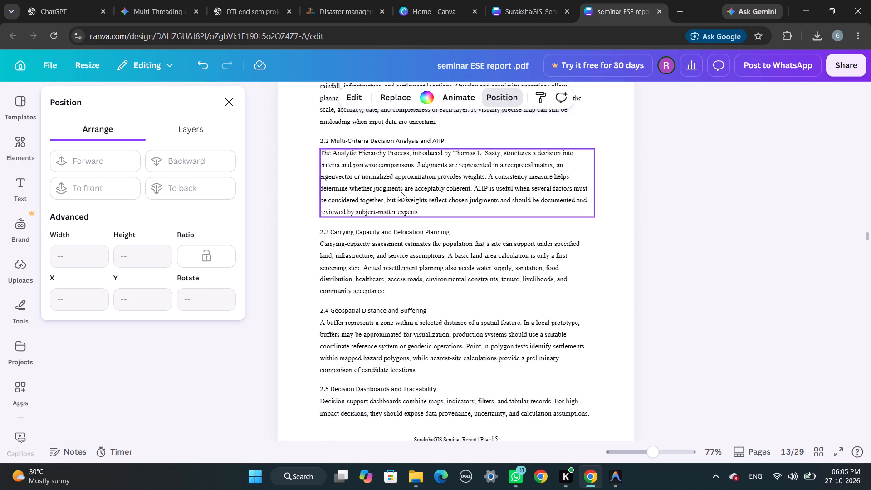
scroll(399, 190, down, 2)
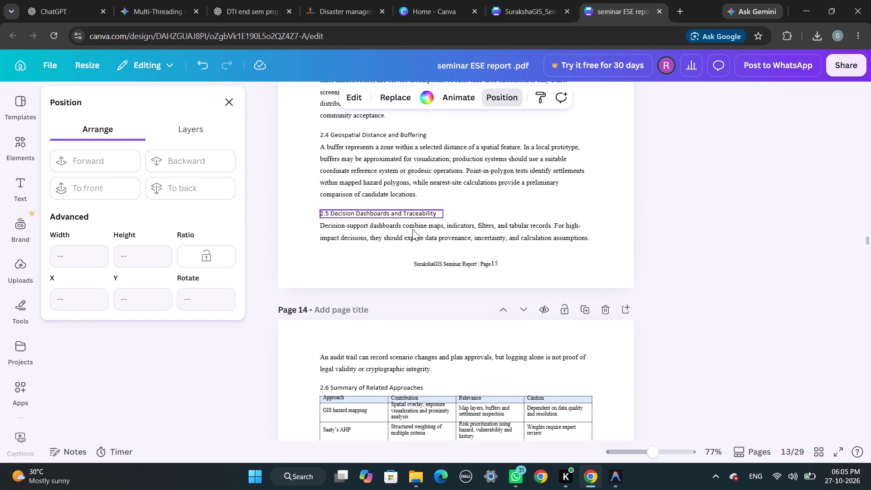
right_click(440, 265)
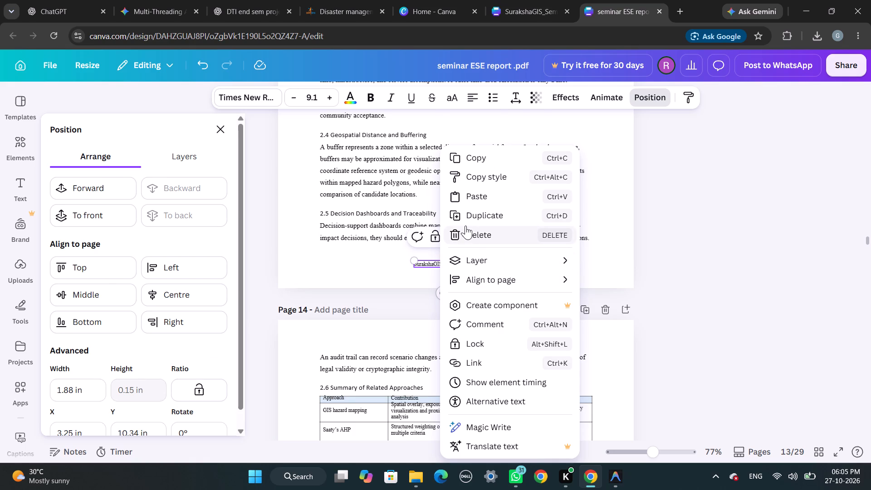
click(465, 225)
Change the footer number on page 13 to 13 and align it to the bottom centre of the page.
right_click(493, 265)
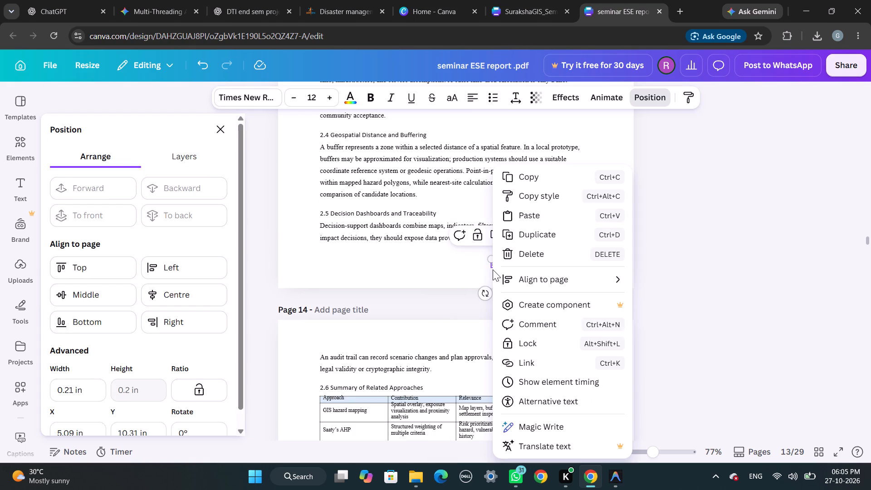
click(476, 273)
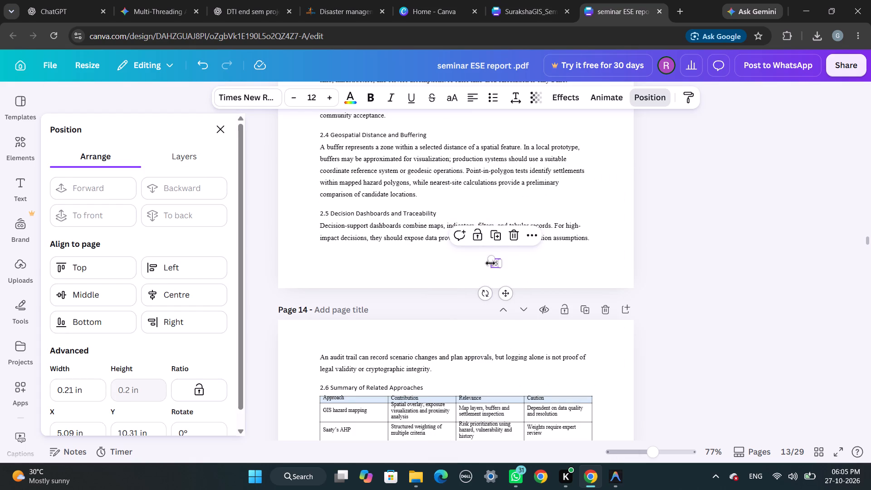
click(519, 263)
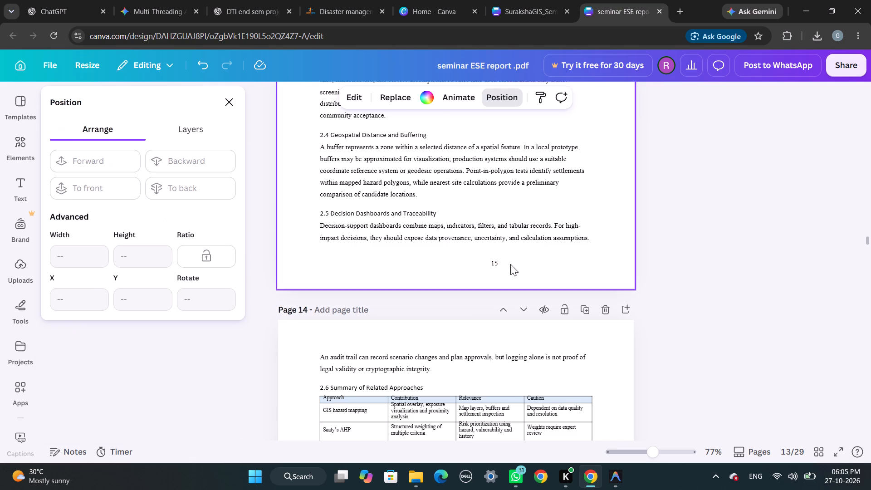
double_click(495, 264)
click(495, 264)
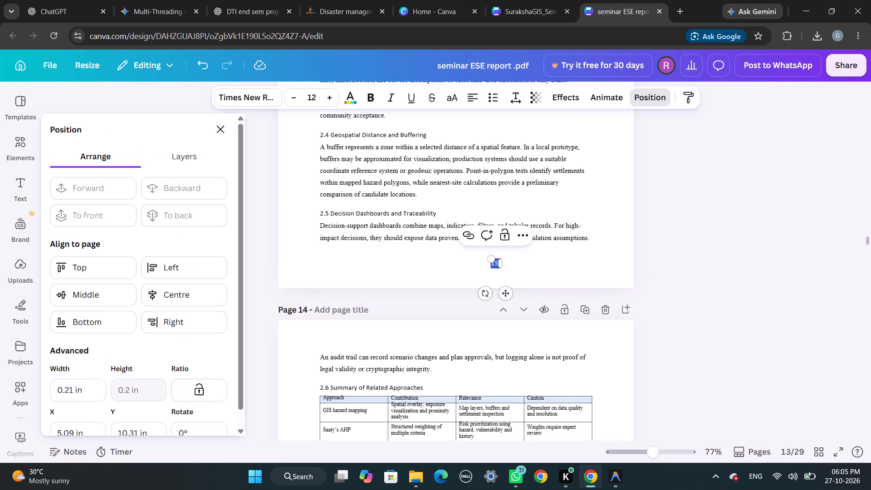
key(BackSpace)
text(13)
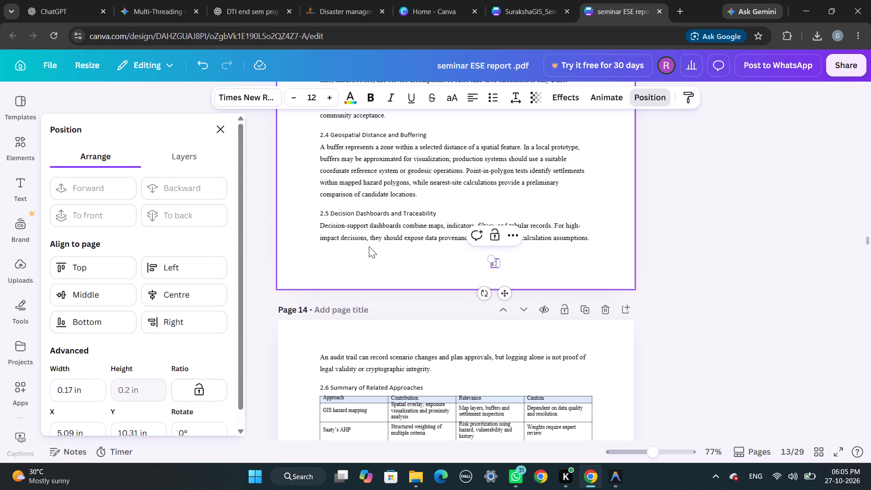
click(100, 319)
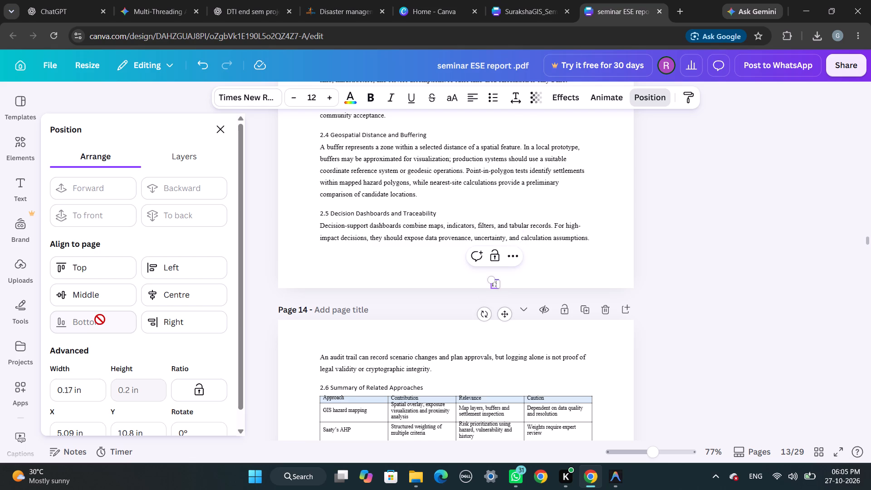
click(177, 293)
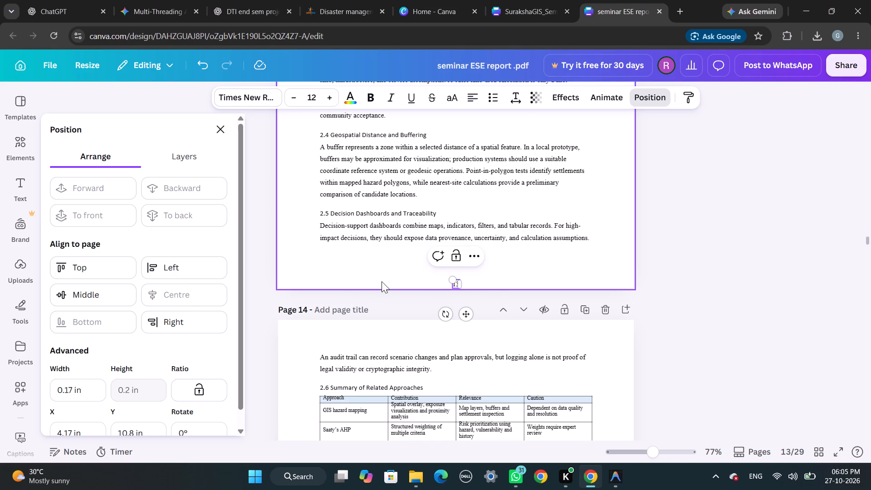
click(394, 263)
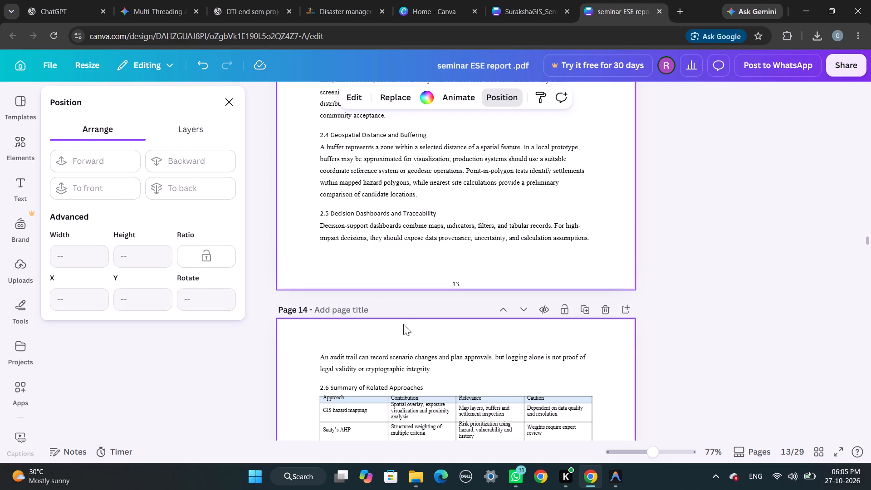
Delete the "SurakshaGIS Seminar Report | Page" footer label from page 14.
scroll(403, 324, down, 7)
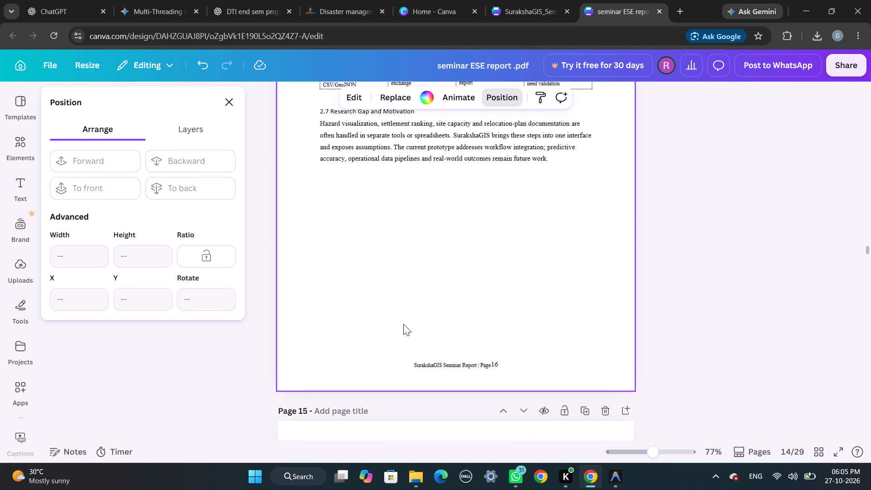
right_click(456, 342)
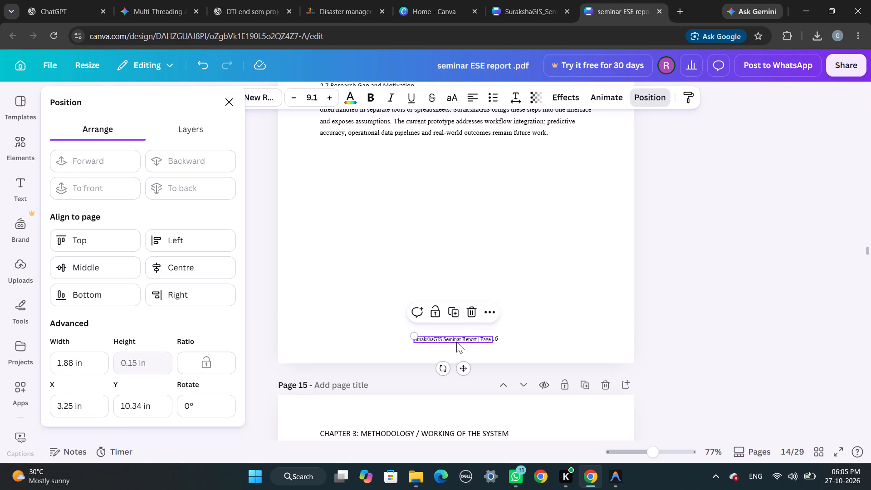
click(483, 238)
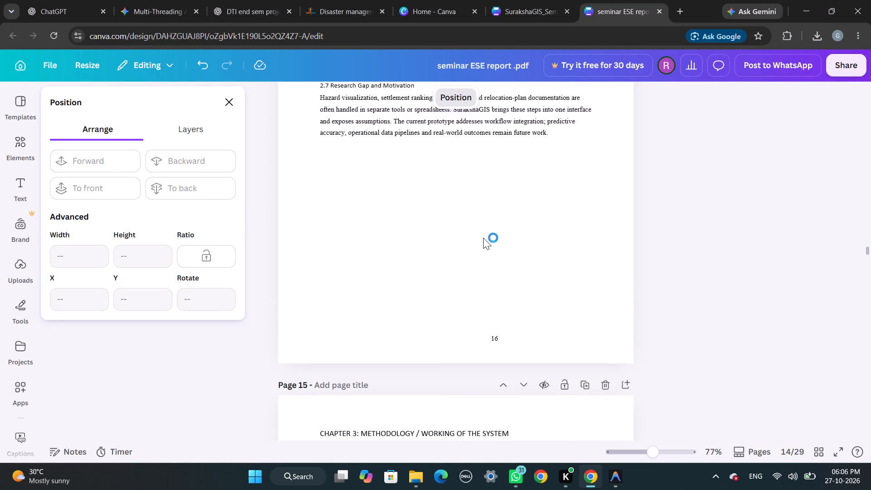
Change the footer number on page 14 to 14 and align it to the bottom centre of the page.
double_click(499, 335)
click(499, 335)
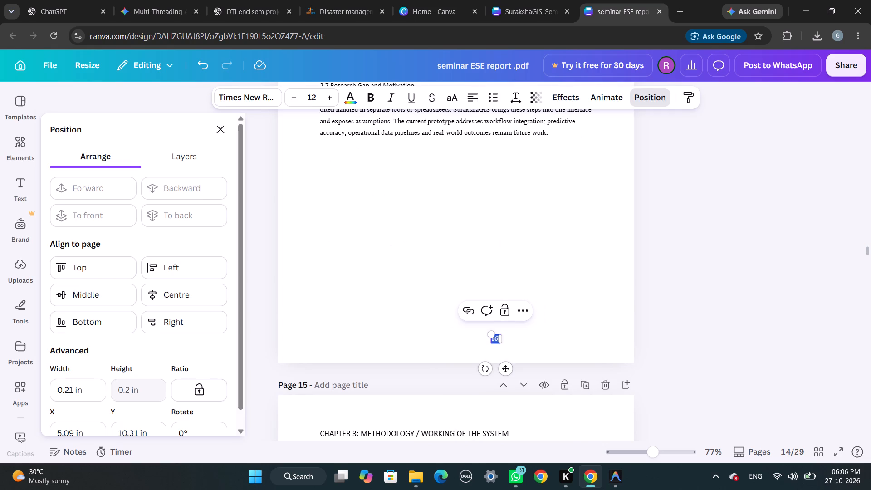
key(BackSpace)
text(14)
click(499, 335)
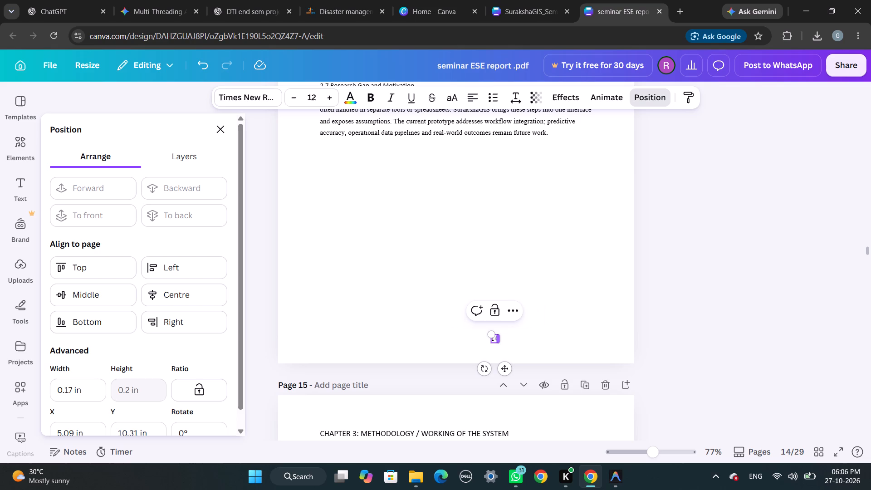
click(499, 335)
scroll(650, 431, right, 1)
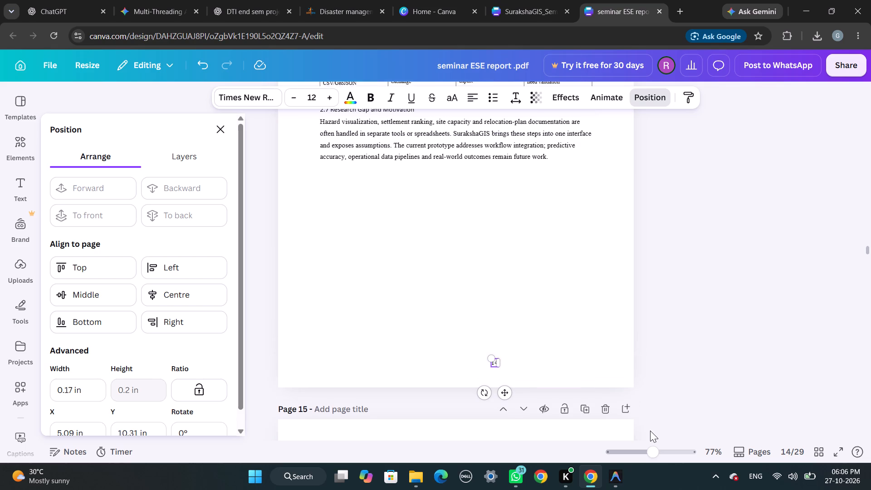
scroll(650, 431, right, 1)
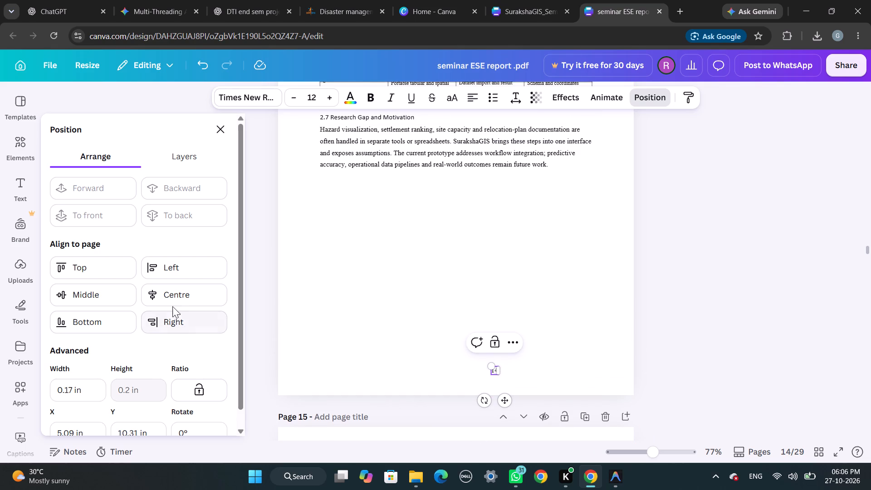
click(173, 299)
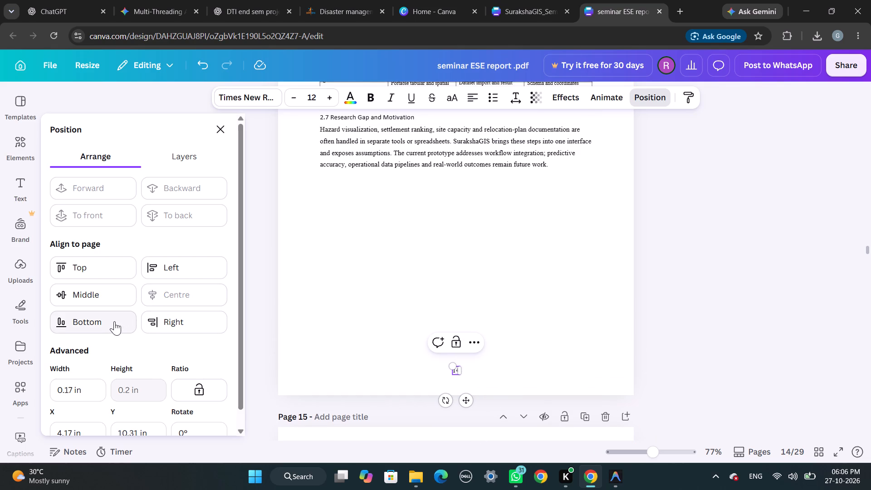
click(114, 321)
click(352, 330)
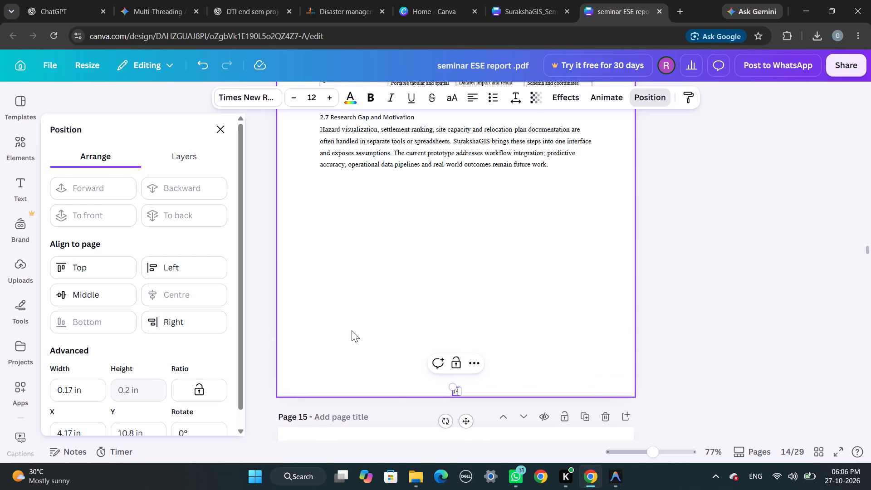
scroll(400, 303, down, 4)
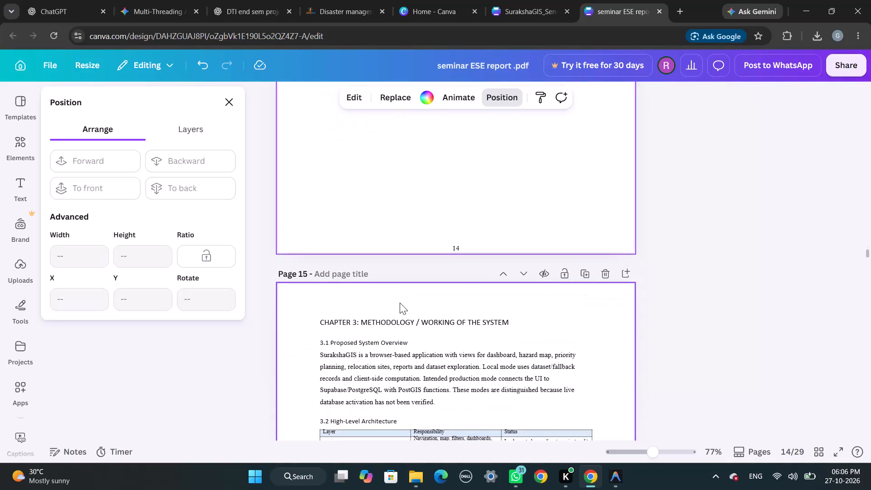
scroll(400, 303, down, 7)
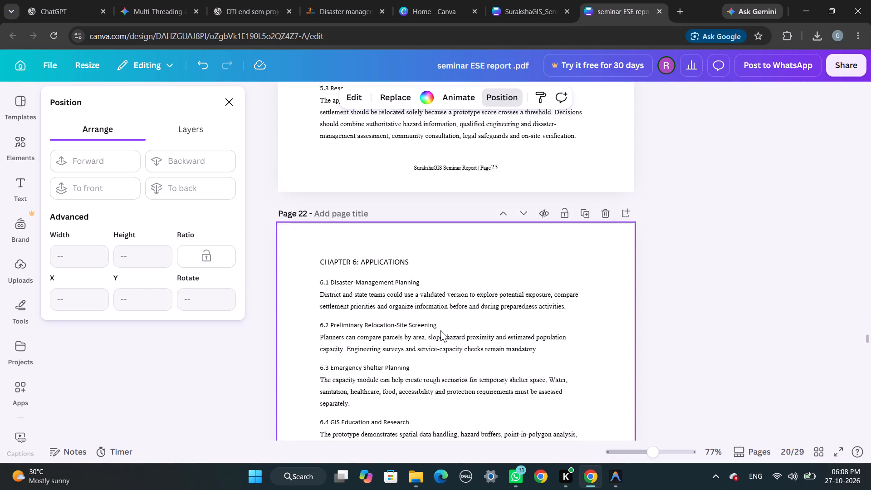
scroll(440, 330, up, 6)
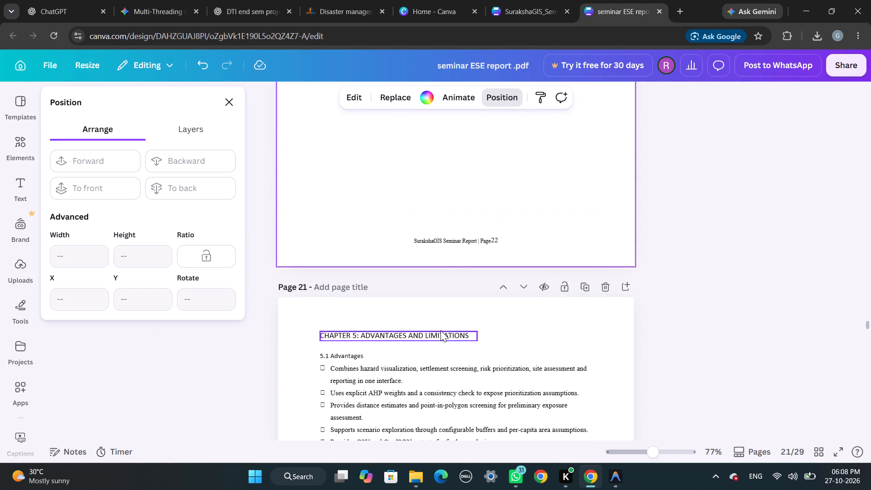
scroll(440, 330, up, 3)
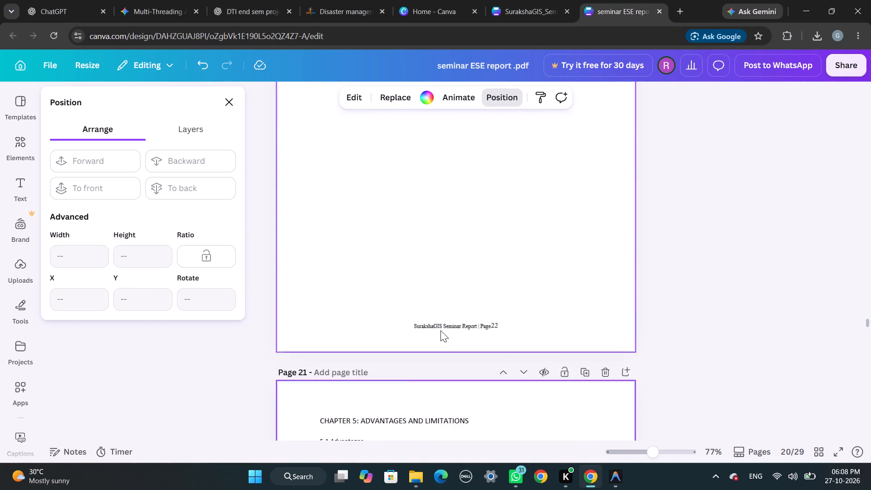
scroll(440, 330, up, 2)
scroll(440, 330, down, 1)
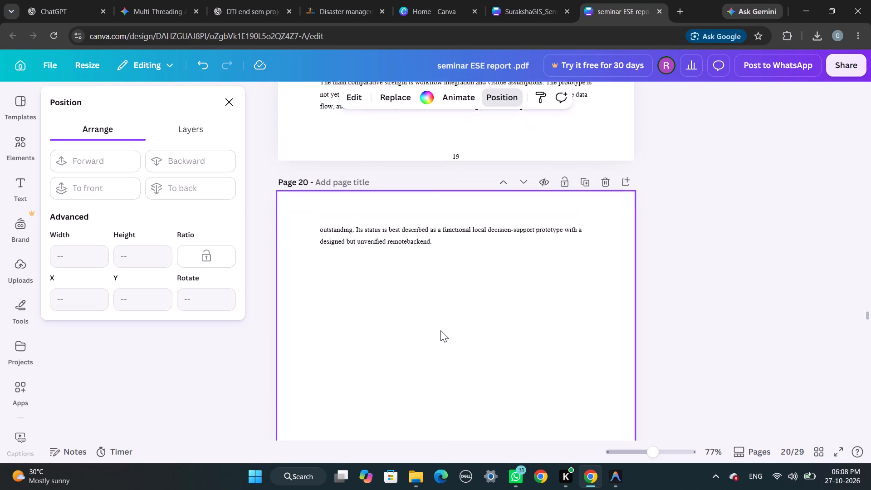
scroll(440, 330, down, 1)
scroll(440, 330, up, 4)
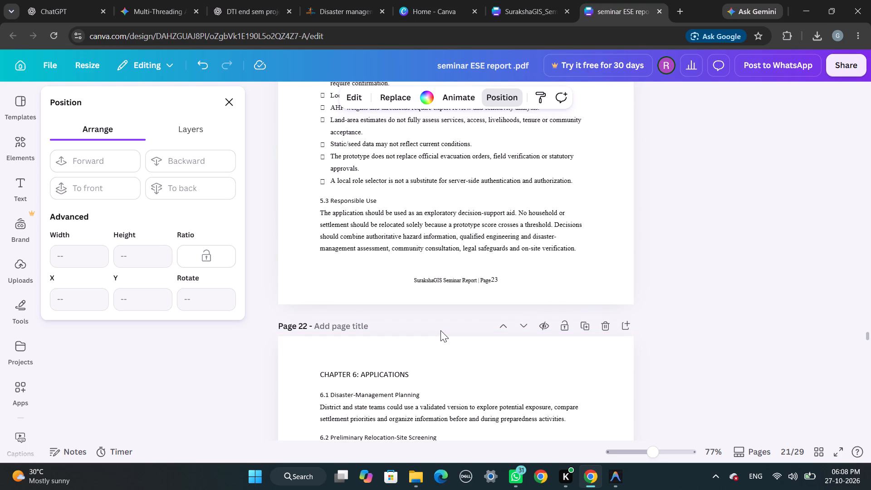
scroll(439, 260, up, 6)
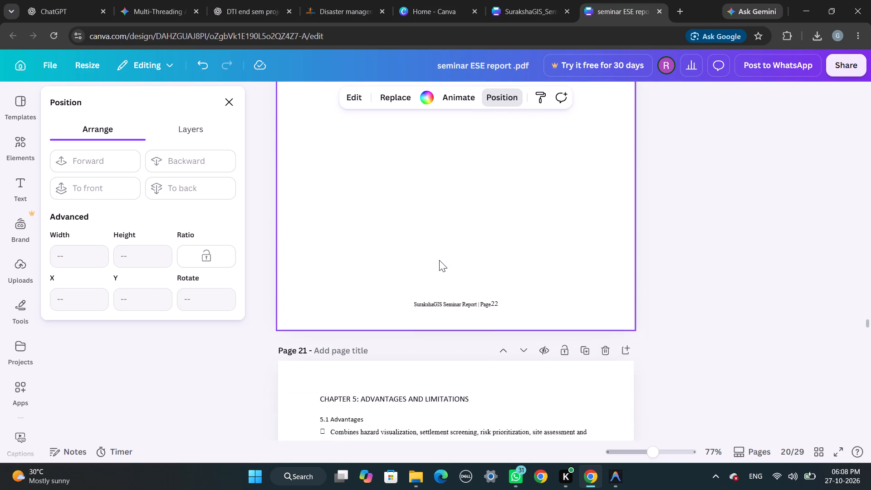
scroll(439, 260, up, 1)
right_click(476, 206)
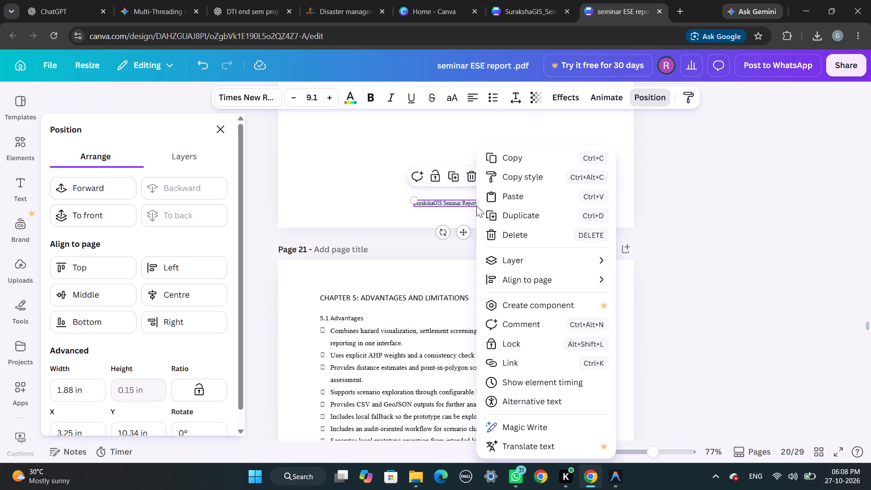
click(492, 232)
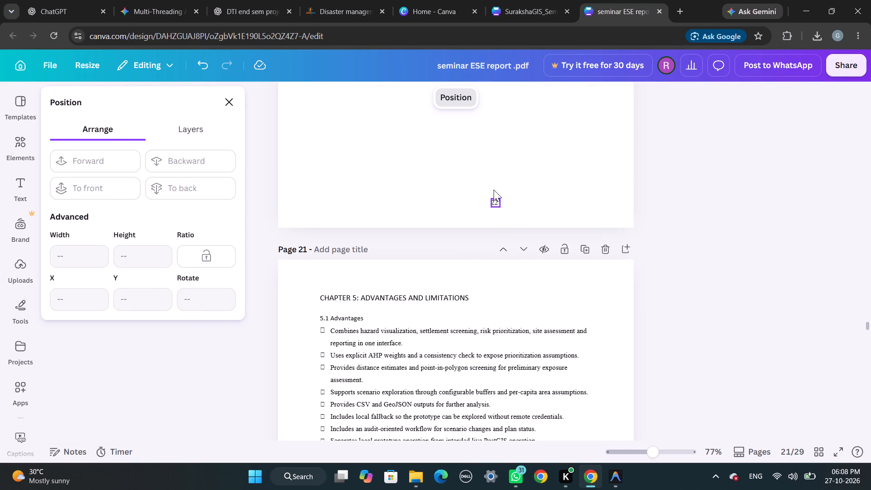
Change the footer number on page 20 to 20 and align it to the bottom centre of the page.
double_click(494, 201)
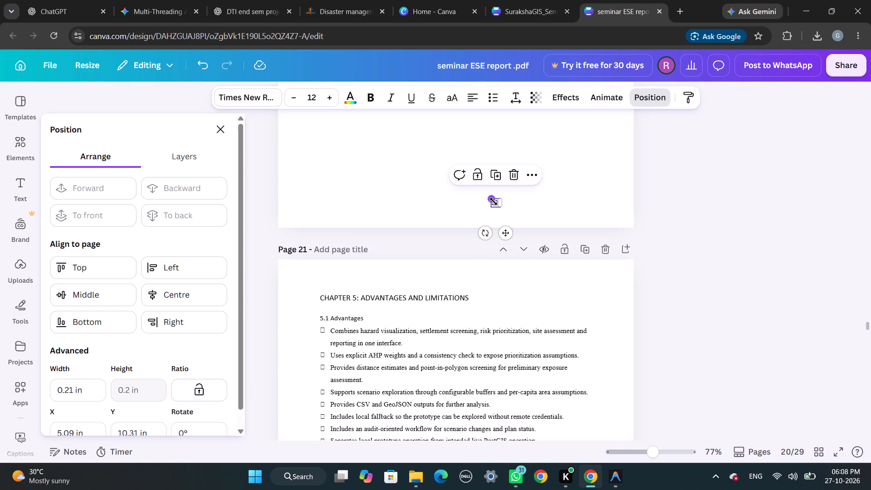
double_click(494, 201)
double_click(496, 202)
key(BackSpace)
text(2-)
key(BackSpace)
key(0)
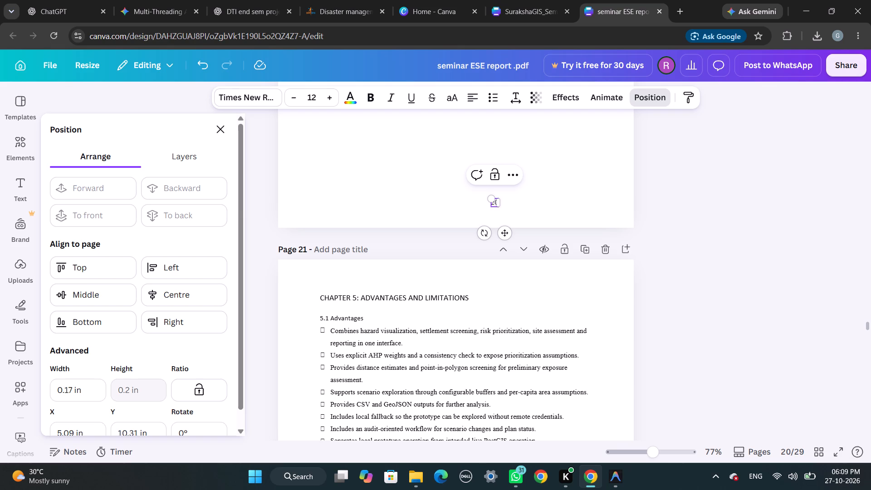
click(202, 286)
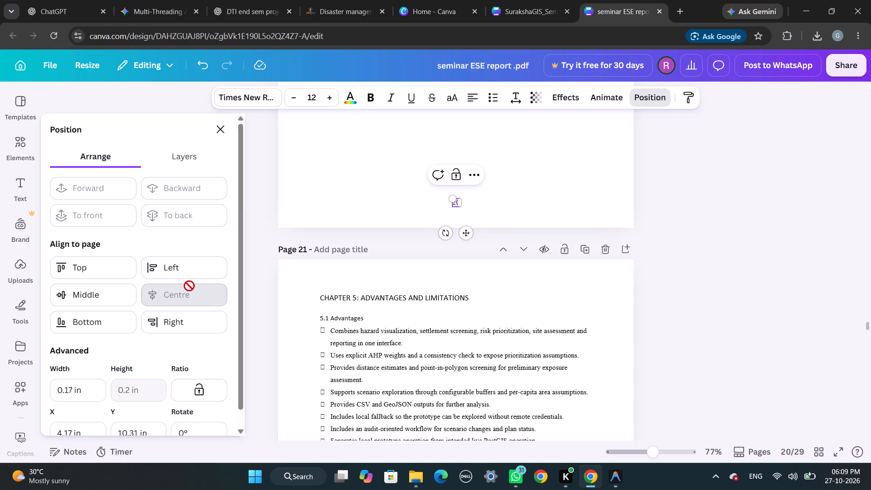
click(61, 320)
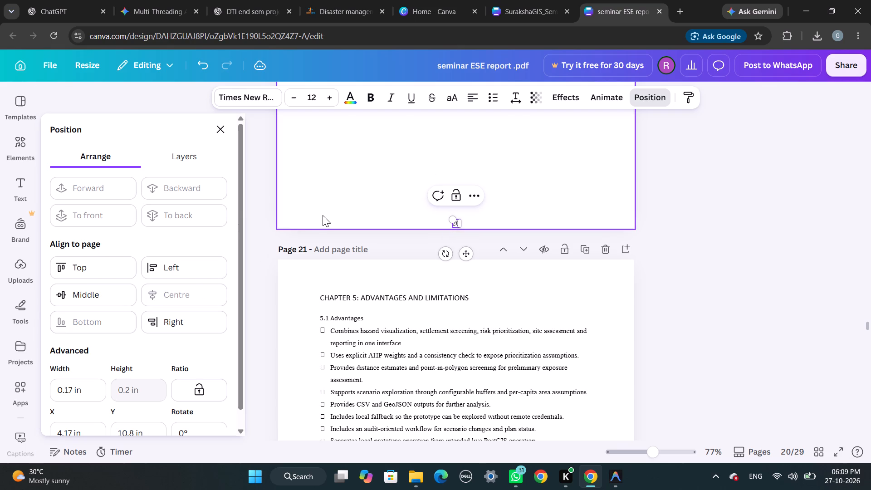
click(323, 215)
Delete the "SurakshaGIS Seminar Report | Page" footer label from page 21.
scroll(381, 241, down, 2)
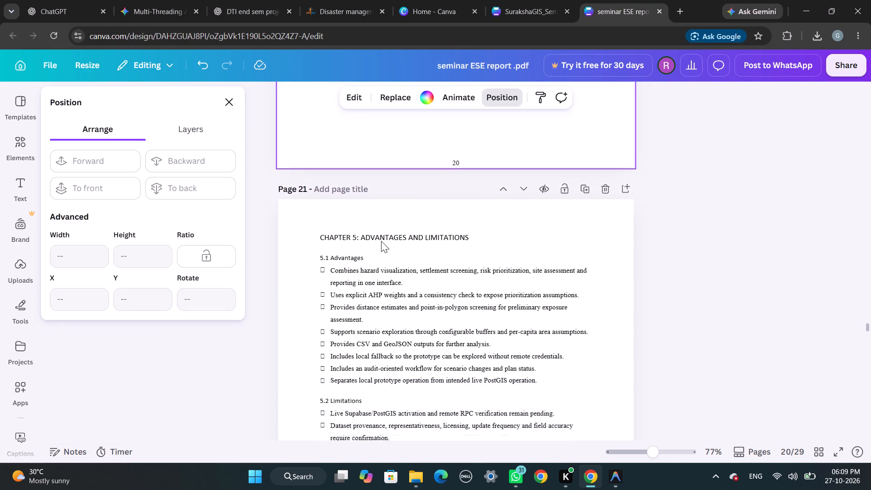
scroll(381, 241, down, 2)
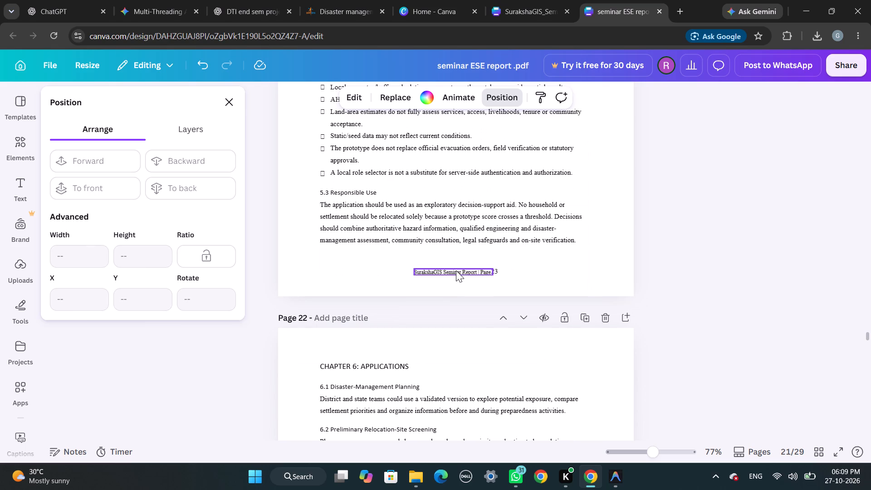
right_click(456, 270)
click(489, 229)
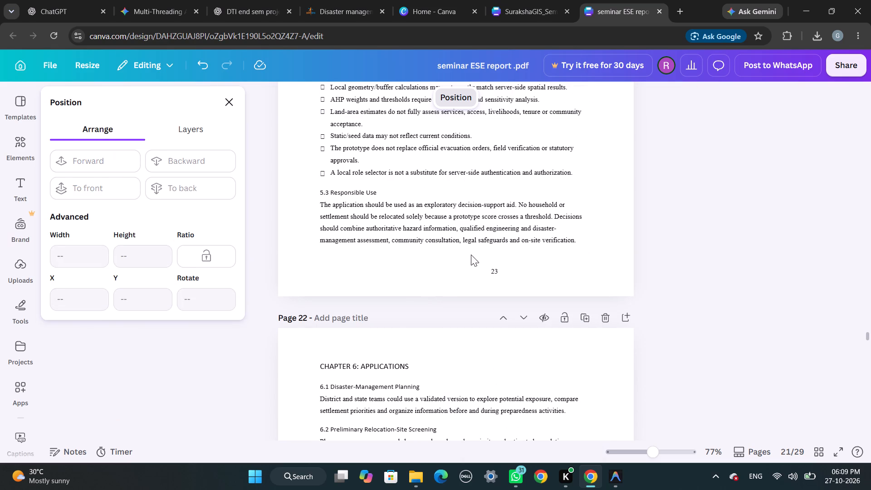
Change the footer number on page 21 to 21 and align it to the bottom centre of the page.
double_click(493, 270)
double_click(493, 270)
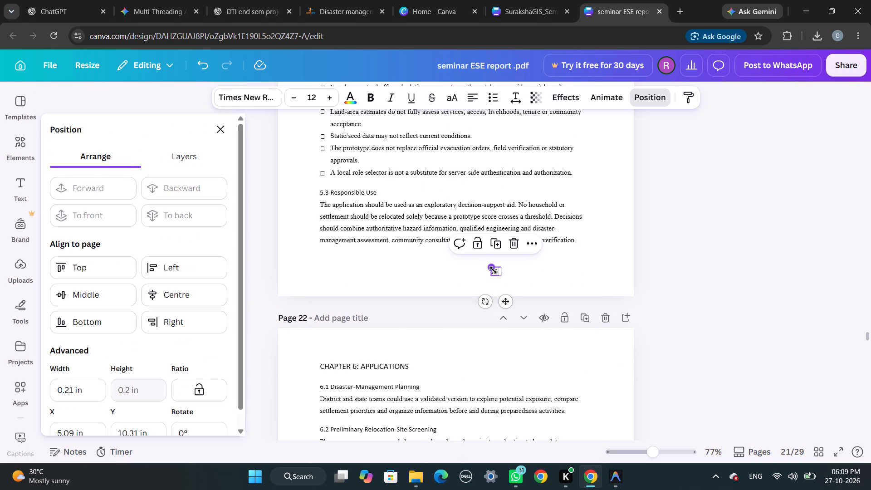
double_click(496, 272)
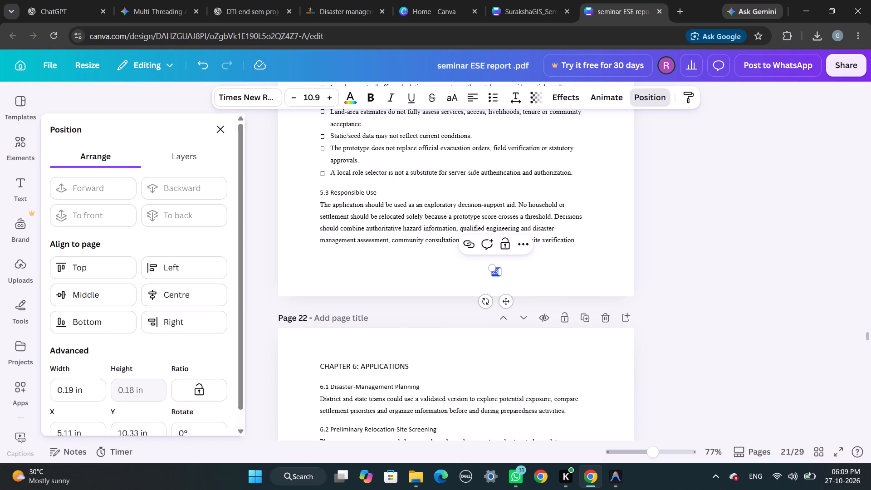
key(BackSpace)
key(3)
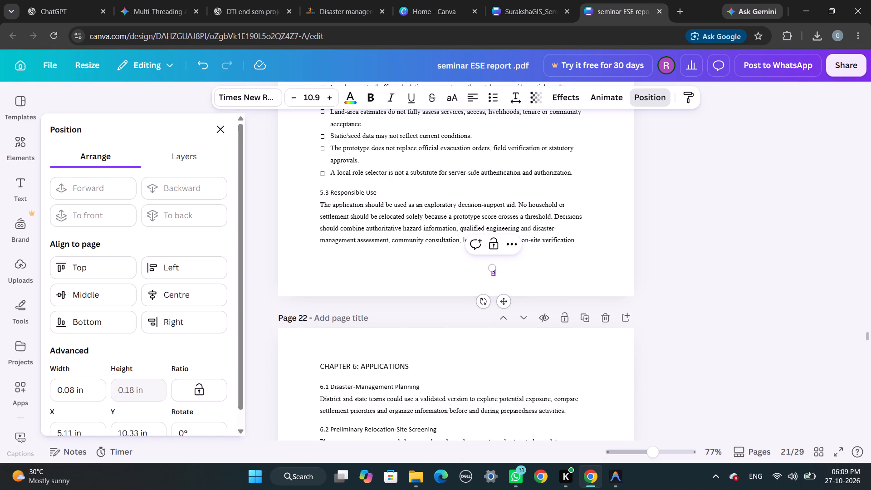
key(BackSpace)
text(21)
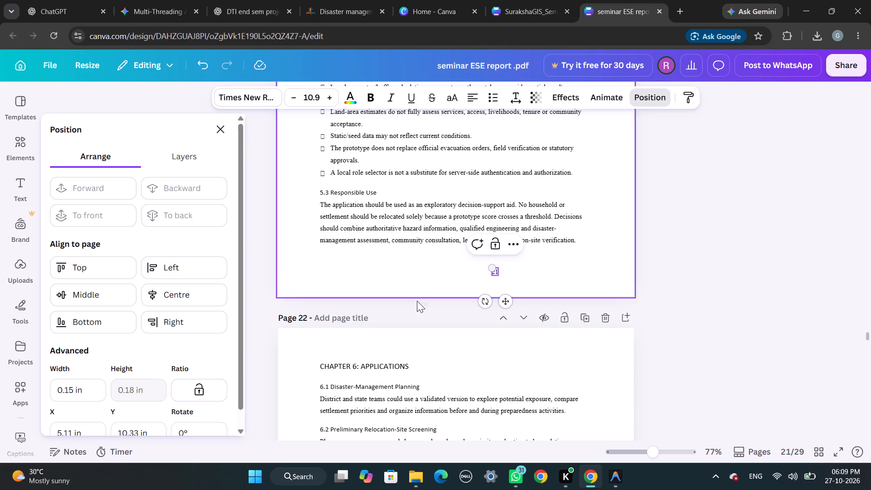
click(207, 289)
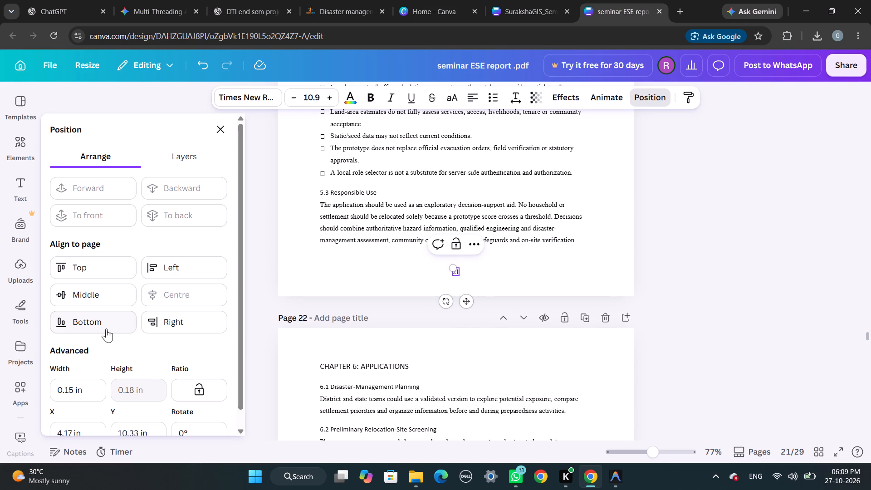
click(106, 328)
click(362, 266)
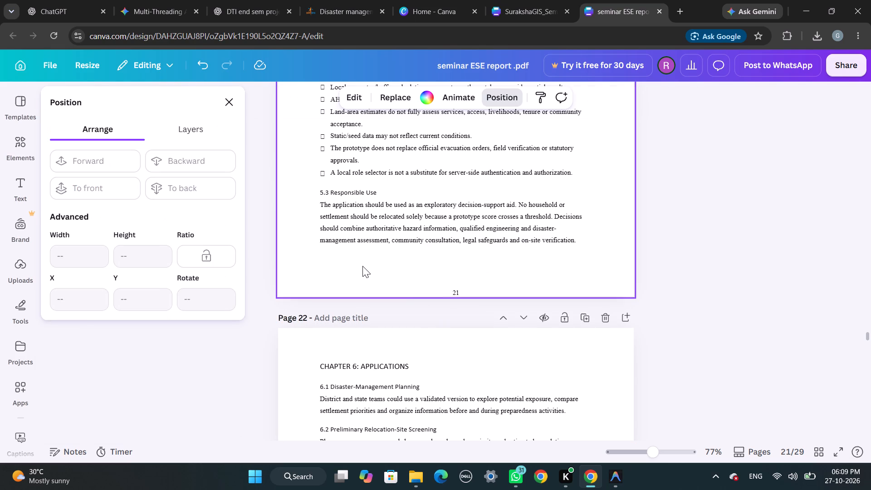
Delete the "SurakshaGIS Seminar Report | Page" footer label from page 22.
scroll(392, 318, down, 4)
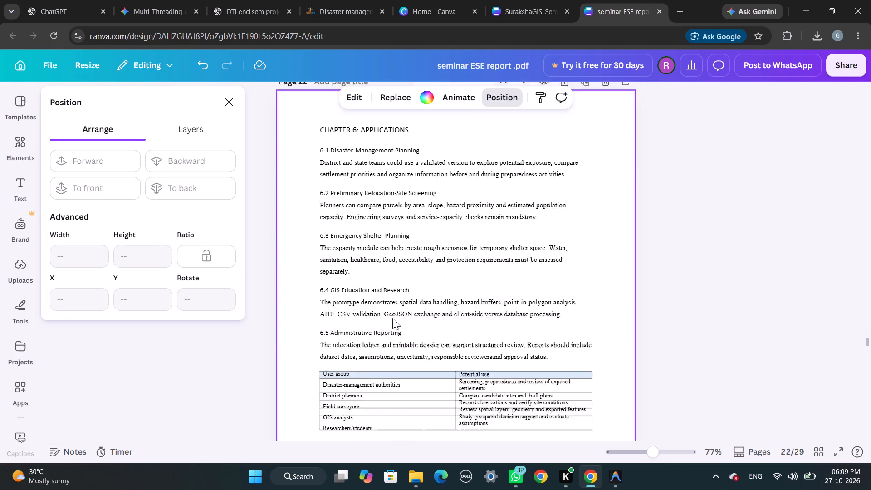
scroll(392, 318, down, 1)
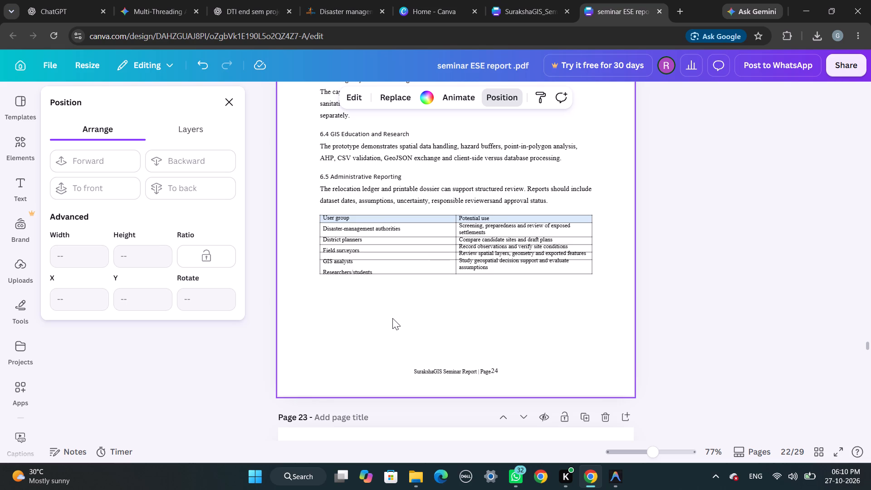
right_click(476, 372)
click(493, 230)
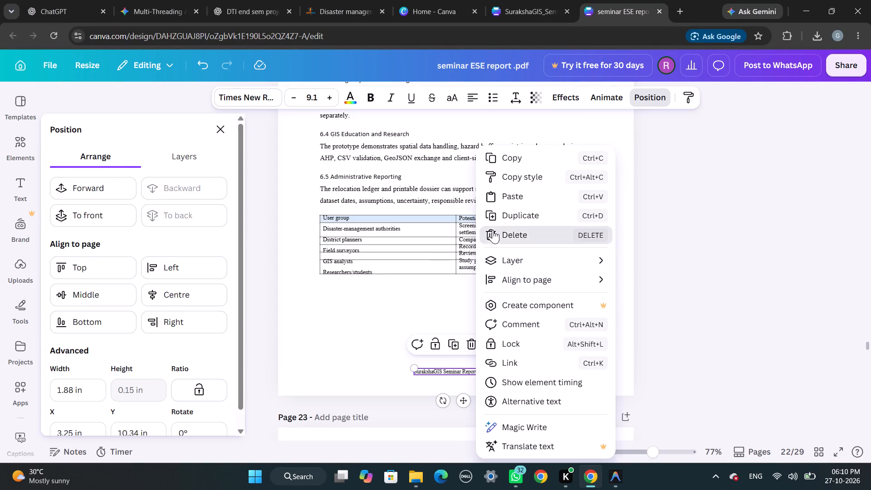
Change the footer number on page 22 to 22 and align it to the bottom centre of the page.
right_click(494, 372)
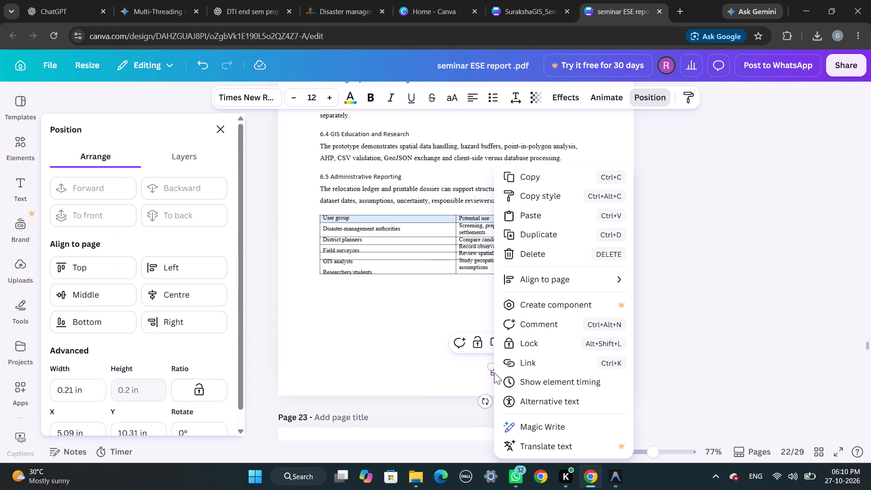
drag(469, 371, 498, 371)
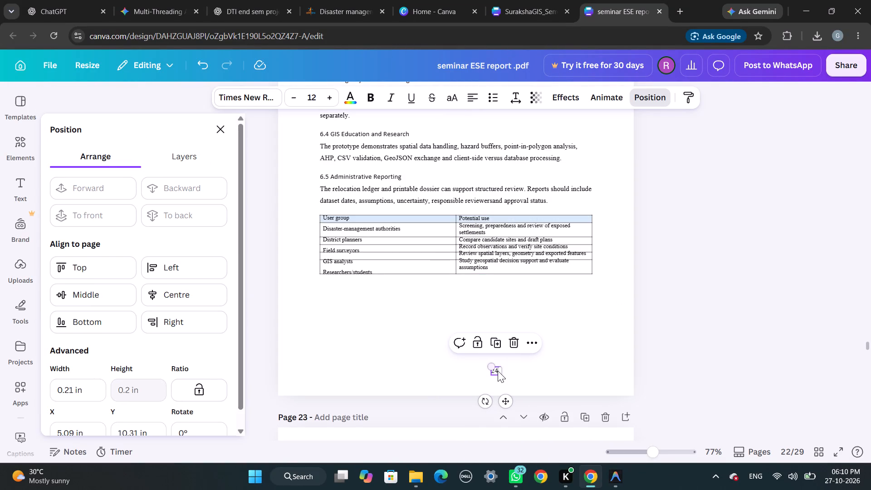
drag(498, 371, 497, 371)
double_click(497, 371)
key(BackSpace)
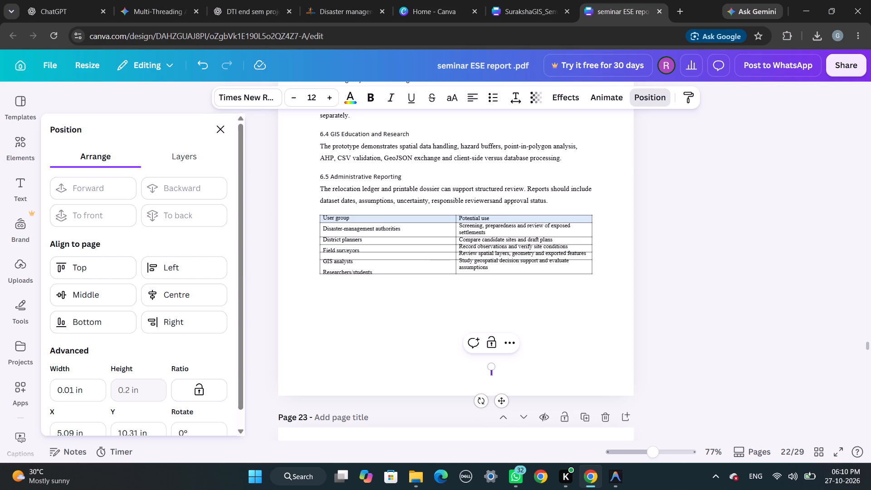
text(22)
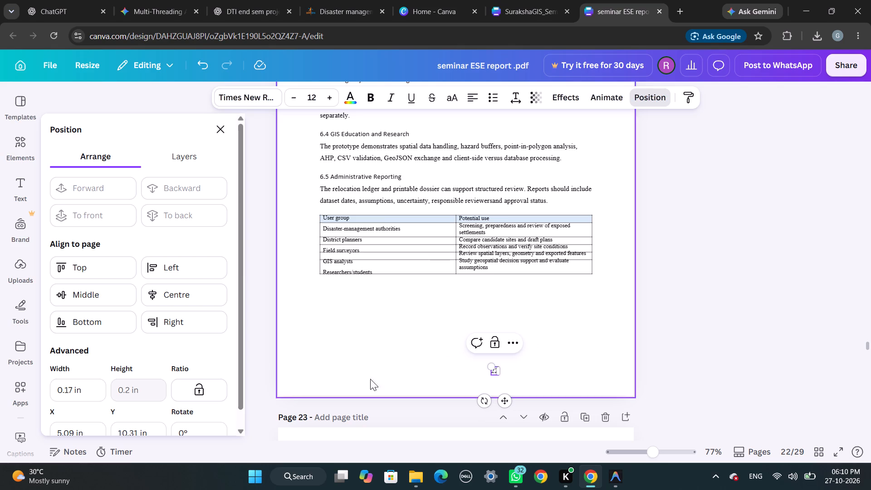
click(160, 304)
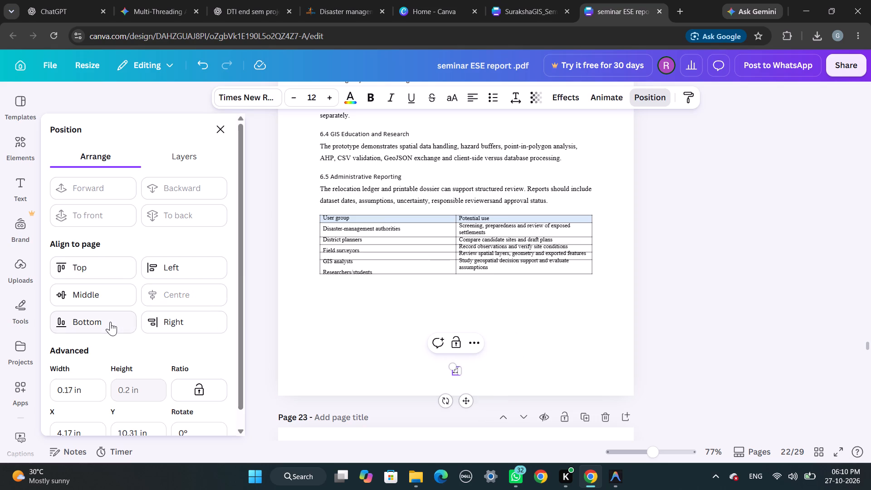
click(110, 322)
click(328, 347)
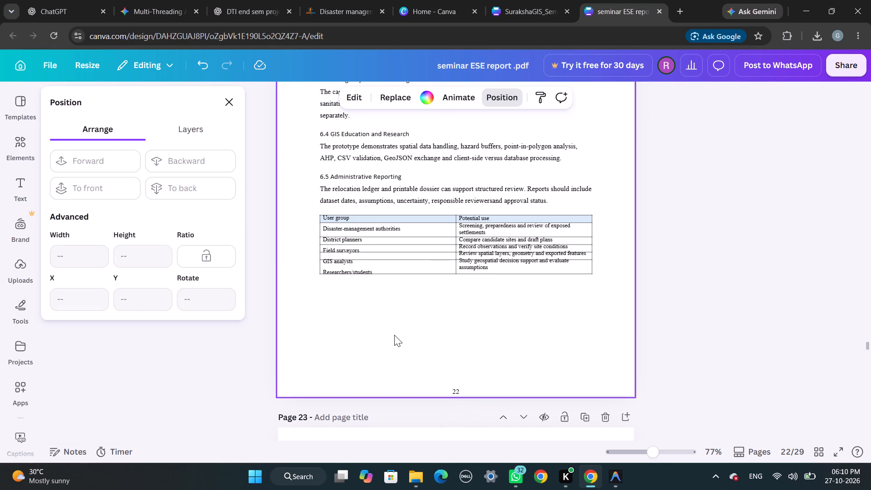
Review the footers on pages 22 to 25 to find which pages still need renumbering.
scroll(394, 335, down, 6)
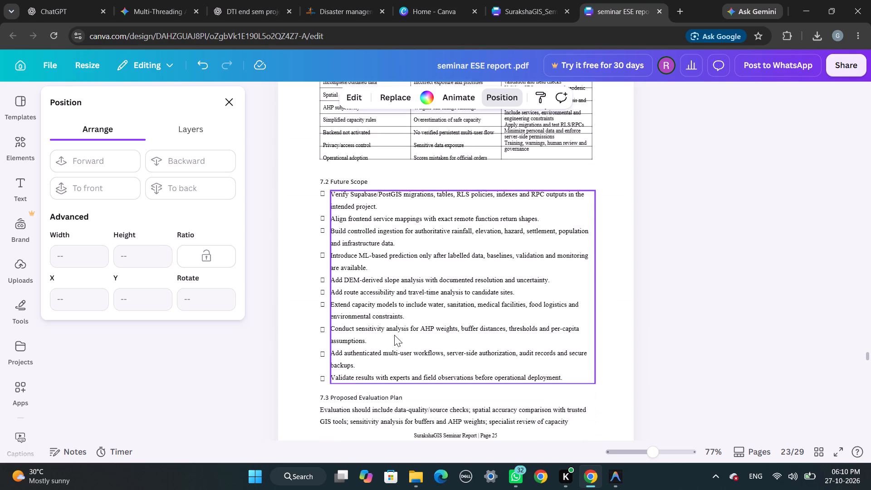
scroll(394, 335, down, 1)
scroll(394, 335, up, 7)
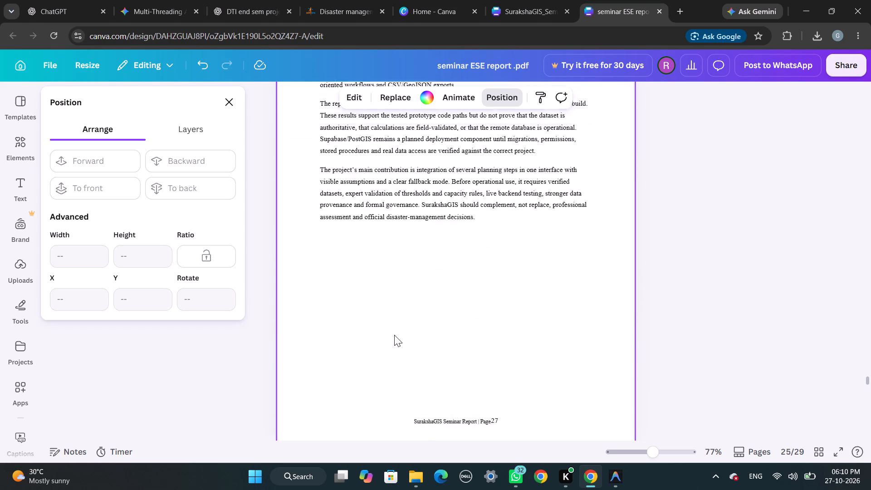
scroll(394, 335, up, 3)
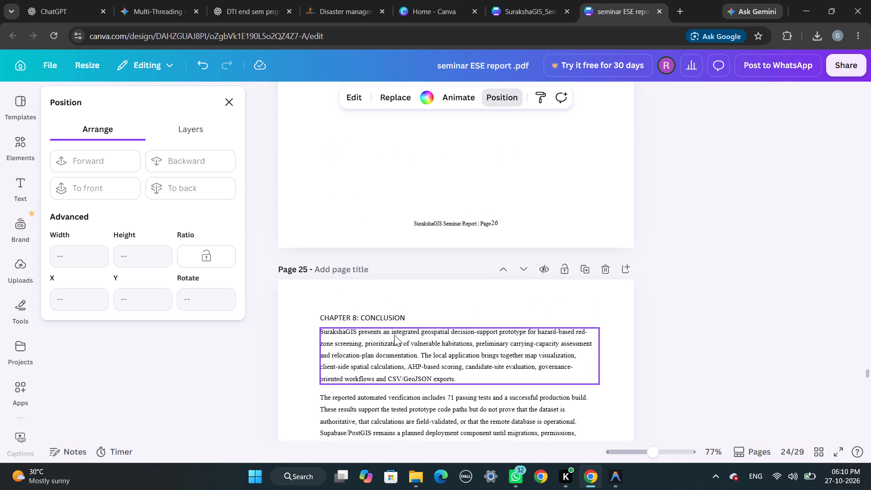
scroll(482, 135, up, 2)
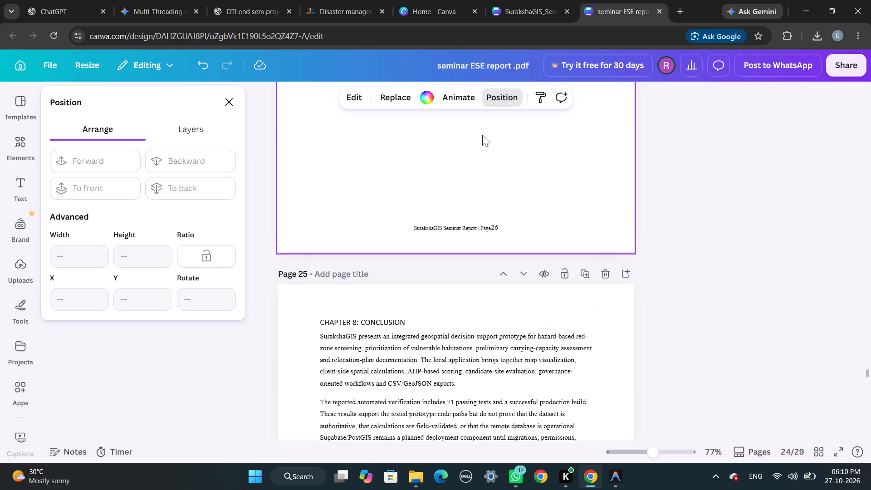
scroll(482, 135, up, 9)
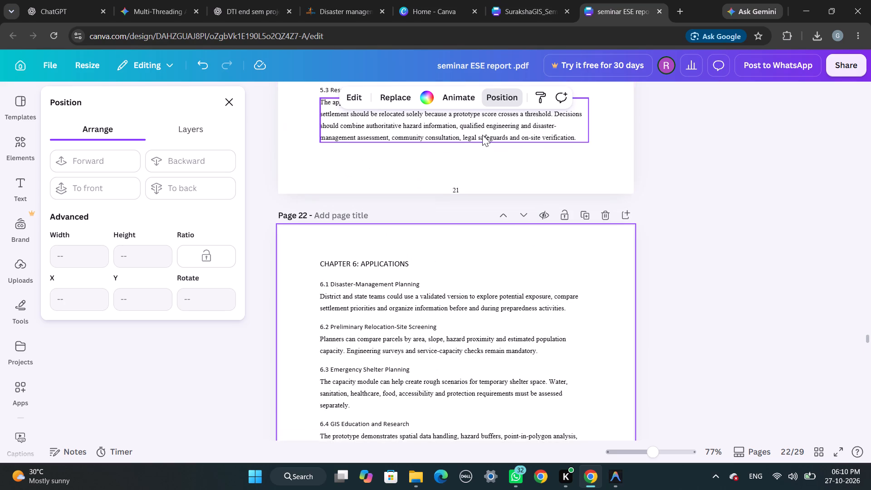
scroll(427, 218, down, 4)
scroll(427, 218, up, 1)
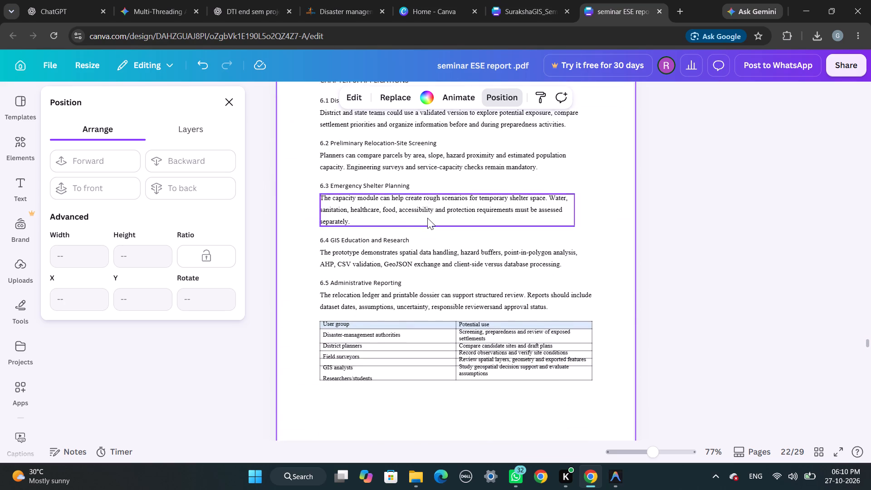
scroll(427, 218, up, 1)
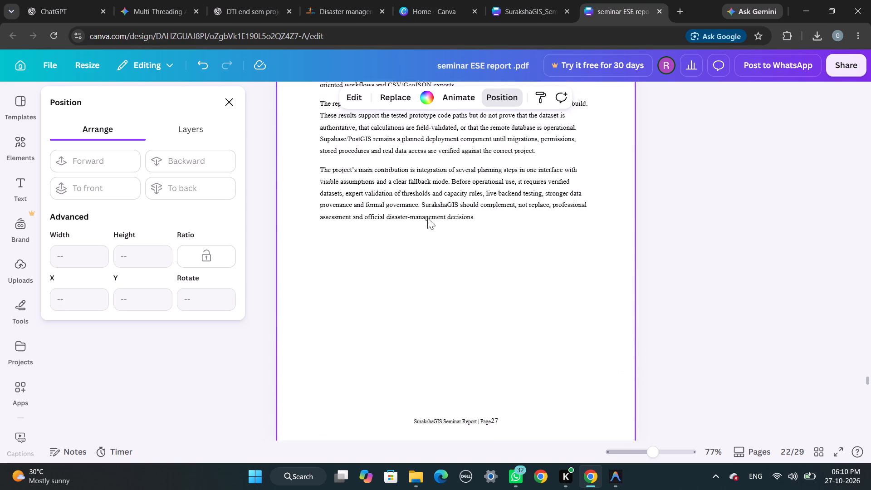
scroll(427, 218, up, 7)
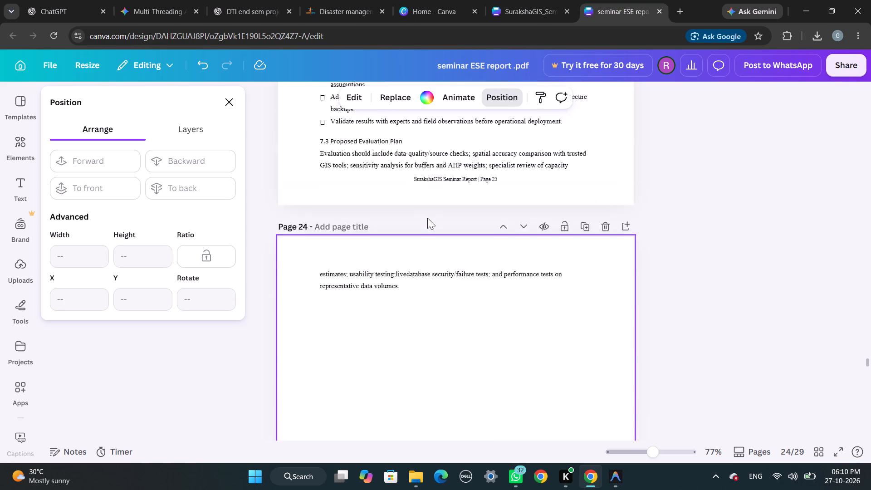
scroll(427, 218, up, 3)
Edit the "SurakshaGIS Seminar Report | Page" footer text on page 23 so that it reads only 23.
scroll(427, 218, left, 1)
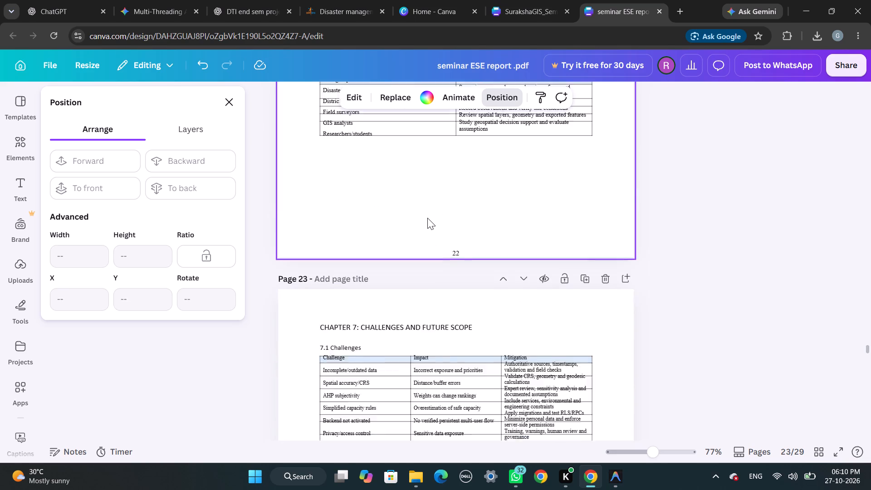
scroll(427, 218, left, 2)
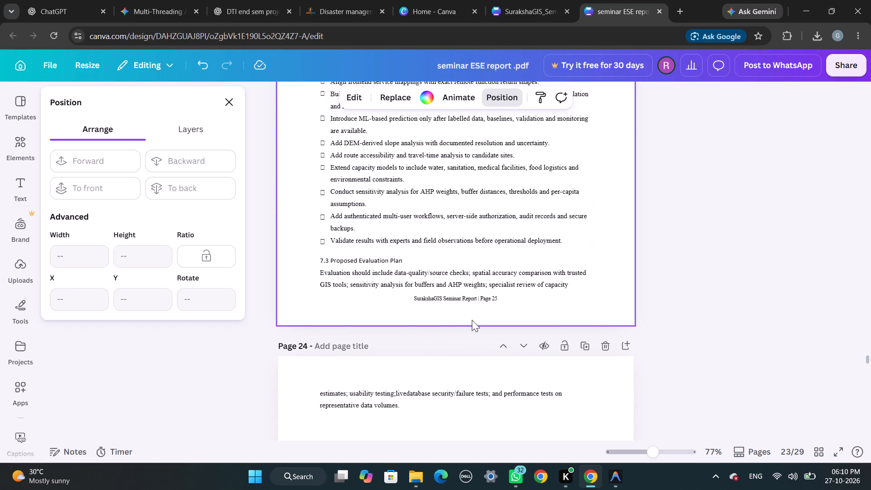
double_click(472, 297)
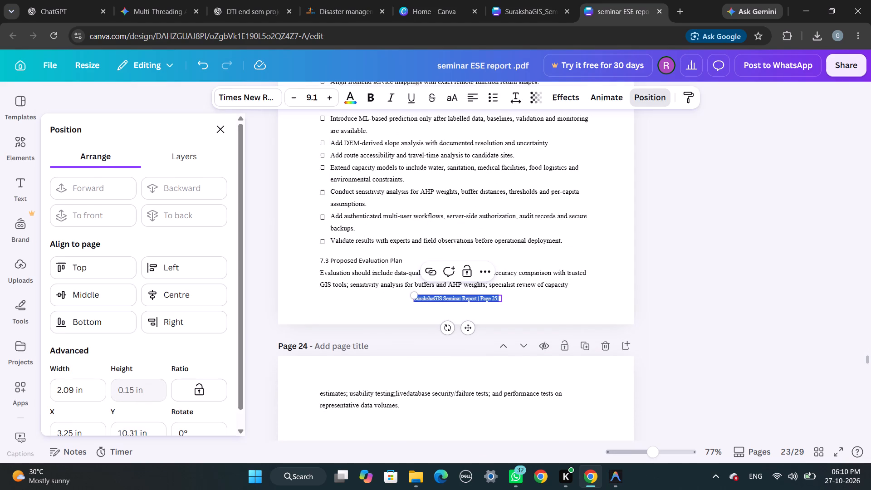
click(492, 300)
key(BackSpace)
key(BackSpace)
key(BackSpace)
key(BackSpace)
key(BackSpace)
key(BackSpace)
key(BackSpace)
key(BackSpace)
key(BackSpace)
key(BackSpace)
key(BackSpace)
key(BackSpace)
key(BackSpace)
key(BackSpace)
key(BackSpace)
key(BackSpace)
key(BackSpace)
key(BackSpace)
key(BackSpace)
key(BackSpace)
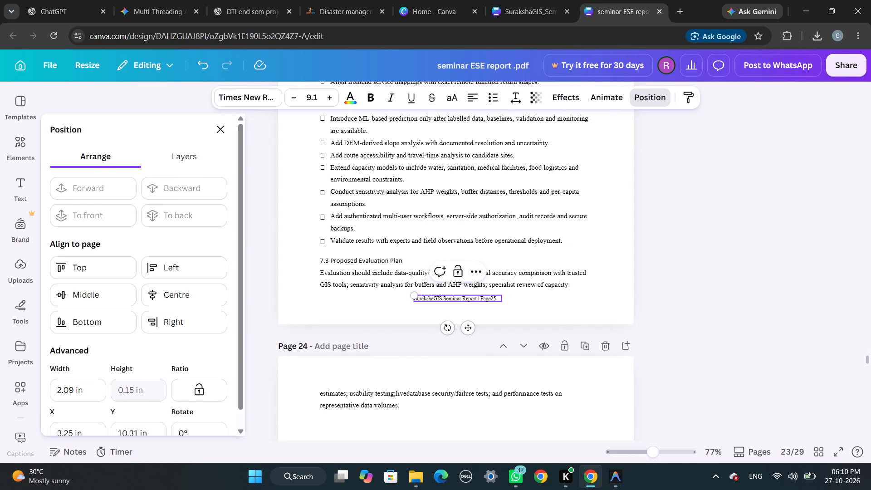
key(BackSpace)
key(BackSpace)
key(BackSpace)
key(BackSpace)
key(Right)
key(Right)
key(BackSpace)
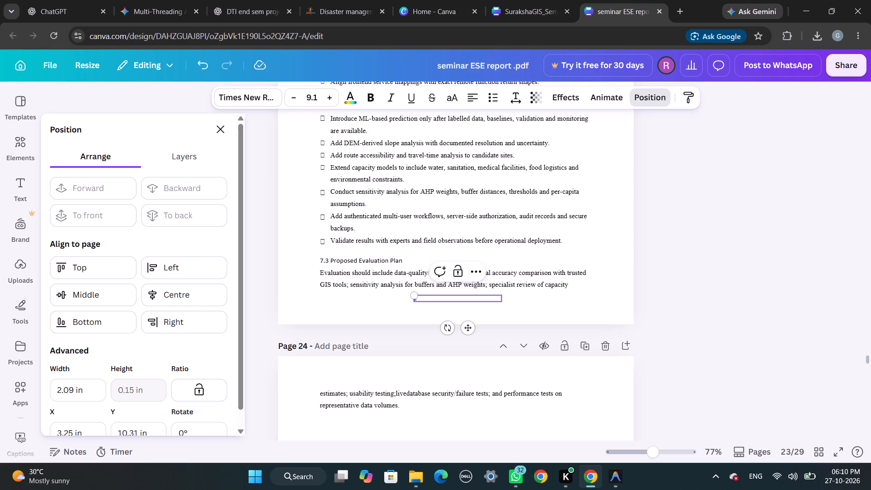
key(3)
click(527, 303)
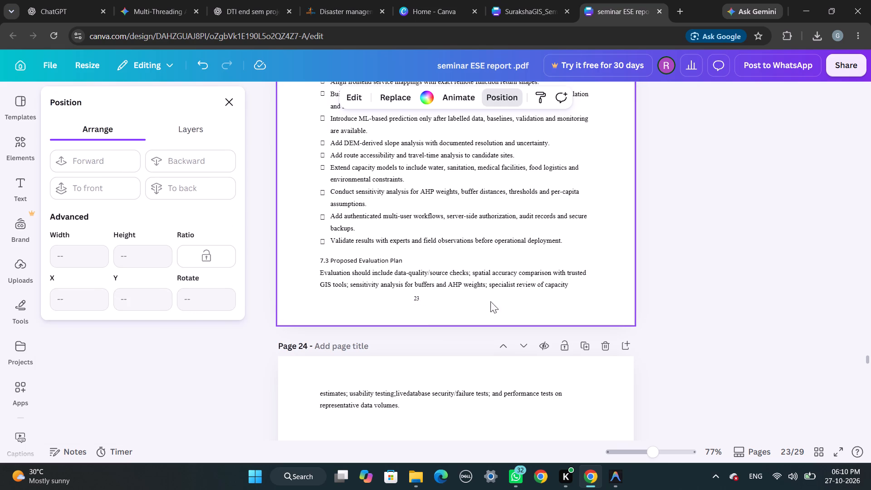
Move the footer number on page 23 to the bottom centre of the page, at about X 4.16 in and Y 10.71 in.
drag(430, 299, 443, 306)
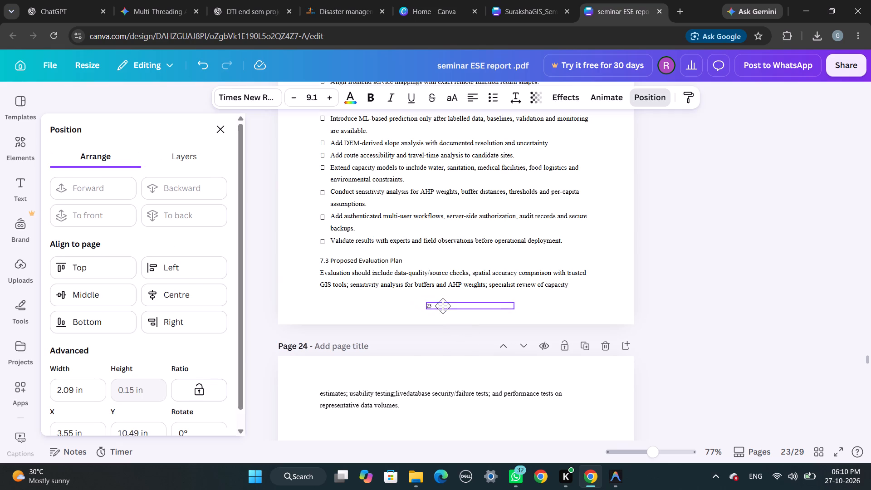
drag(443, 306, 469, 316)
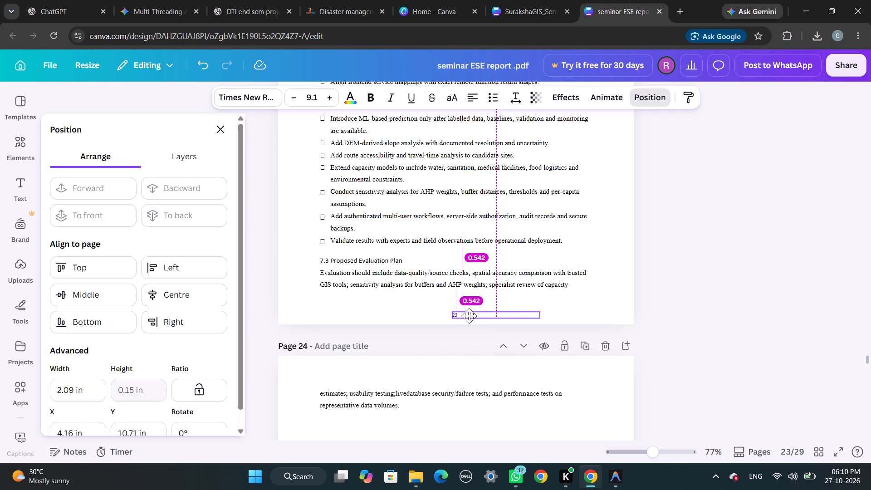
drag(469, 316, 469, 315)
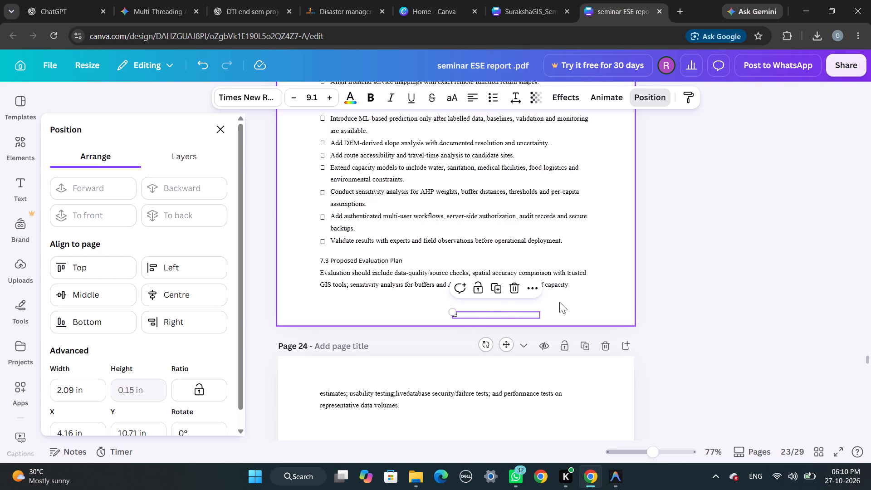
click(572, 303)
Delete the "SurakshaGIS Seminar Report | Page" footer label from page 24.
scroll(450, 353, down, 4)
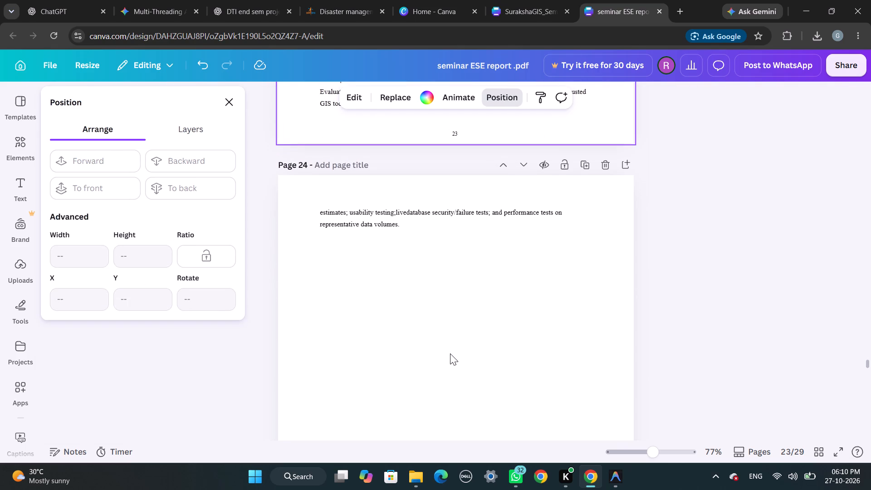
scroll(450, 353, down, 3)
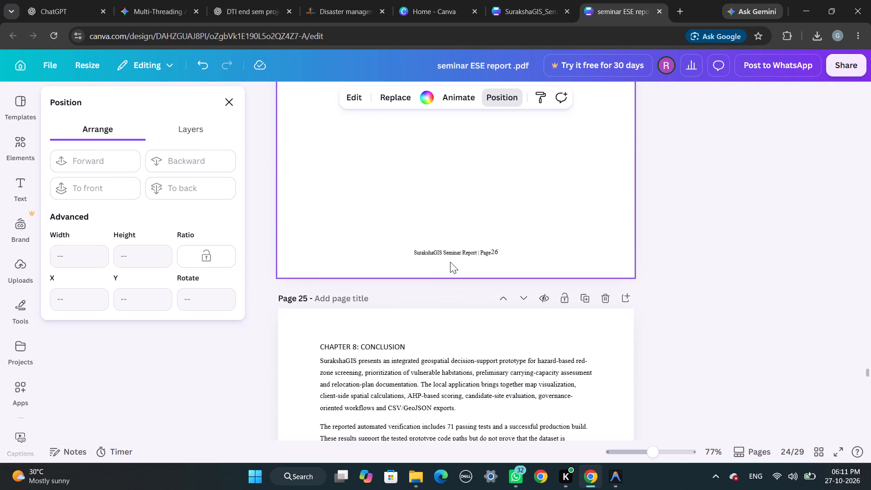
right_click(455, 250)
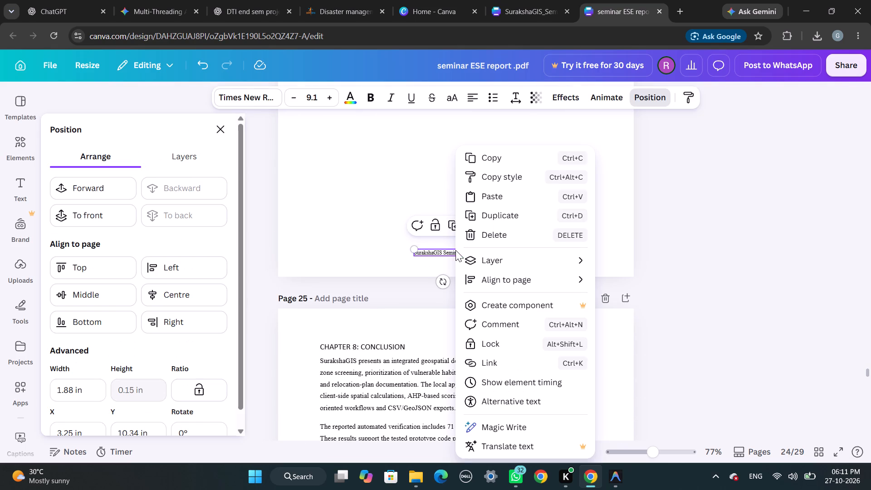
click(474, 228)
Change the footer number on page 24 to 24 and align it to the bottom centre of the page.
double_click(492, 252)
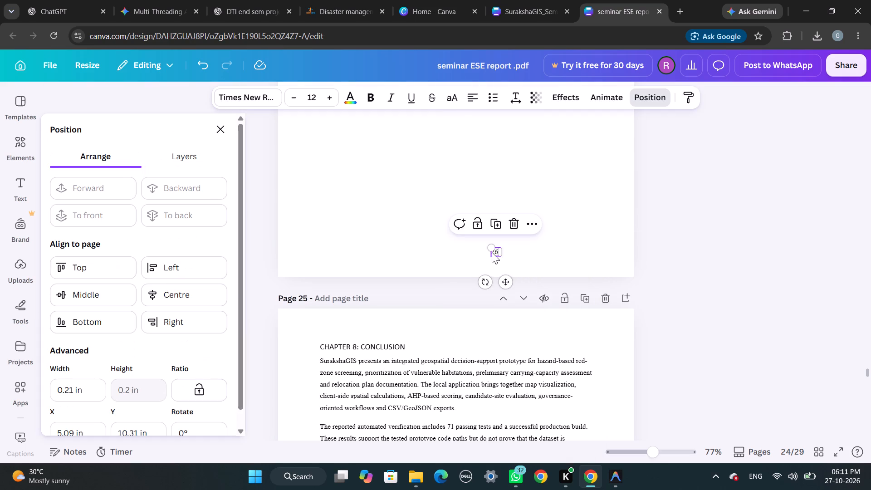
key(BackSpace)
text(24)
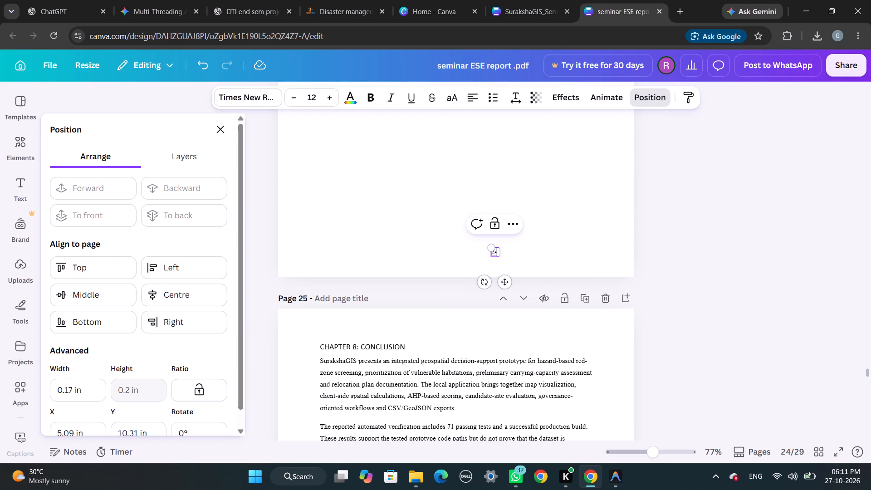
click(152, 290)
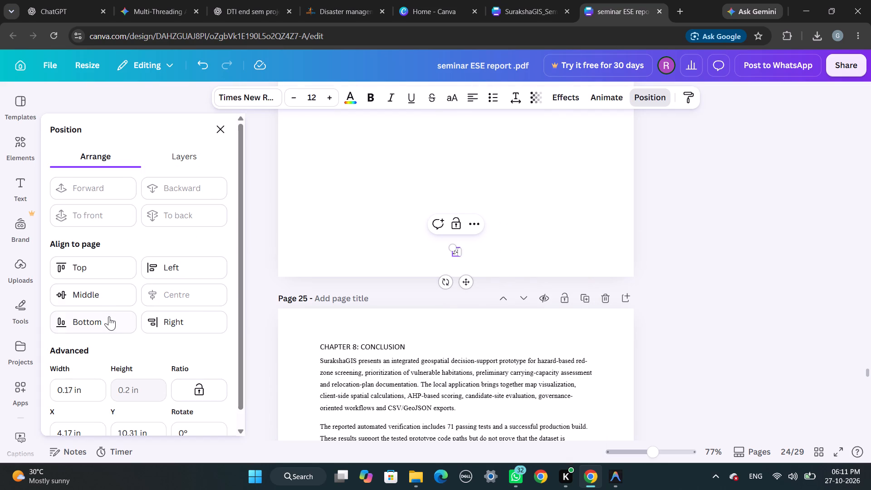
click(108, 317)
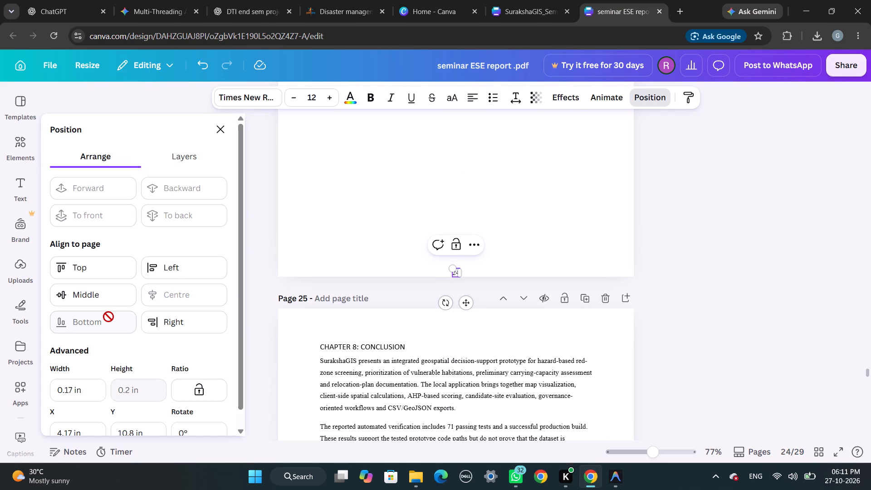
click(359, 257)
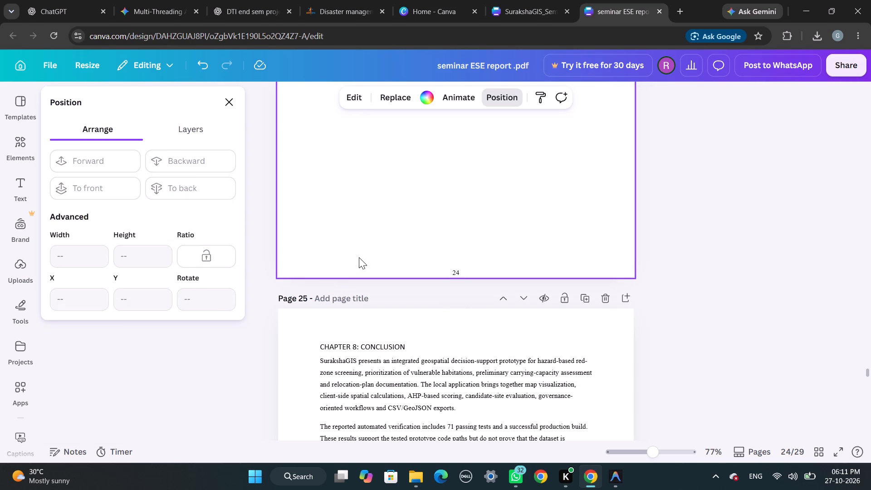
Delete the "SurakshaGIS Seminar Report | Page" footer label from page 25.
scroll(359, 257, down, 5)
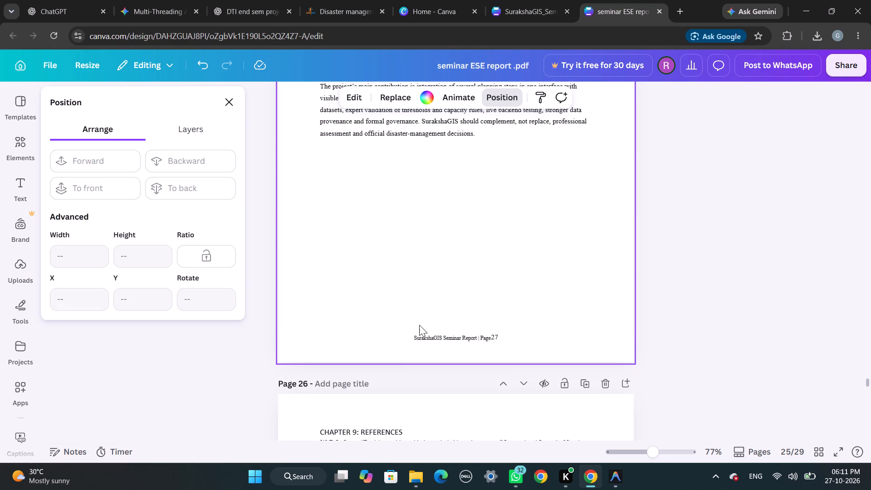
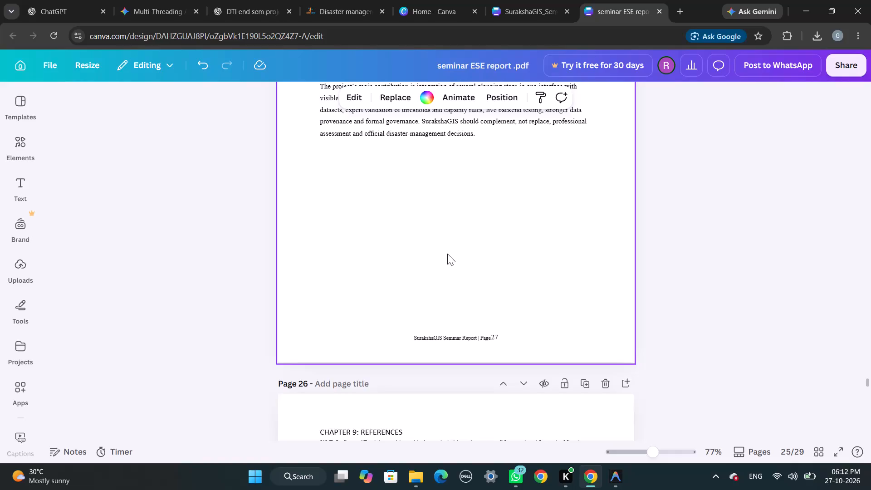
Delete the "SurakshaGIS Seminar Report | Page" footer label from page 25.
scroll(447, 254, up, 3)
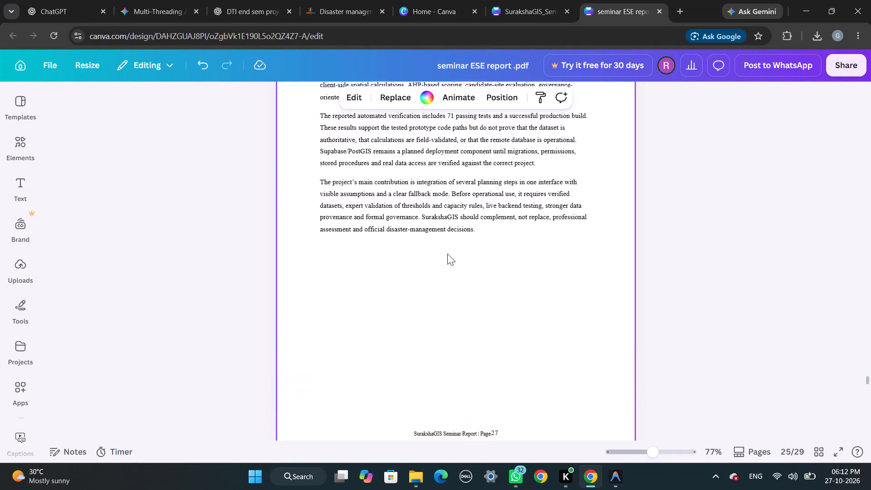
scroll(447, 254, up, 1)
scroll(447, 254, down, 1)
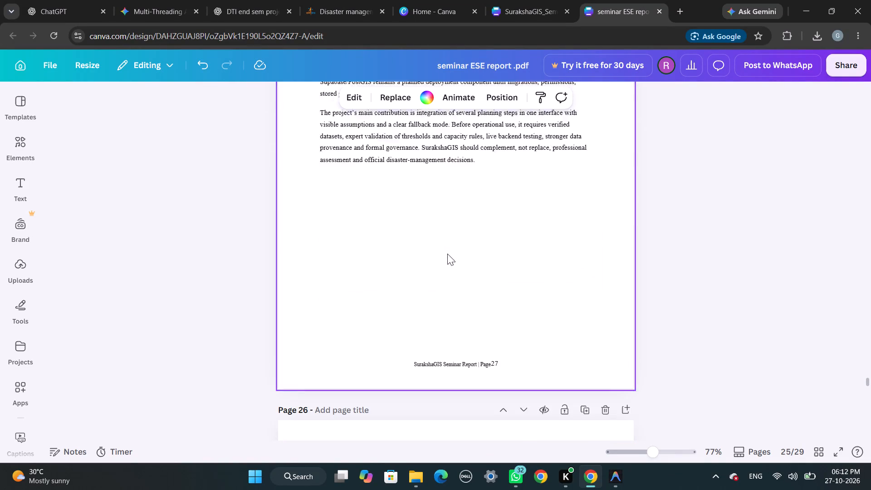
scroll(447, 254, down, 1)
right_click(466, 246)
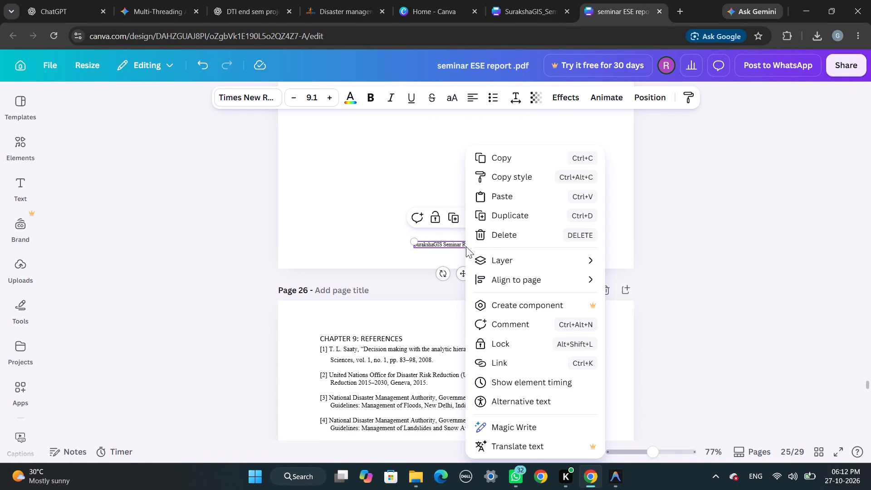
click(488, 238)
Change the footer number on page 25 to 25 and align it to the bottom centre of the page.
double_click(495, 245)
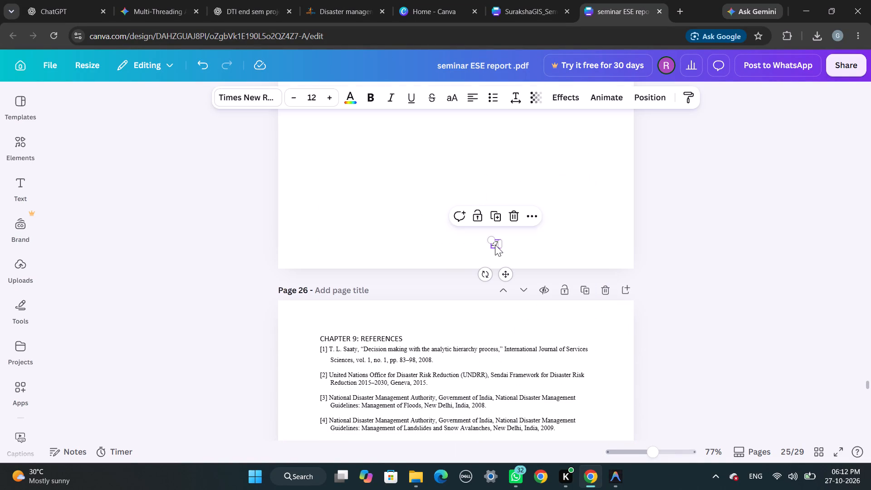
key(BackSpace)
text(25)
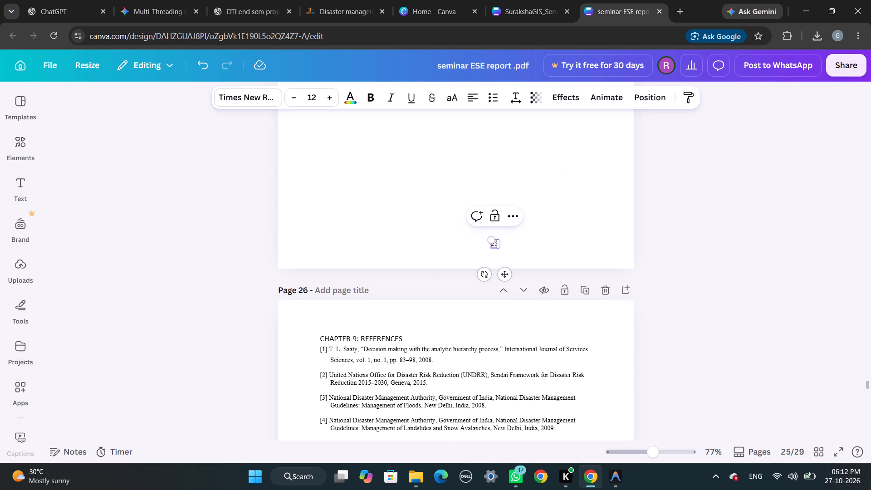
click(659, 96)
click(155, 295)
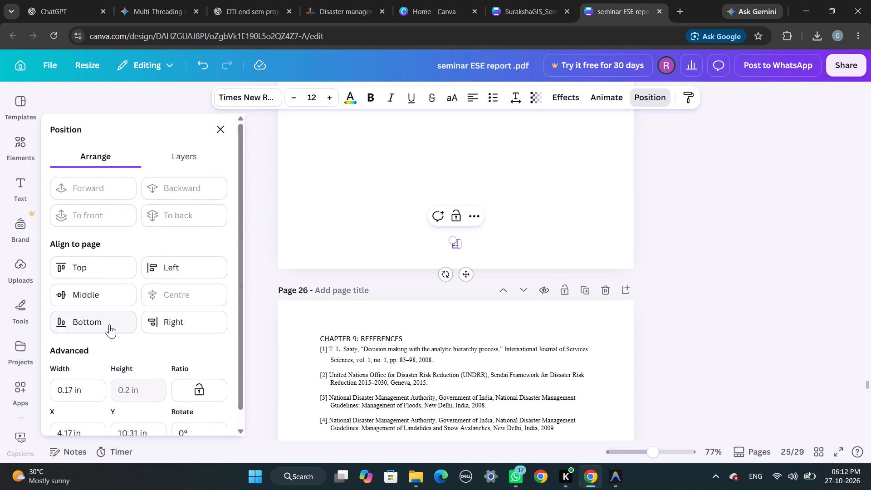
click(108, 326)
click(361, 250)
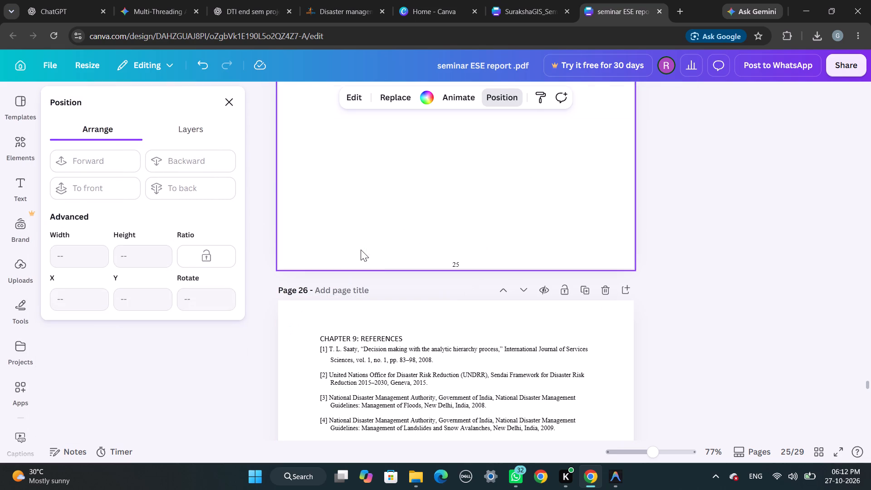
Delete the "SurakshaGIS Seminar Report | Page" footer label from page 26.
scroll(409, 294, down, 4)
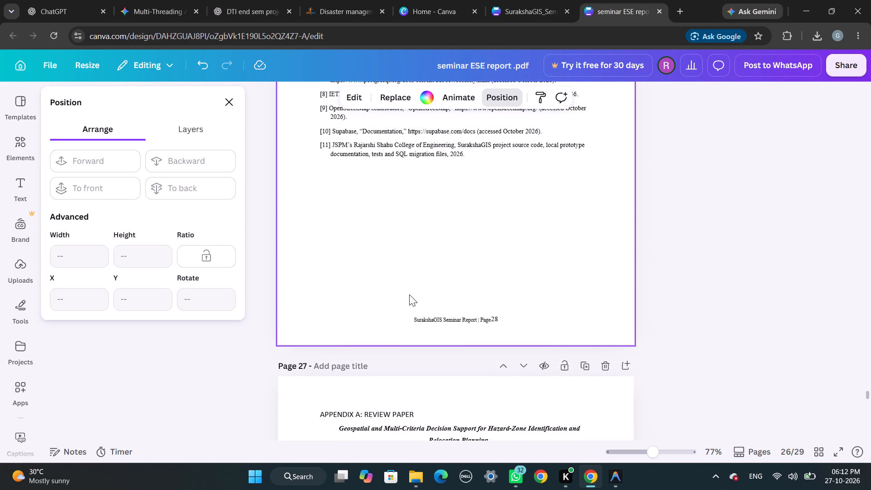
scroll(409, 294, down, 1)
right_click(455, 304)
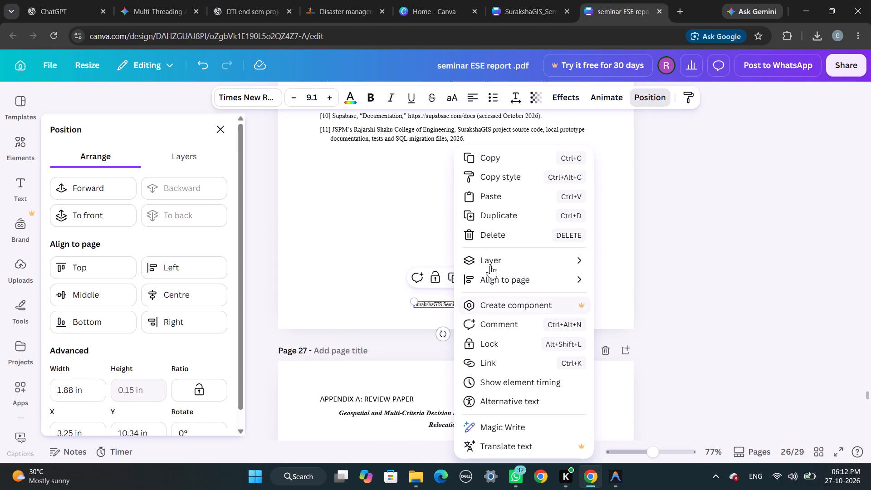
click(491, 227)
Change the footer number on page 26 to 26 and align it to the bottom centre of the page.
double_click(499, 308)
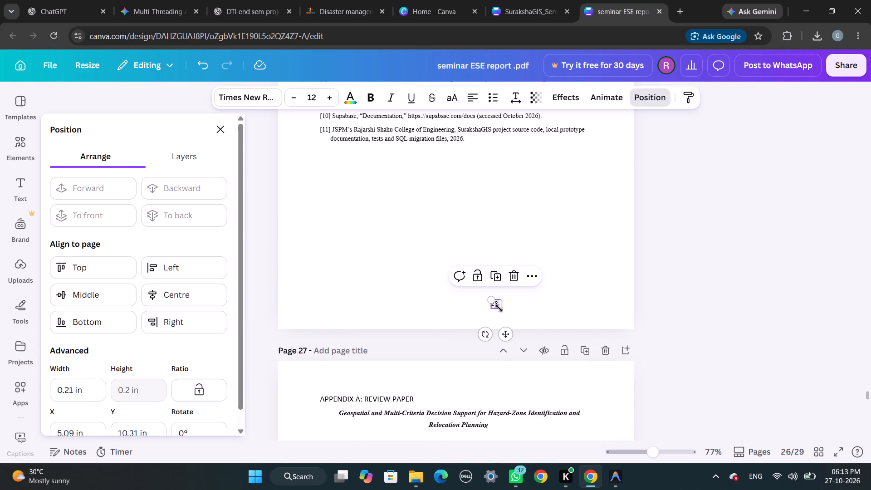
double_click(494, 305)
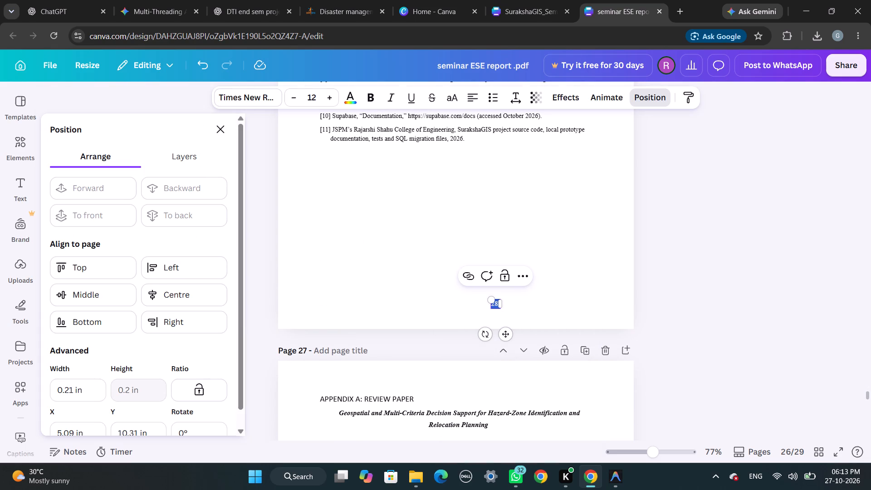
key(BackSpace)
text(26)
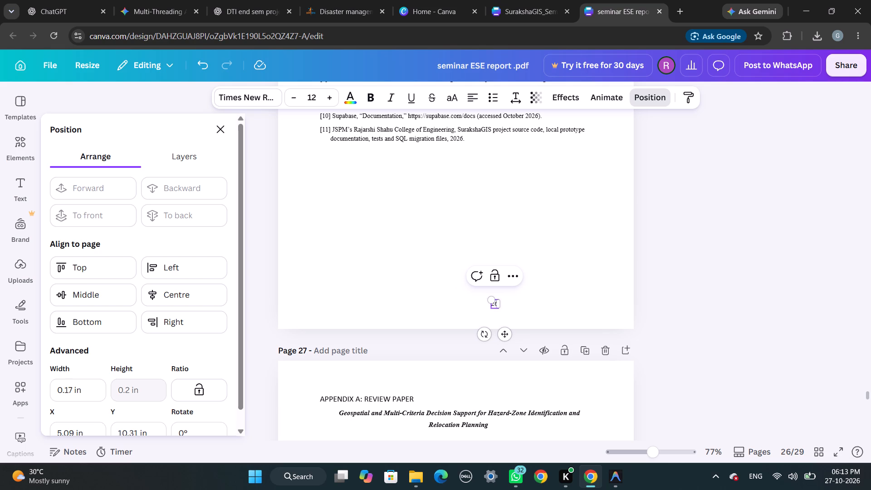
click(199, 303)
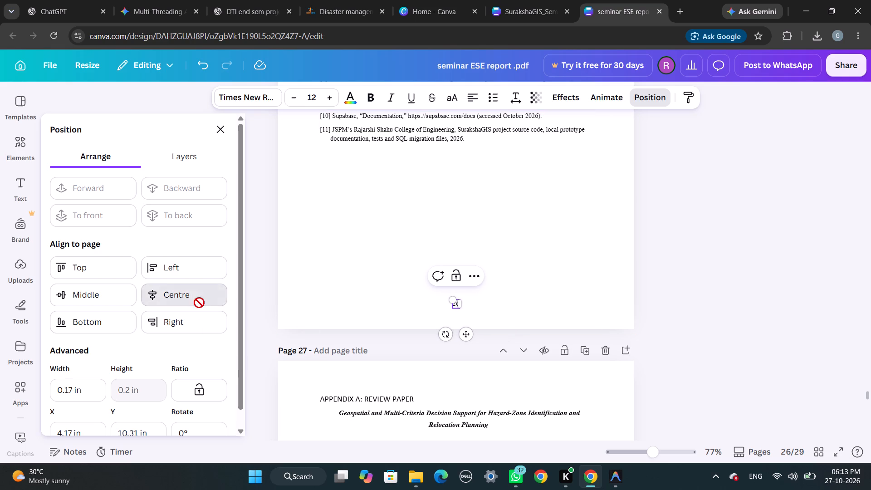
click(92, 318)
click(341, 279)
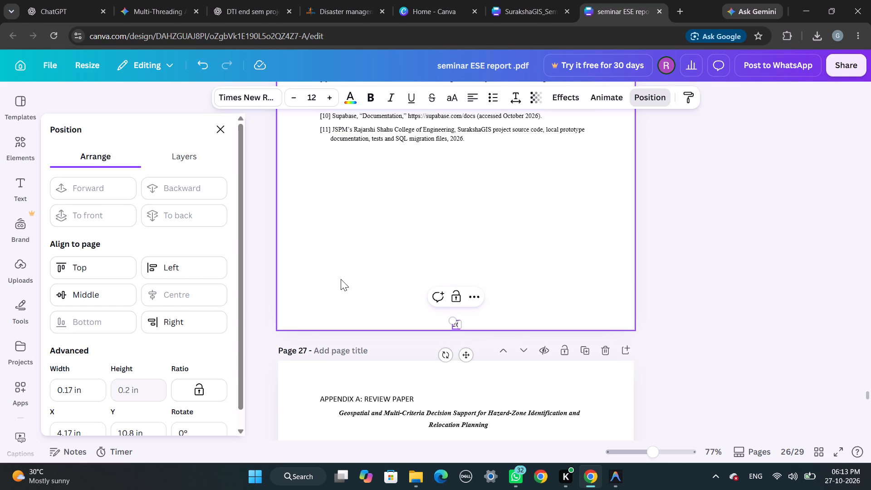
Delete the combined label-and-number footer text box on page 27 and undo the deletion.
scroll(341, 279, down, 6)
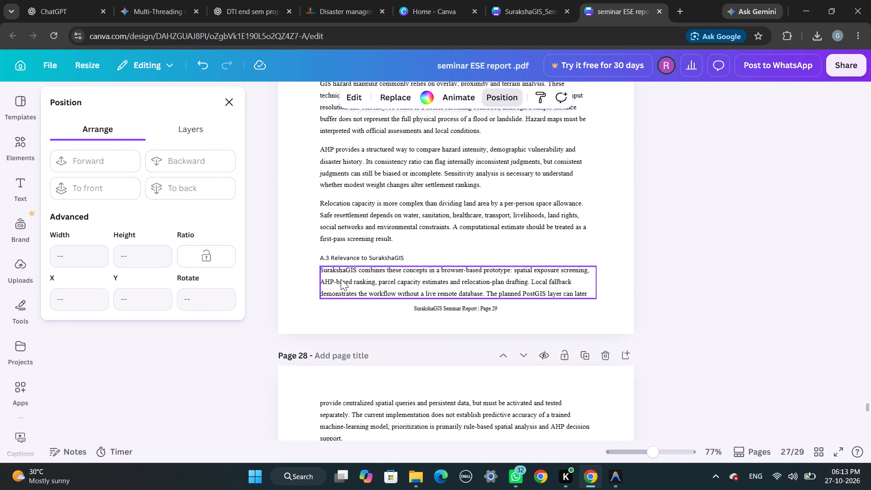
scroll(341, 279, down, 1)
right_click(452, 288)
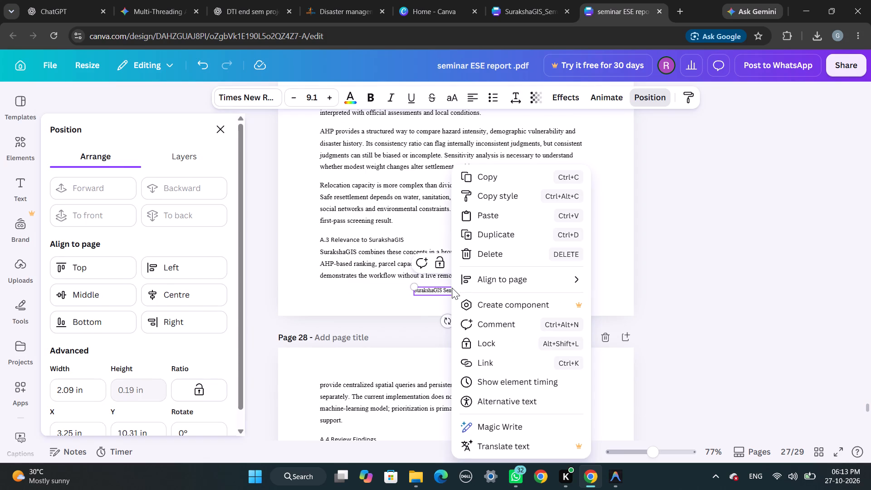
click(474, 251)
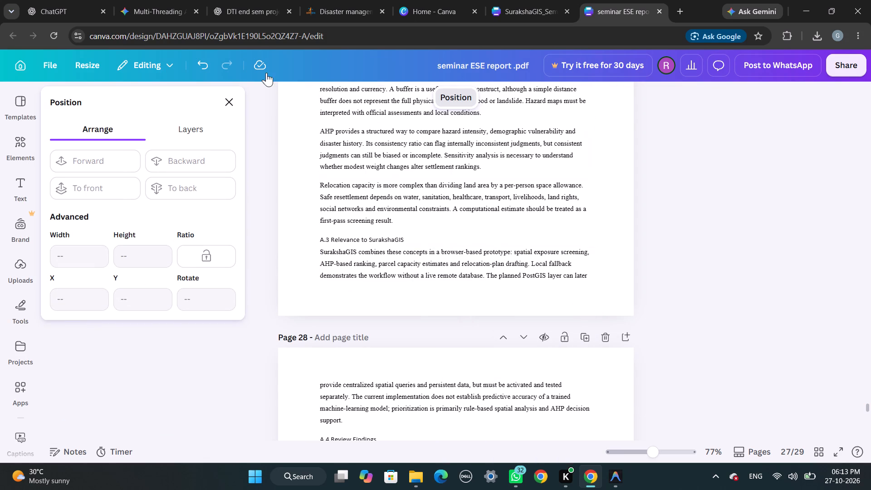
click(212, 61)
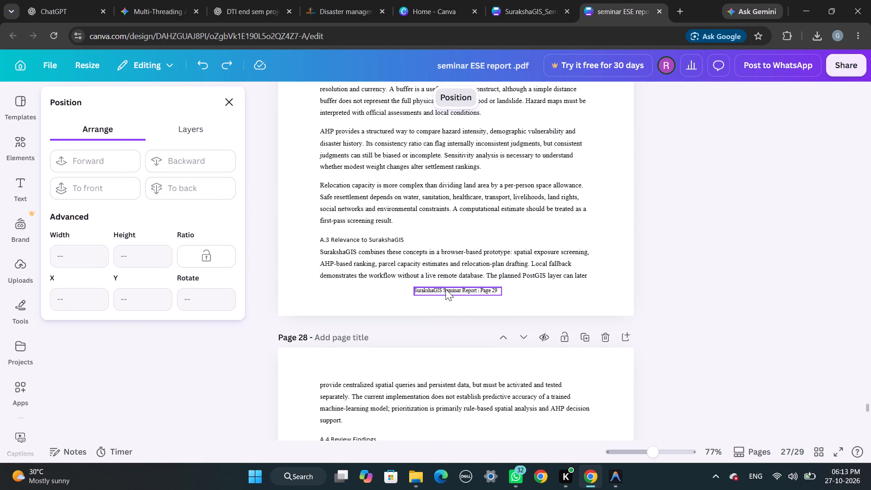
Edit the footer text on page 27, removing the "SurakshaGIS Seminar Report | Page" wording so that it reads only 27.
double_click(445, 289)
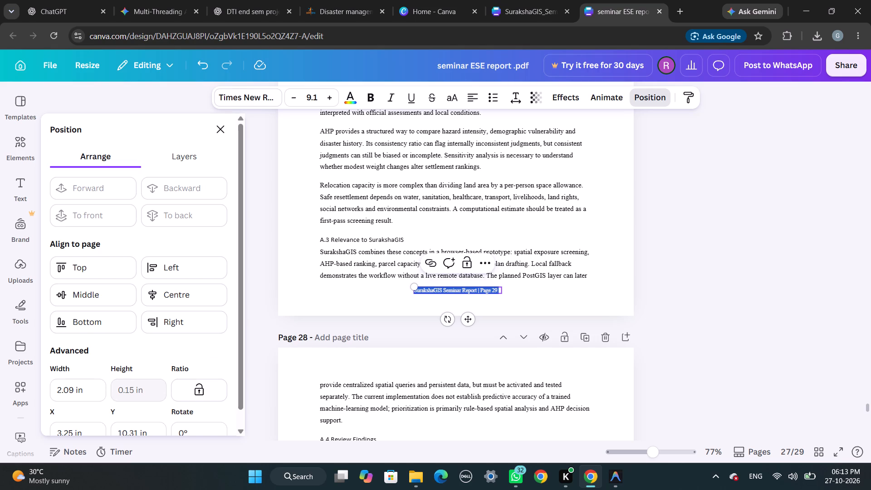
click(490, 288)
key(BackSpace)
key(BackSpace)
key(BackSpace)
key(BackSpace)
key(BackSpace)
key(BackSpace)
key(BackSpace)
key(BackSpace)
key(BackSpace)
key(BackSpace)
key(BackSpace)
key(BackSpace)
key(BackSpace)
key(BackSpace)
key(BackSpace)
key(BackSpace)
key(BackSpace)
key(BackSpace)
key(BackSpace)
key(BackSpace)
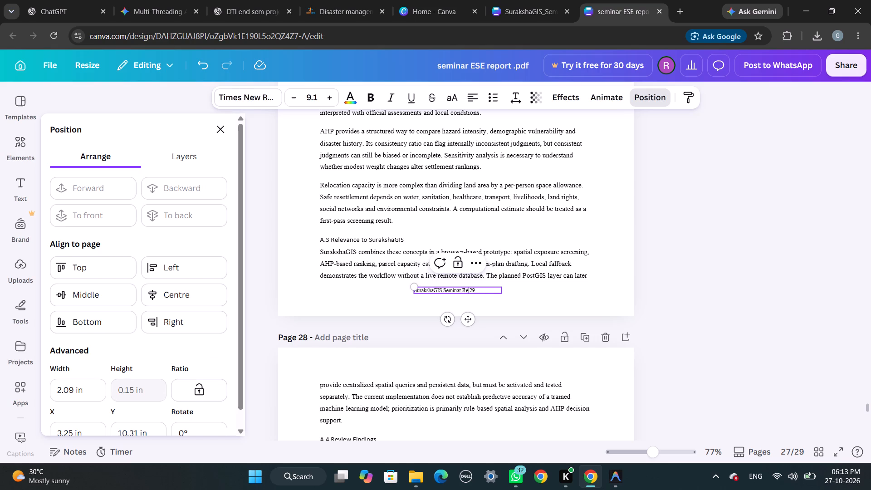
key(BackSpace)
key(BackSpace)
key(BackSpace)
key(BackSpace)
key(BackSpace)
key(BackSpace)
key(BackSpace)
key(BackSpace)
key(BackSpace)
key(BackSpace)
key(BackSpace)
key(BackSpace)
key(Right)
key(Right)
key(Right)
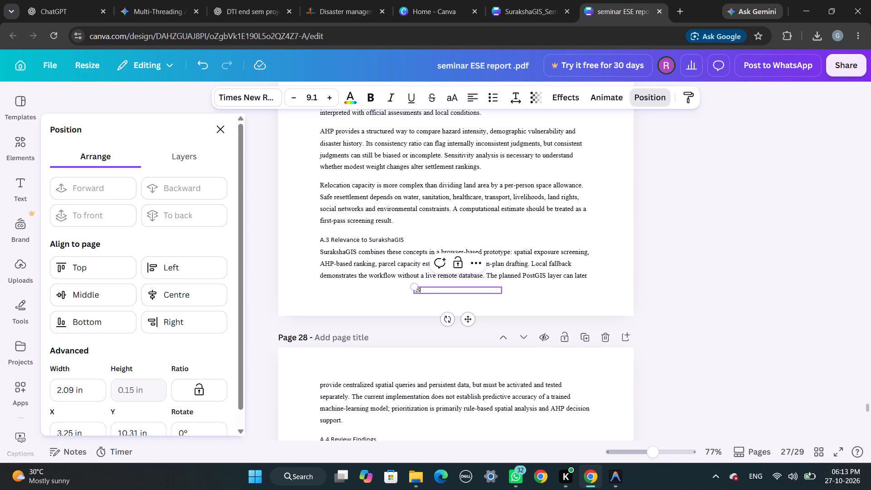
key(BackSpace)
key(7)
click(535, 295)
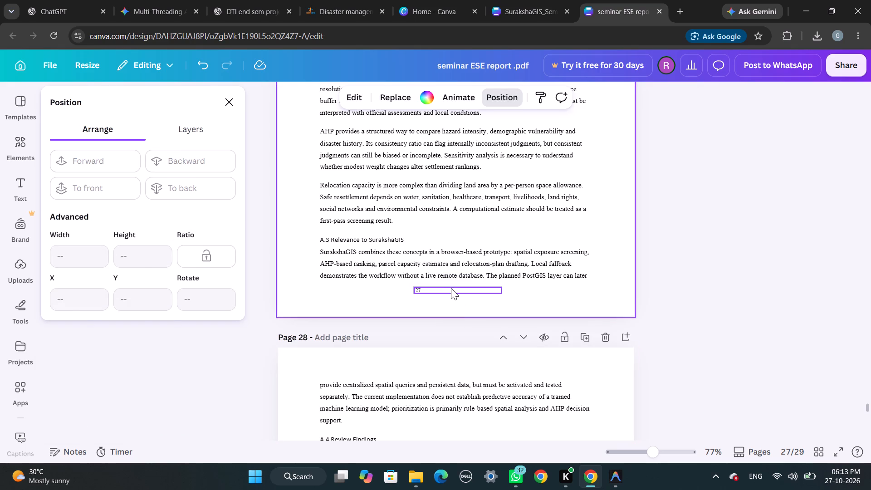
Move the footer number on page 27 to the bottom centre of the page, at about X 4.12 in and Y 10.69 in.
drag(451, 289, 486, 302)
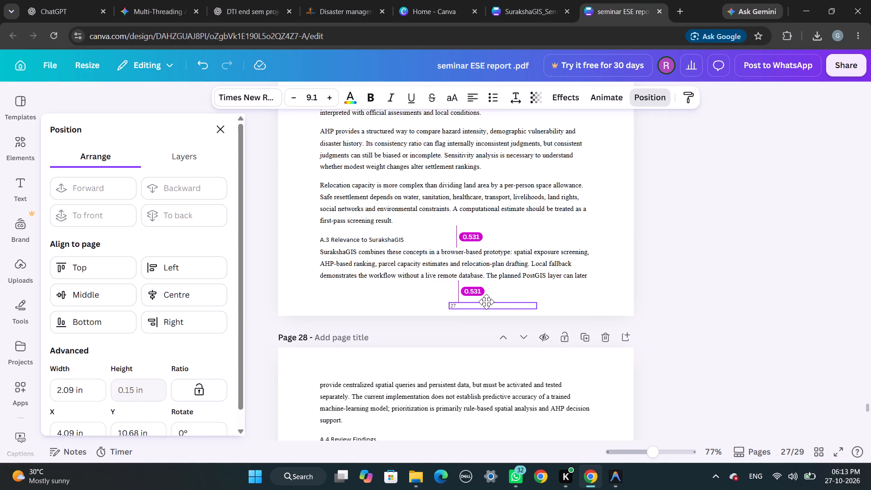
drag(486, 302, 487, 305)
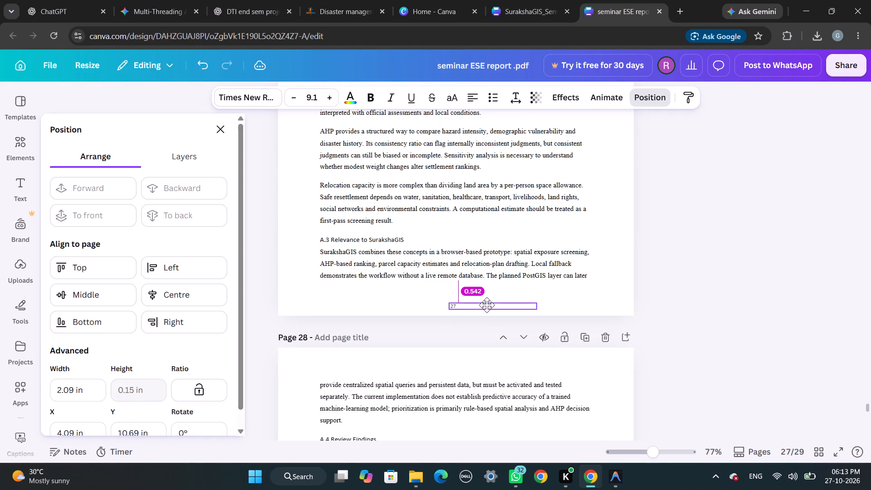
drag(487, 305, 487, 307)
click(563, 287)
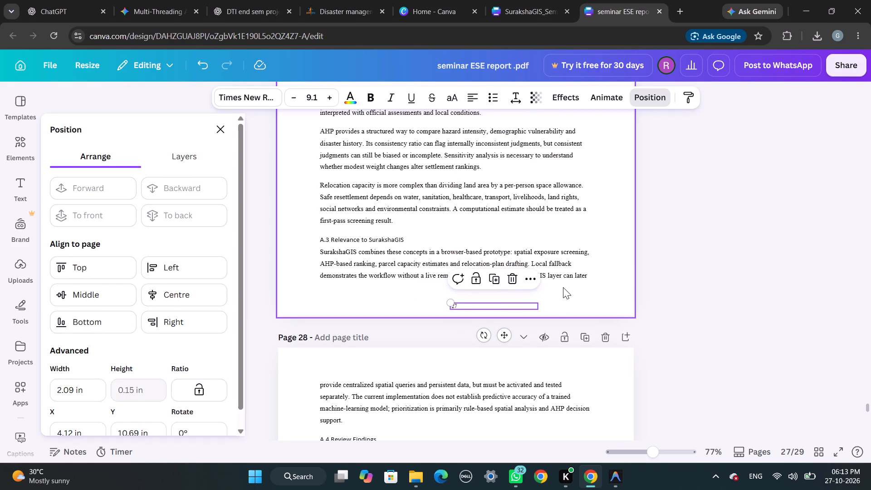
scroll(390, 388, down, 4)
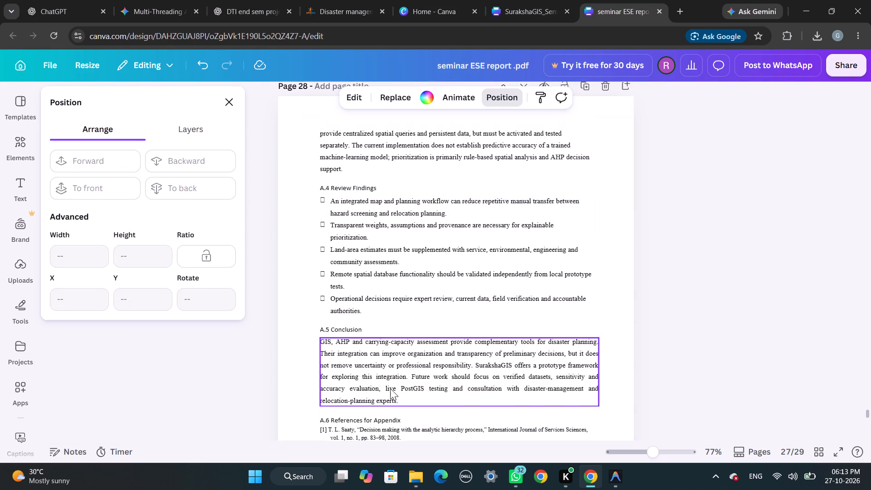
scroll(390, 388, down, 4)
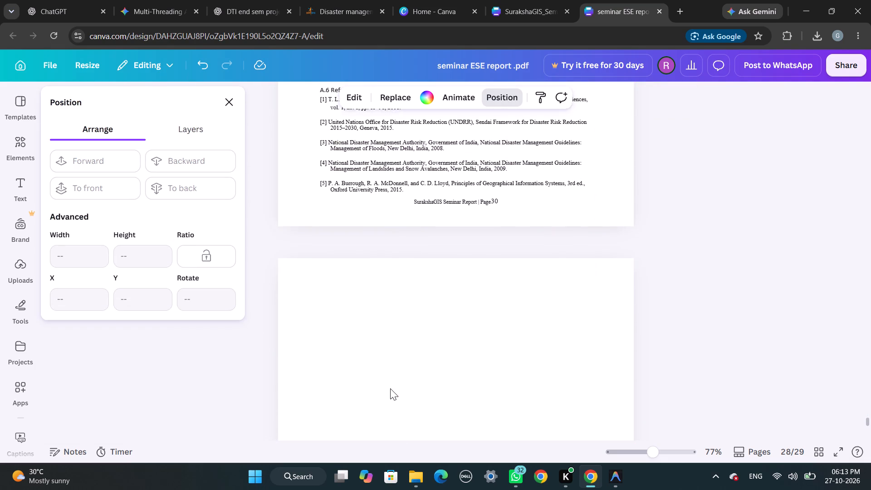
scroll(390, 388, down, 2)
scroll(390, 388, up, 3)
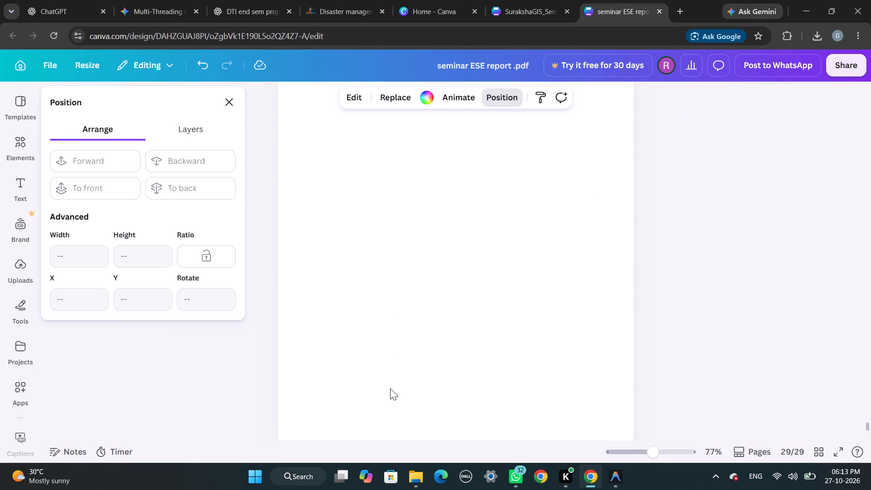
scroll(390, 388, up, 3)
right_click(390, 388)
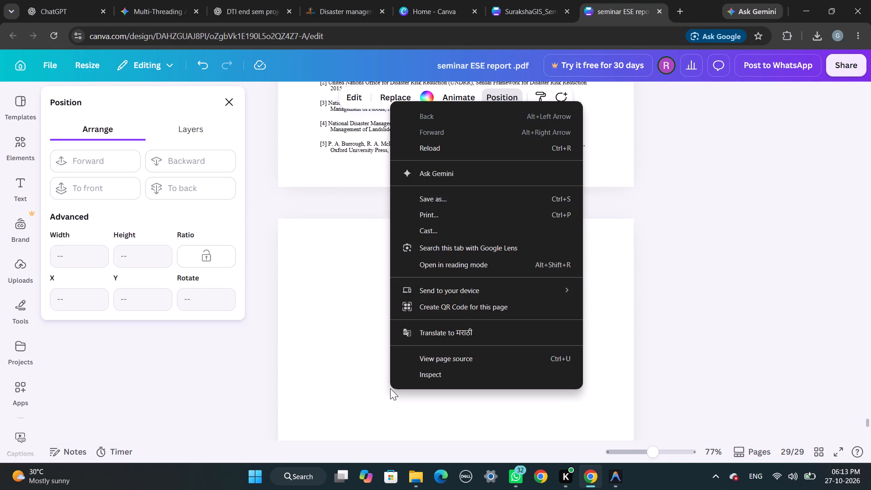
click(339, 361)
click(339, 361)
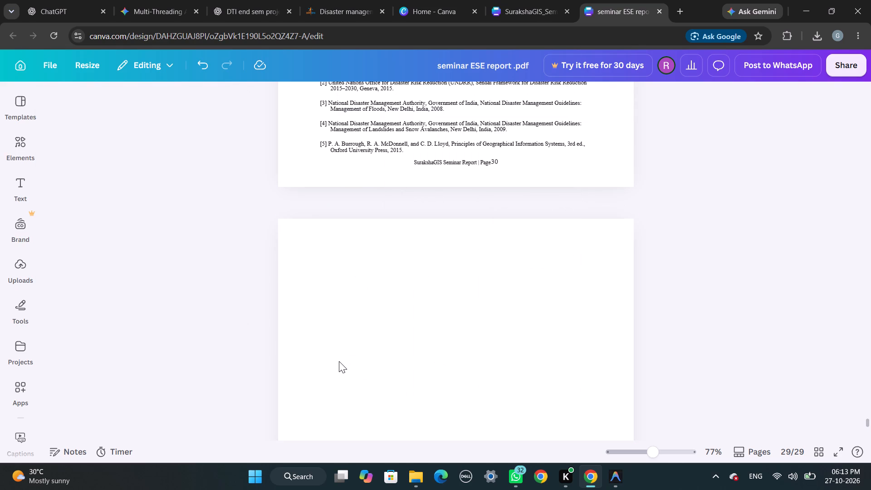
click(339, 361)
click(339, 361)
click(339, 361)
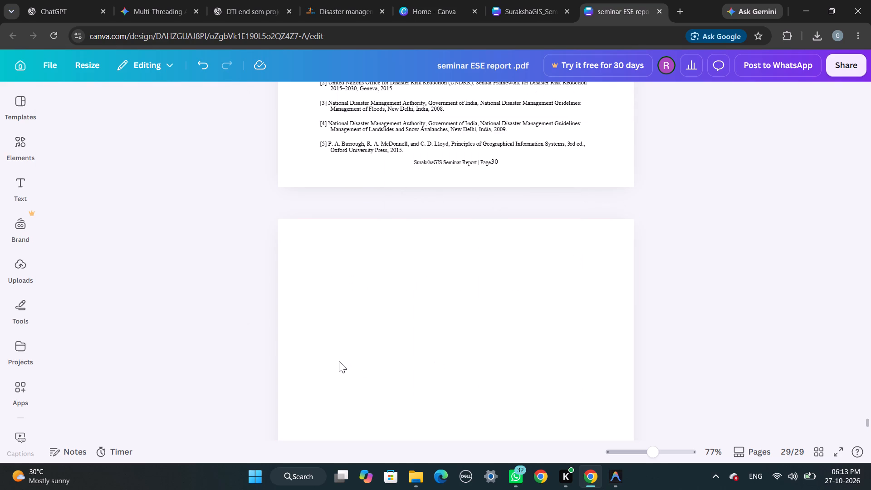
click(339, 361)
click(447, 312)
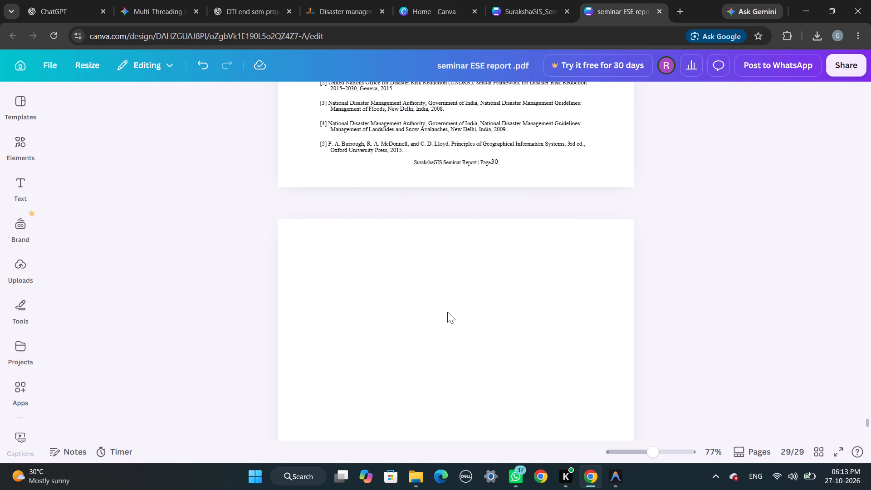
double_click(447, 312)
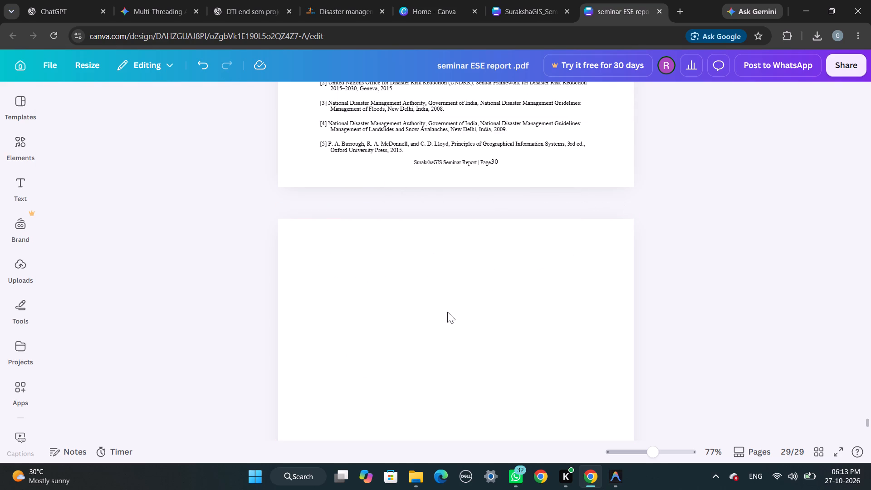
On page 28, delete the "SurakshaGIS Seminar Report | Page" footer label and change the footer number to 28.
click(447, 312)
click(447, 312)
scroll(447, 312, down, 2)
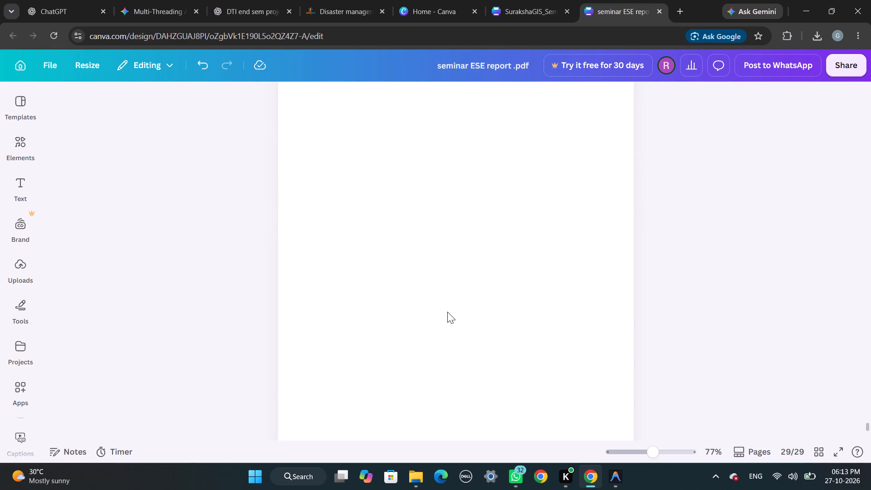
scroll(447, 312, down, 4)
click(447, 312)
click(447, 312)
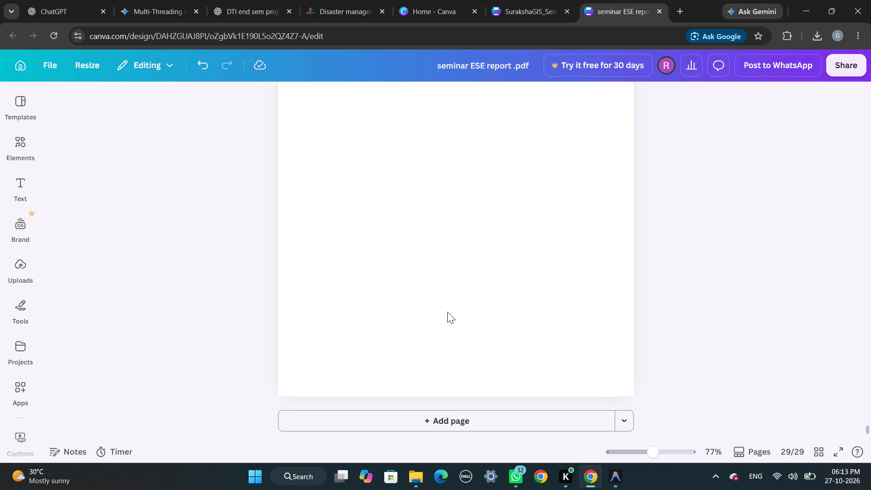
scroll(447, 312, up, 10)
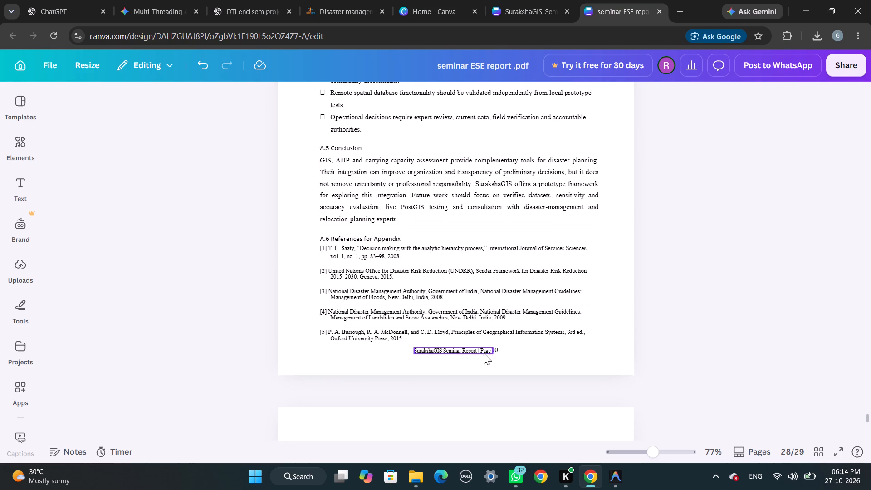
double_click(483, 351)
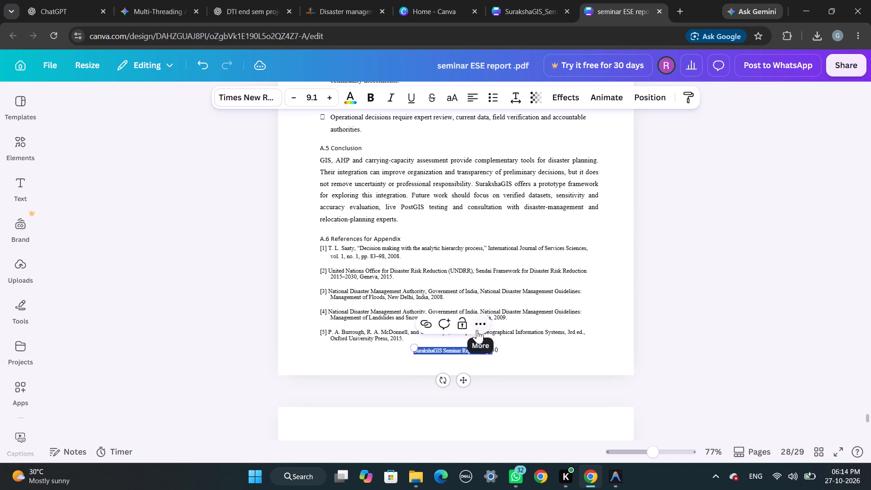
key(BackSpace)
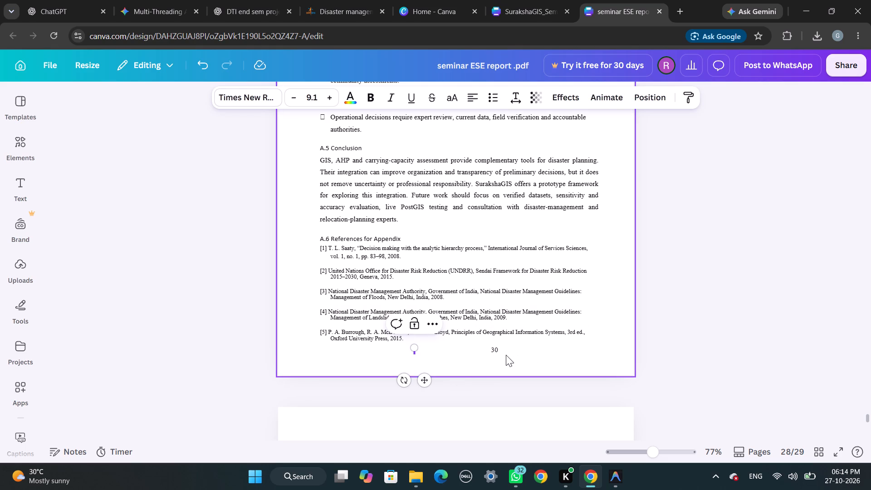
double_click(495, 352)
key(BackSpace)
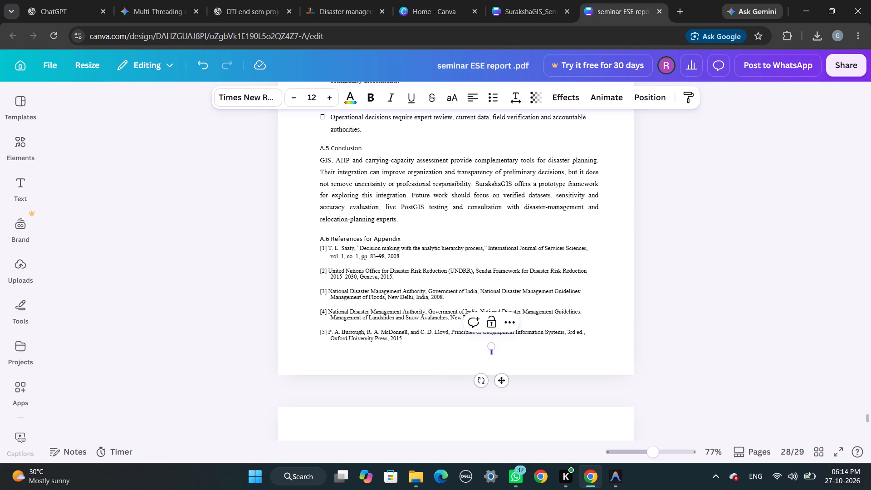
text(28)
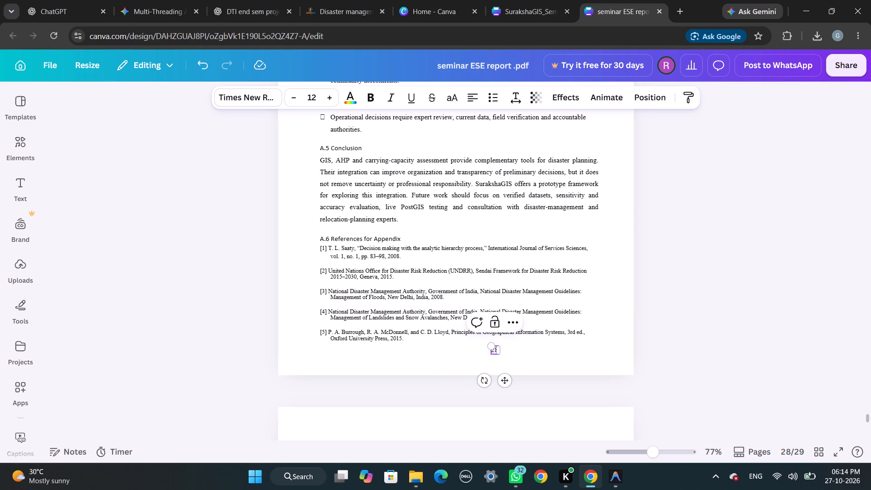
Align the footer number on page 28 to the horizontal centre and bottom of the page.
click(646, 94)
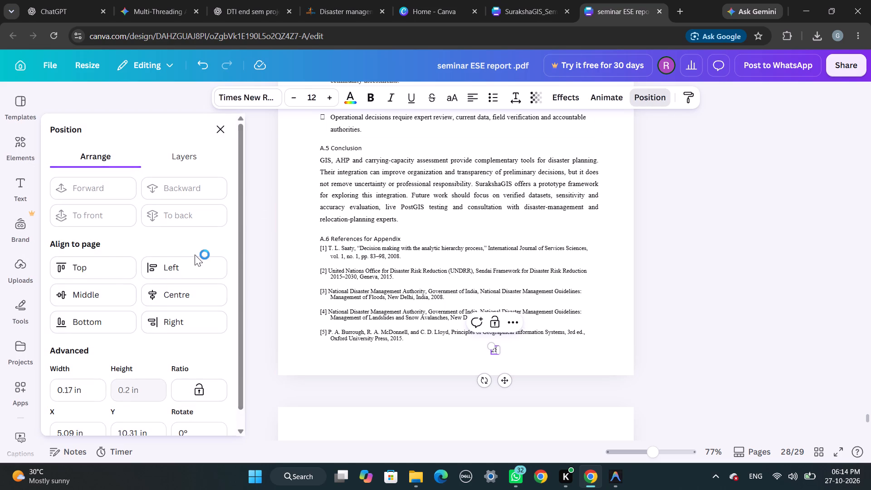
click(156, 298)
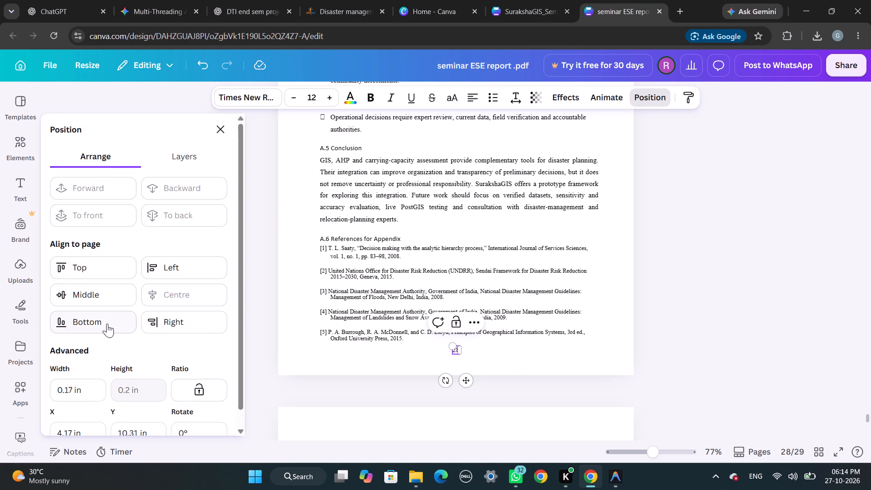
click(107, 324)
click(370, 391)
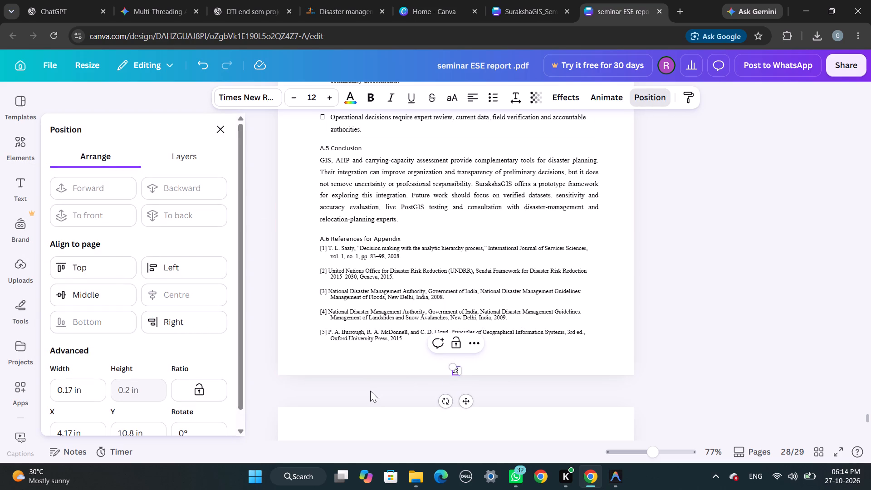
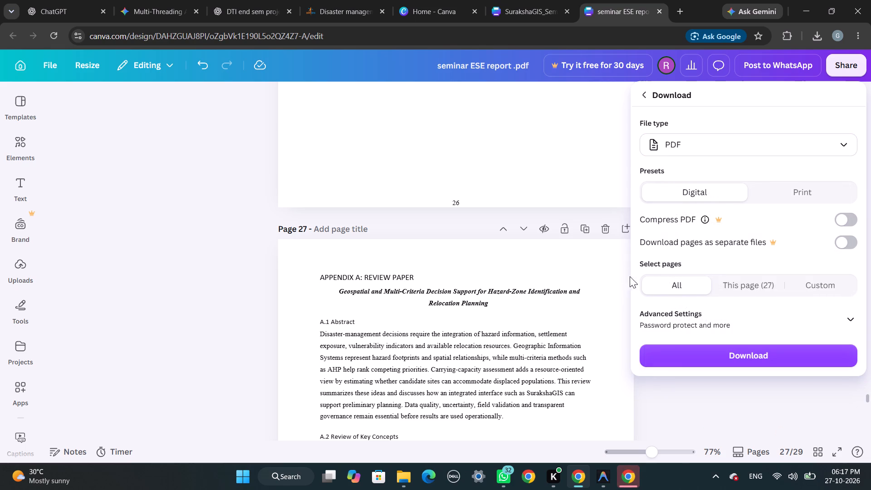
click(680, 350)
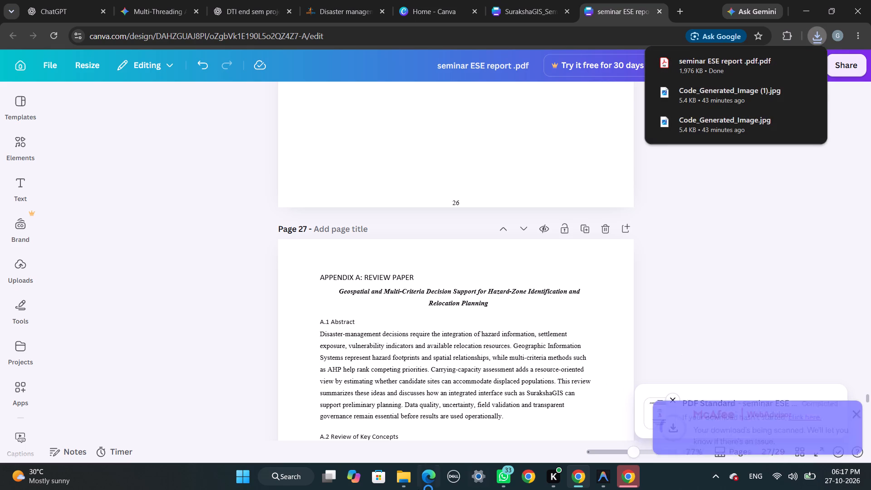
Open the newly downloaded seminar ESE report PDF from the Downloads folder in Adobe Acrobat and hide the tools pane.
click(407, 482)
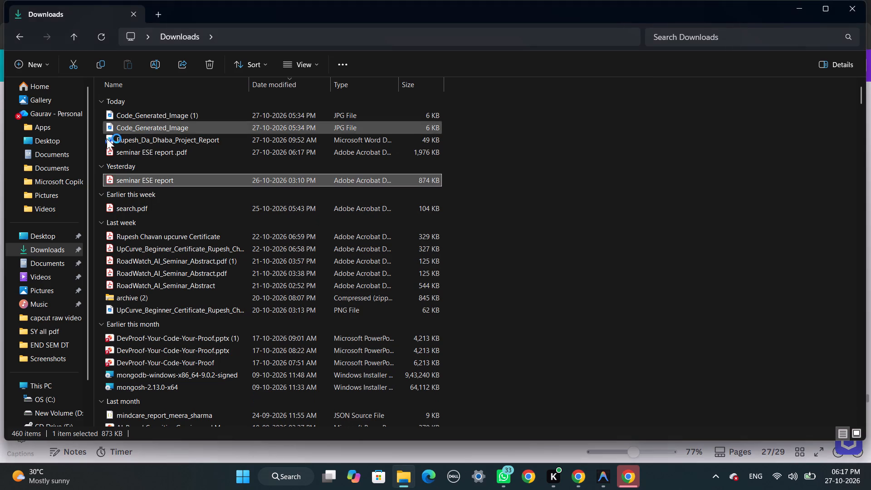
click(47, 249)
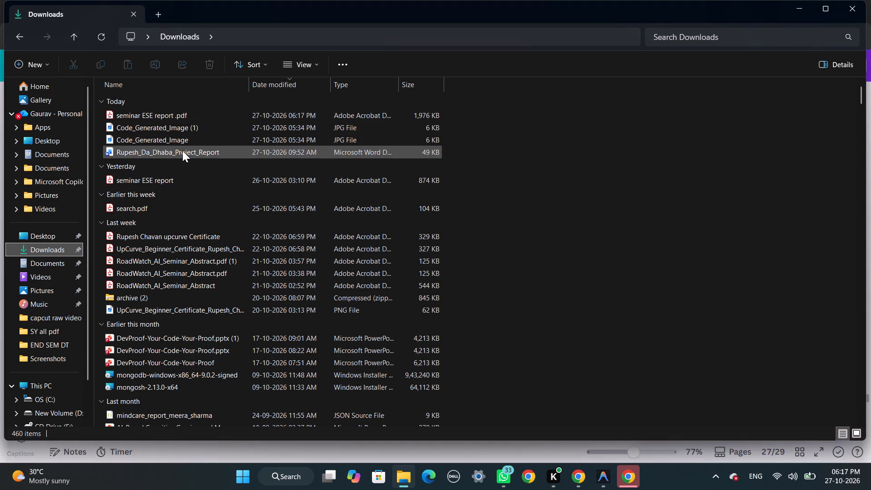
double_click(167, 112)
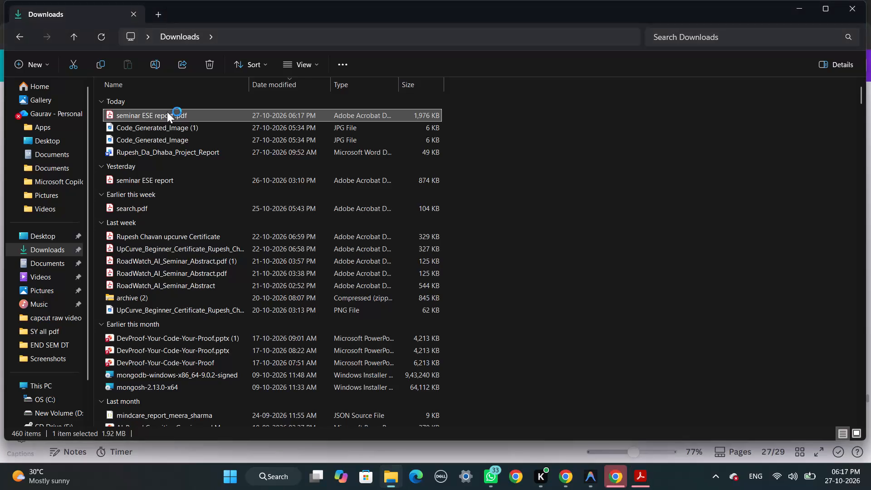
click(633, 477)
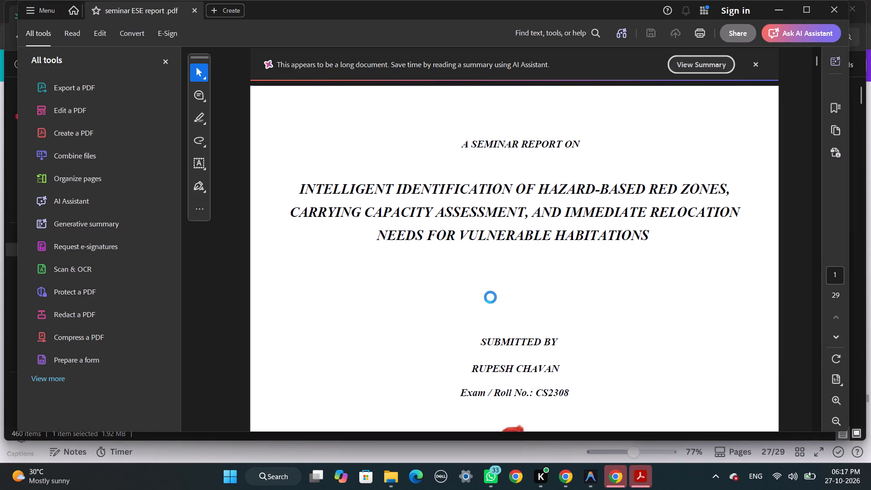
click(162, 62)
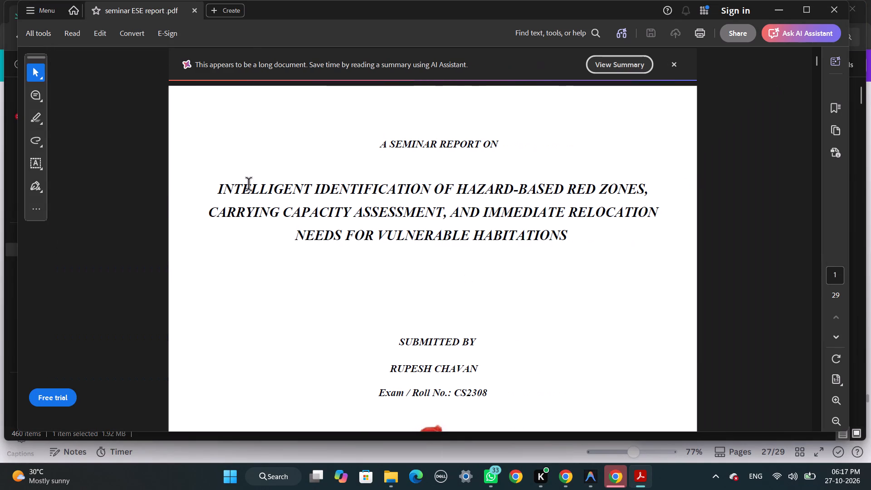
Check the exported PDF's front matter on pages 1 to 4, from title page to abstract, including the footer page numbers.
ctrl+scroll(238, 211, down, 1)
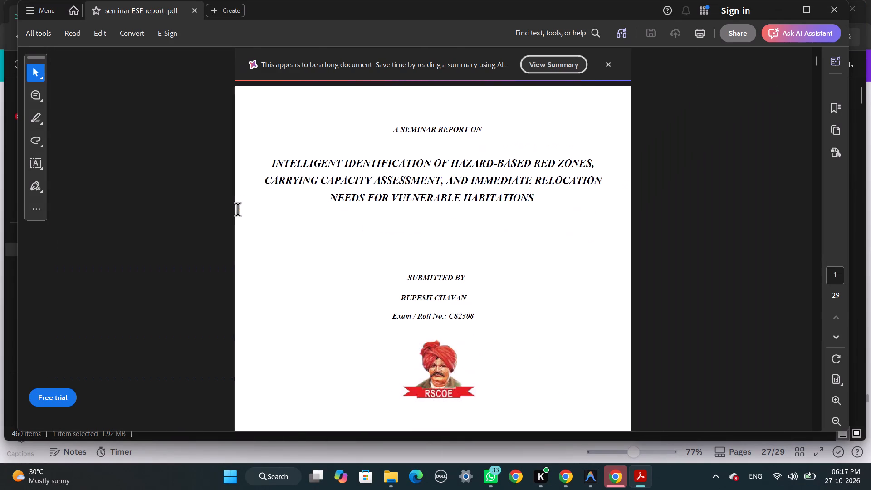
ctrl+scroll(238, 211, down, 1)
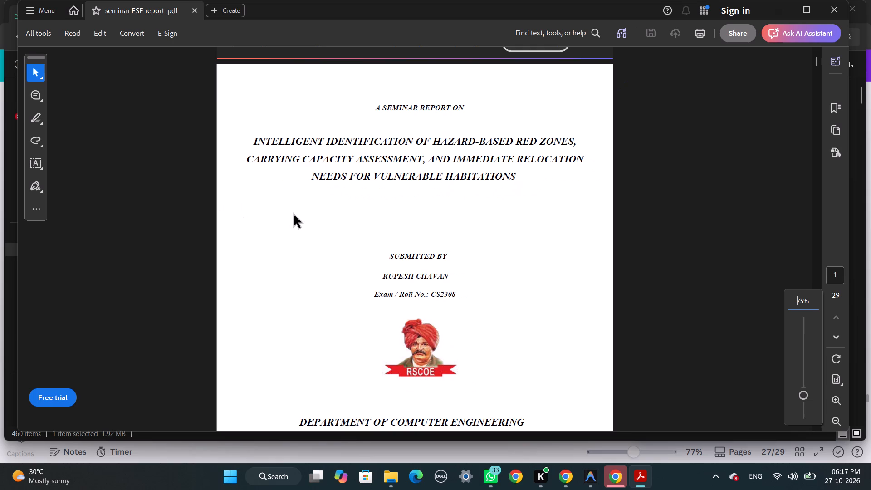
scroll(294, 215, down, 1)
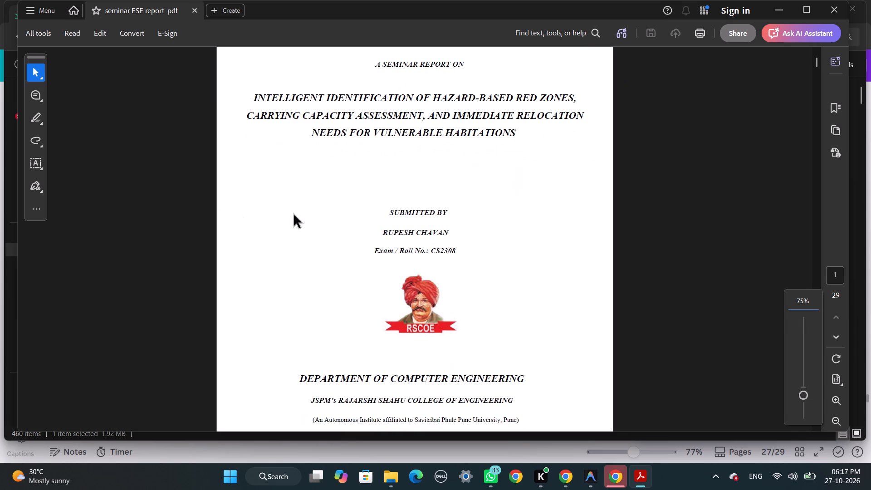
scroll(294, 215, down, 1)
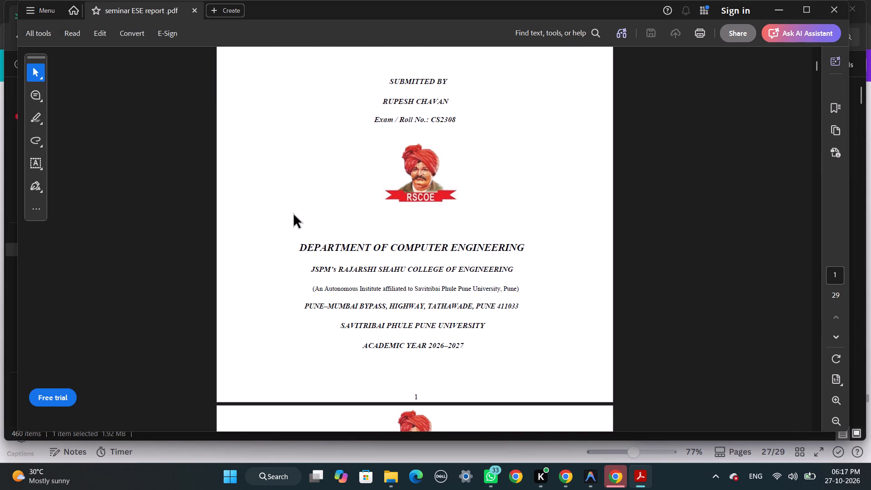
scroll(294, 215, down, 1)
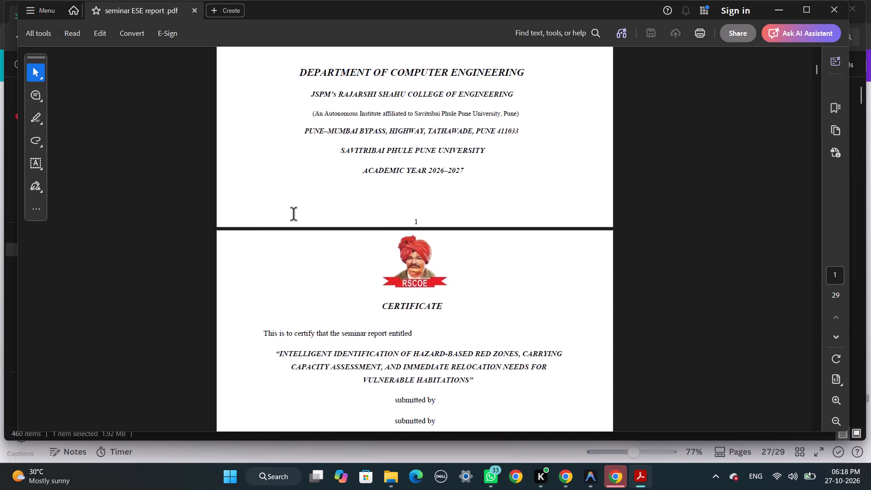
scroll(294, 215, down, 2)
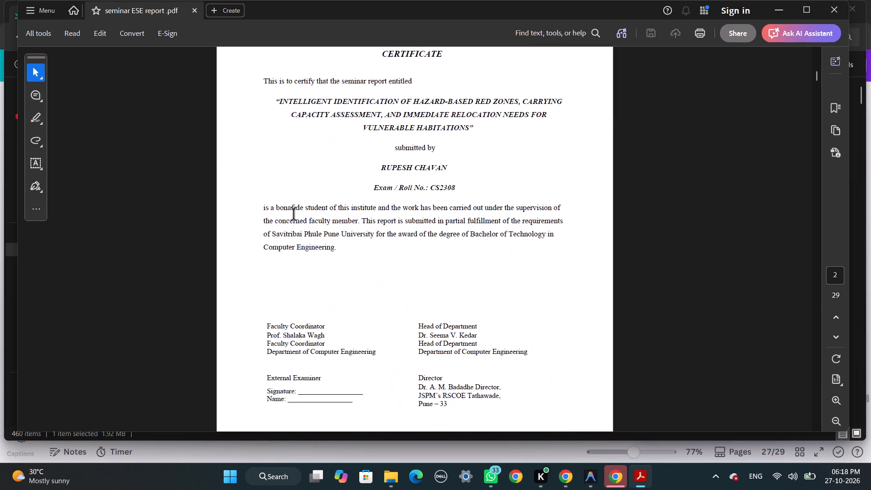
scroll(294, 215, down, 3)
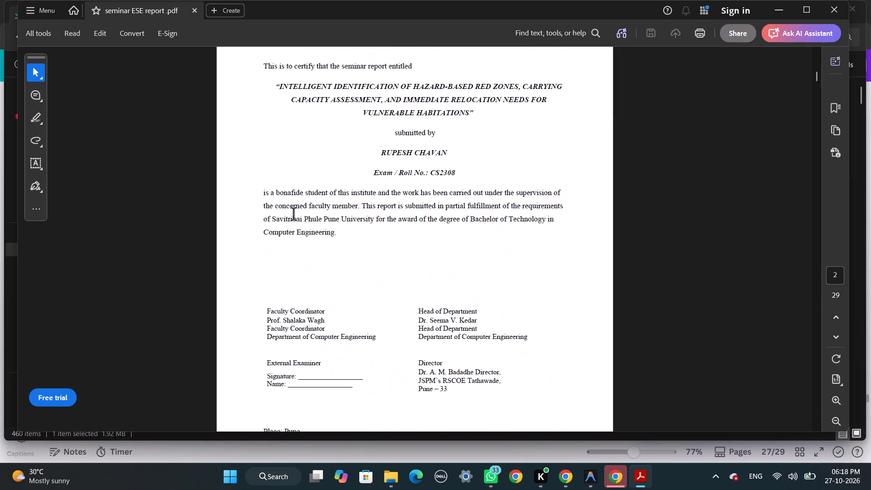
scroll(294, 215, down, 3)
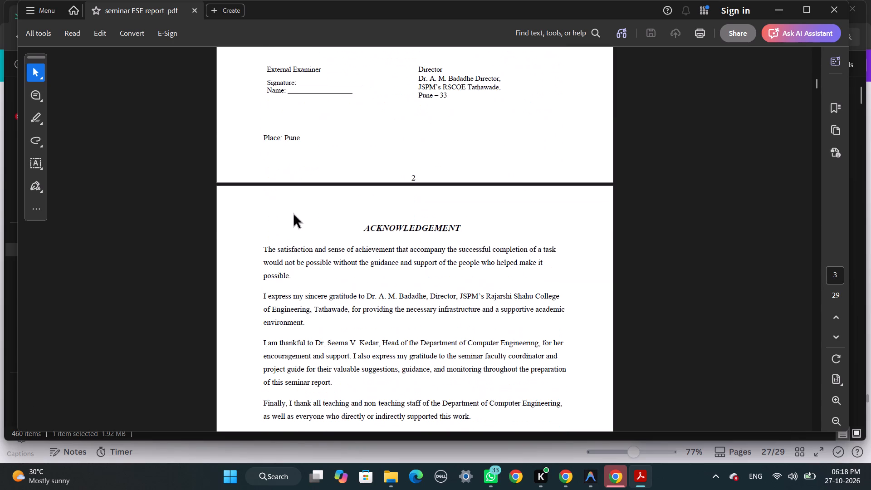
scroll(294, 215, down, 7)
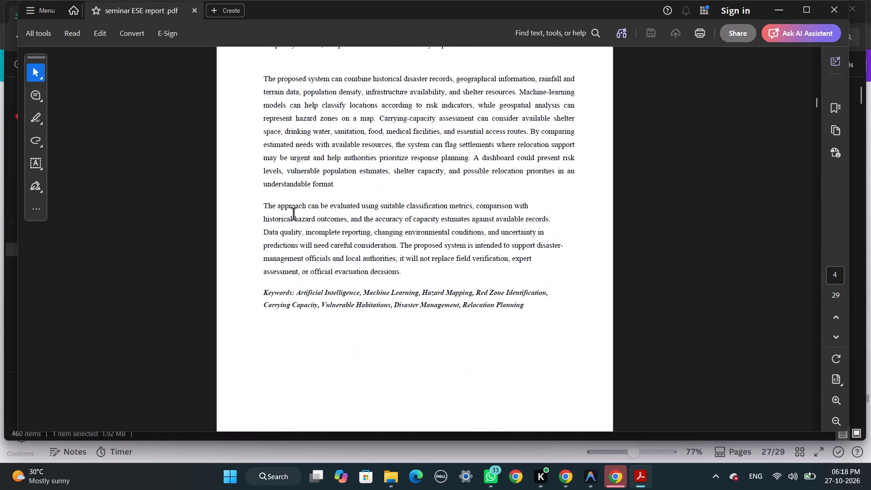
scroll(294, 215, down, 4)
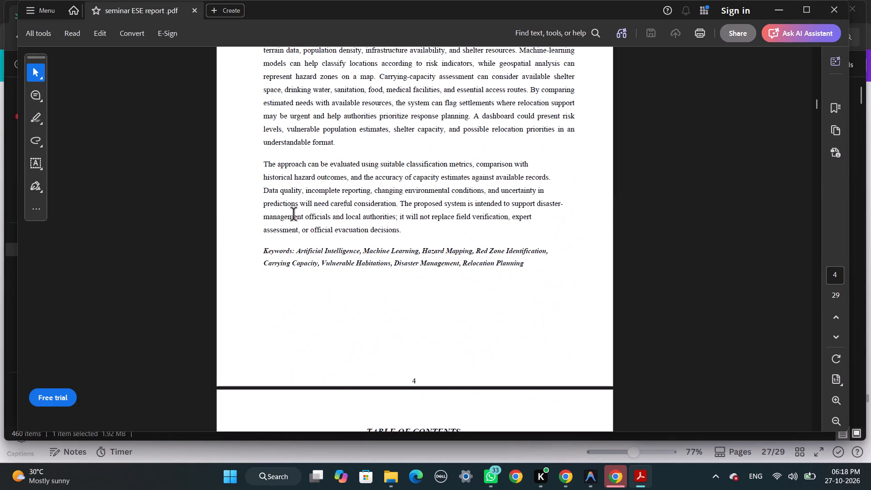
Check the PDF's table of contents and the lists of figures and tables, up to the start of Chapter 1 on page 10.
scroll(294, 215, down, 1)
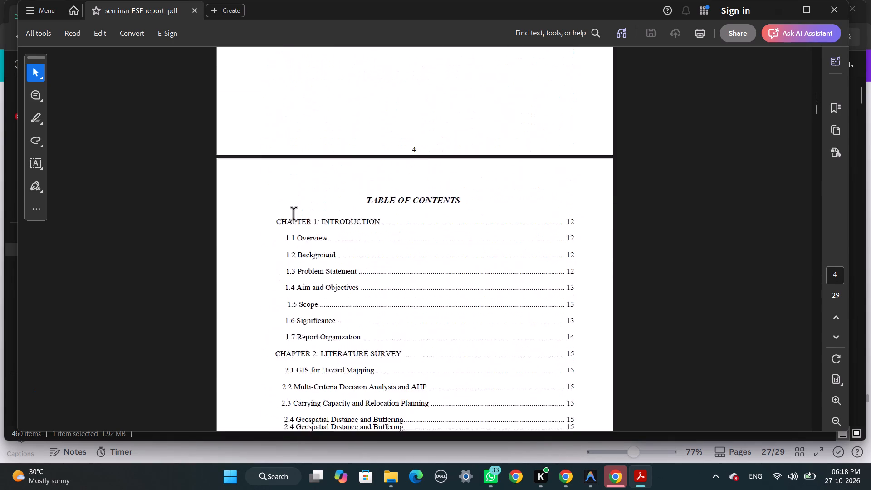
scroll(294, 215, down, 6)
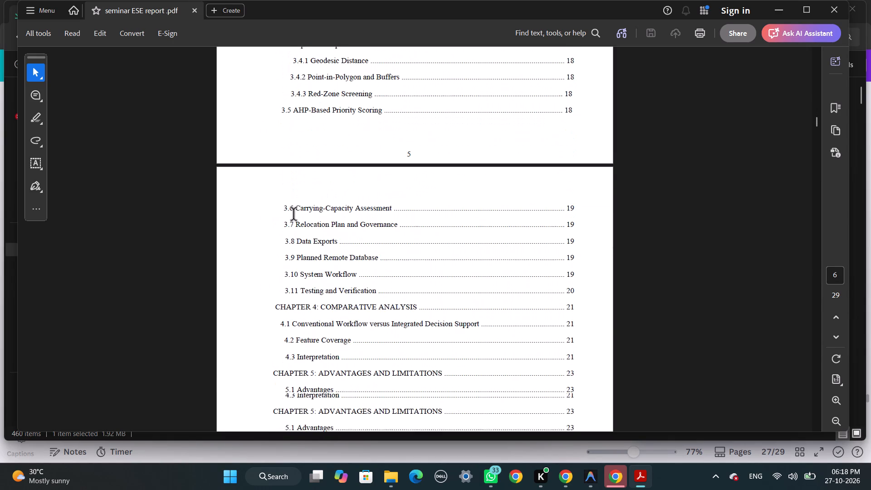
scroll(294, 215, down, 3)
scroll(294, 215, down, 20)
scroll(294, 215, down, 1)
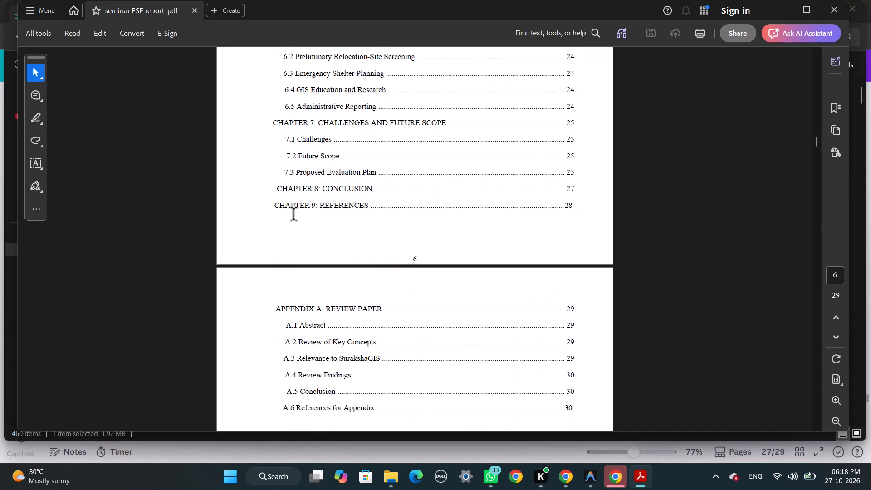
scroll(294, 215, down, 18)
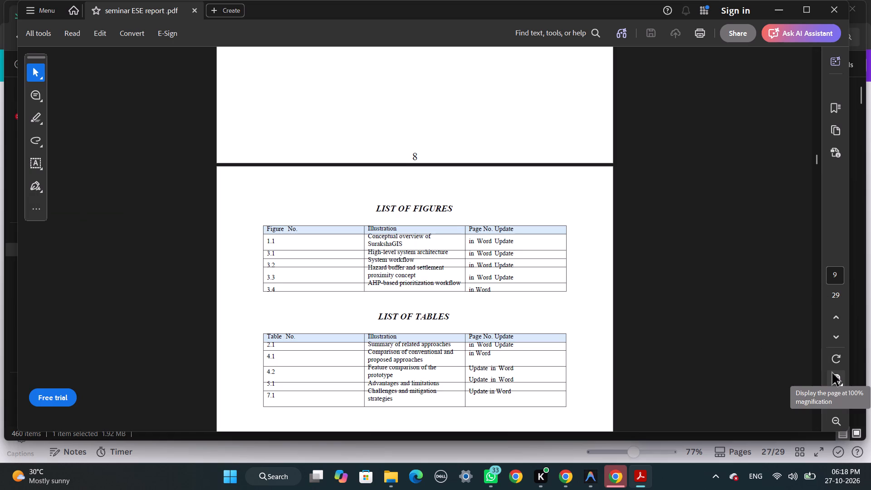
scroll(512, 302, down, 1)
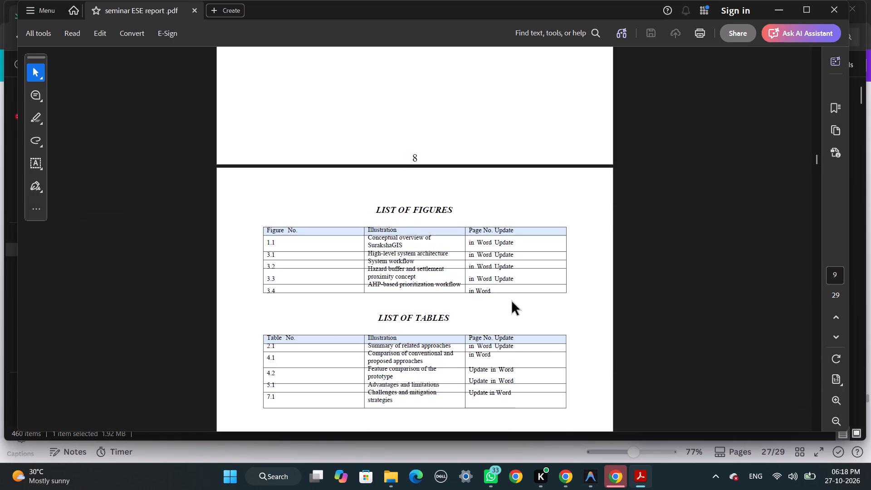
scroll(512, 302, down, 1)
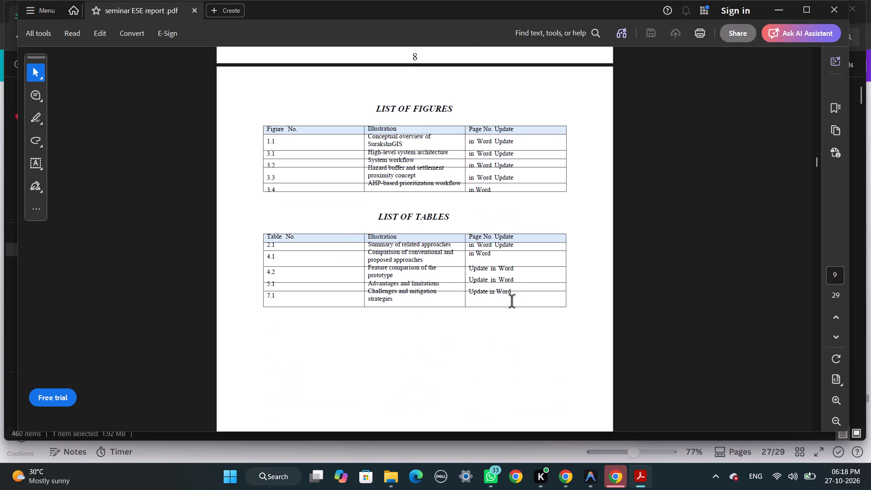
scroll(512, 302, down, 4)
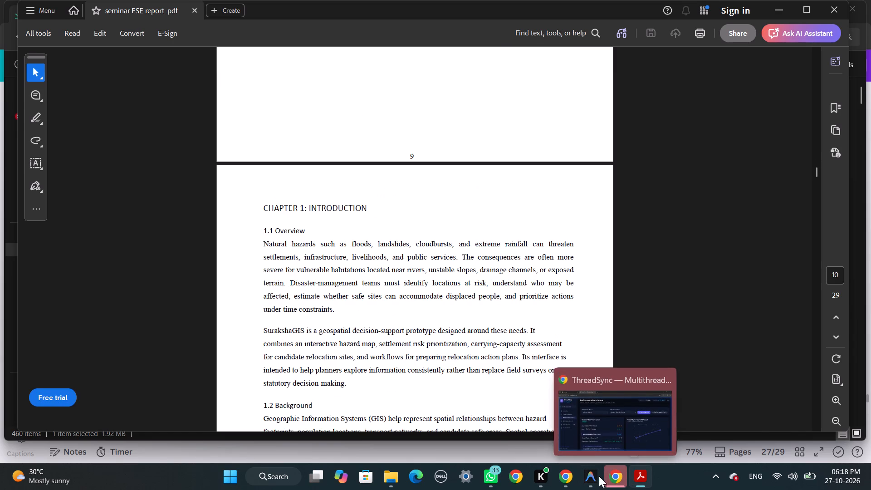
Return to the seminar ESE report in Canva and open its download options.
click(567, 476)
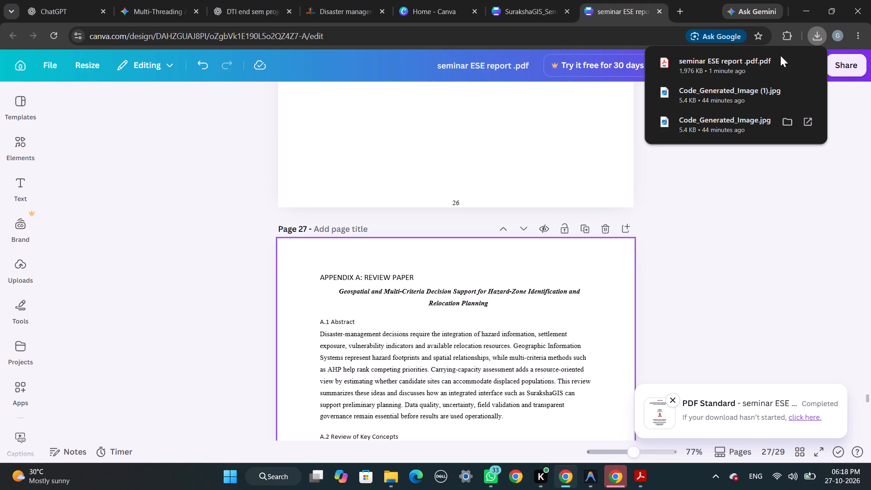
click(813, 164)
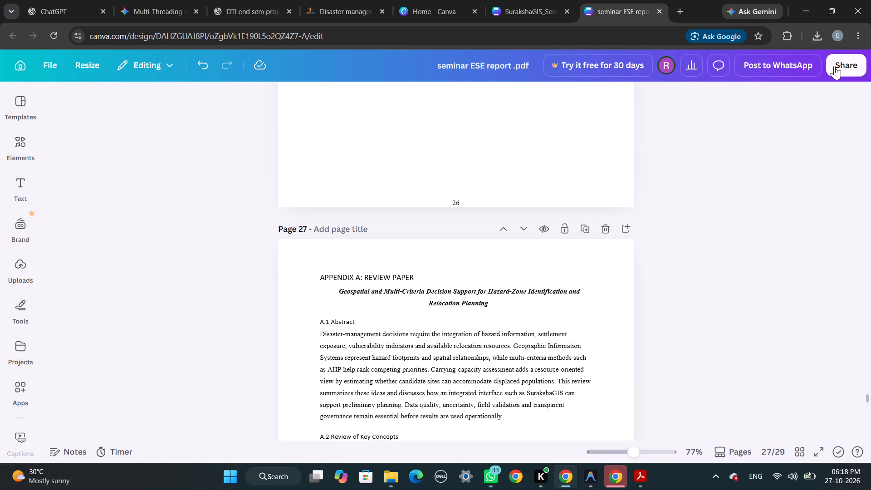
click(834, 66)
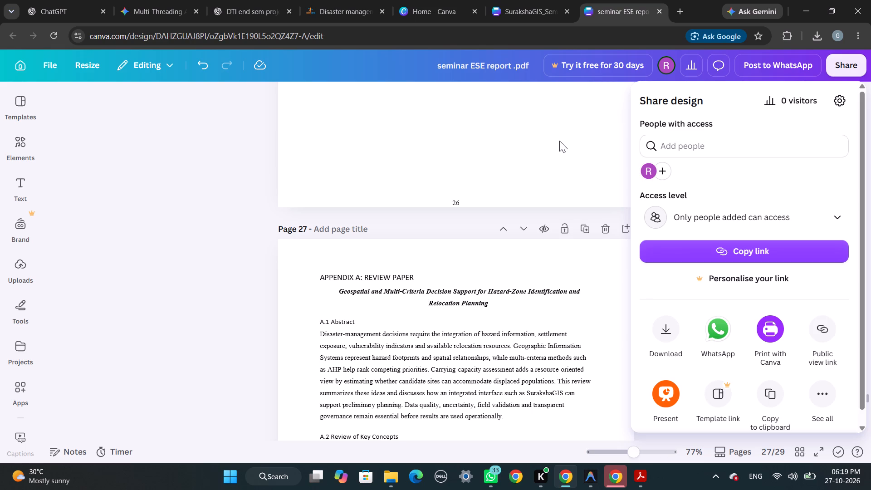
click(666, 337)
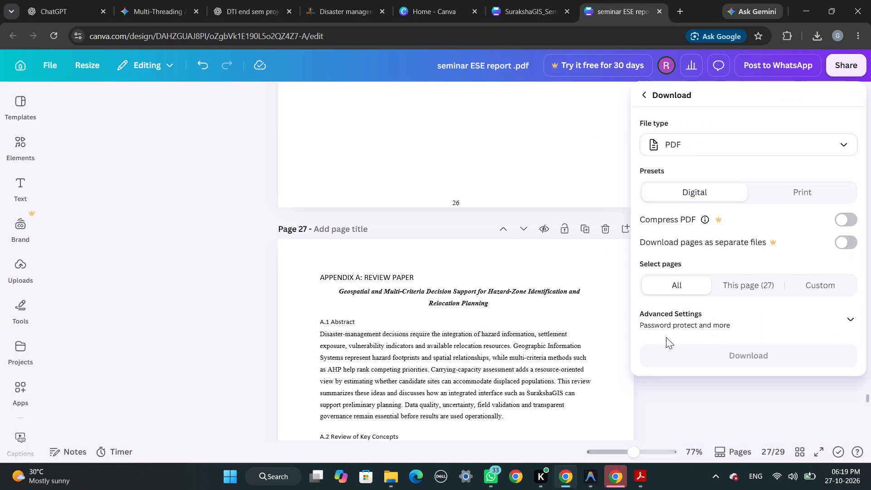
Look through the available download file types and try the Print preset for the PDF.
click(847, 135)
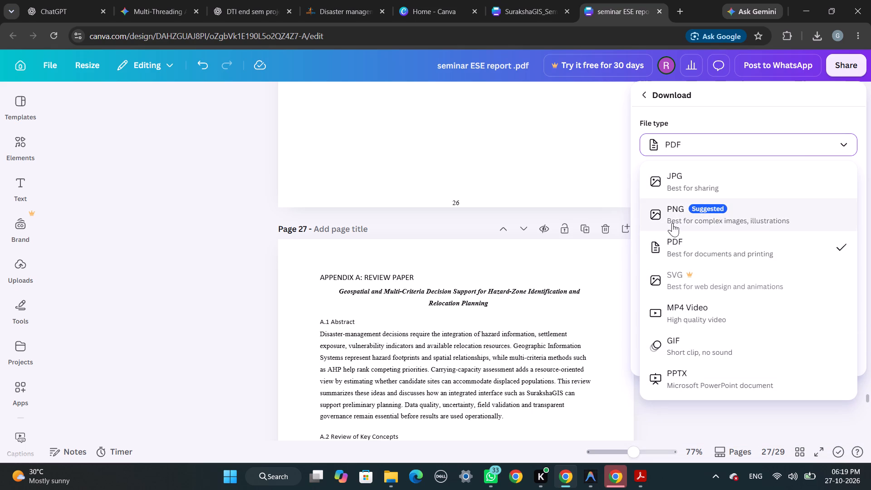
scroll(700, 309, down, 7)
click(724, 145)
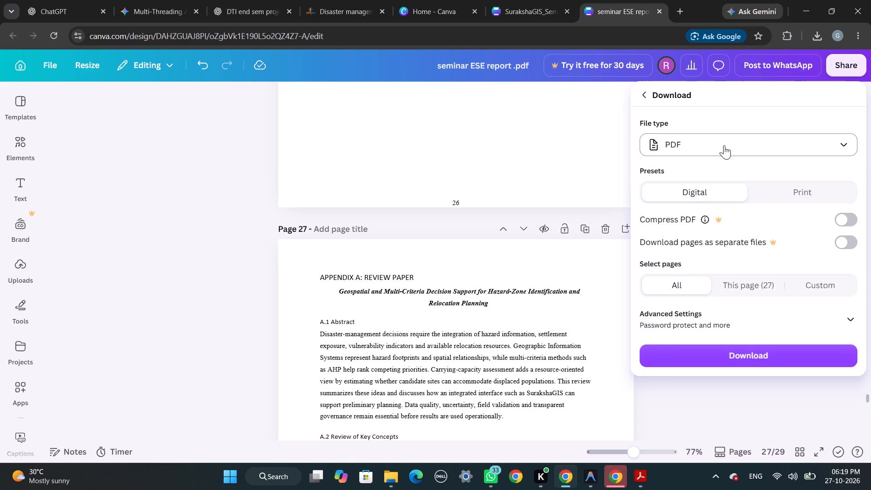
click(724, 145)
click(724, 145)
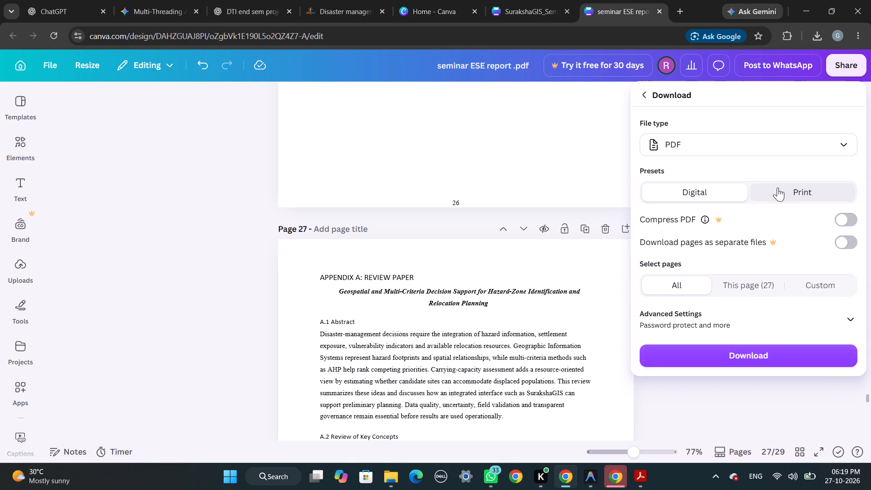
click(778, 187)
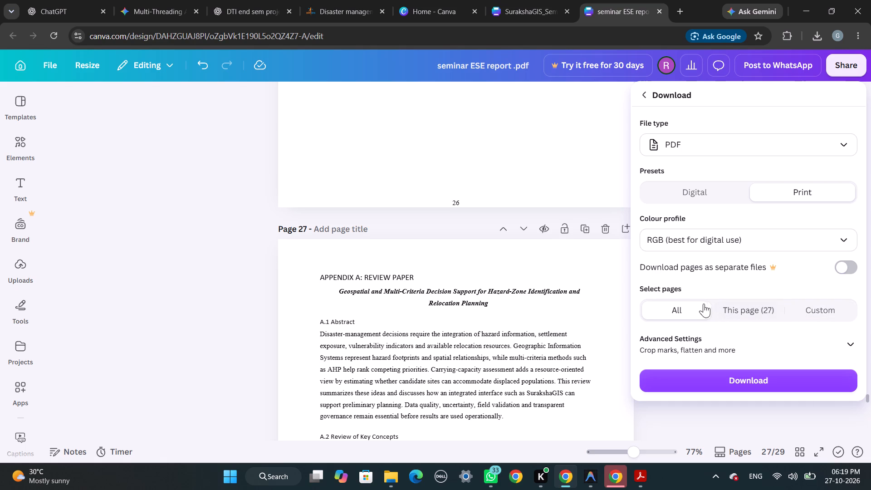
Download all pages of the seminar ESE report as JPG at Medium quality.
click(684, 145)
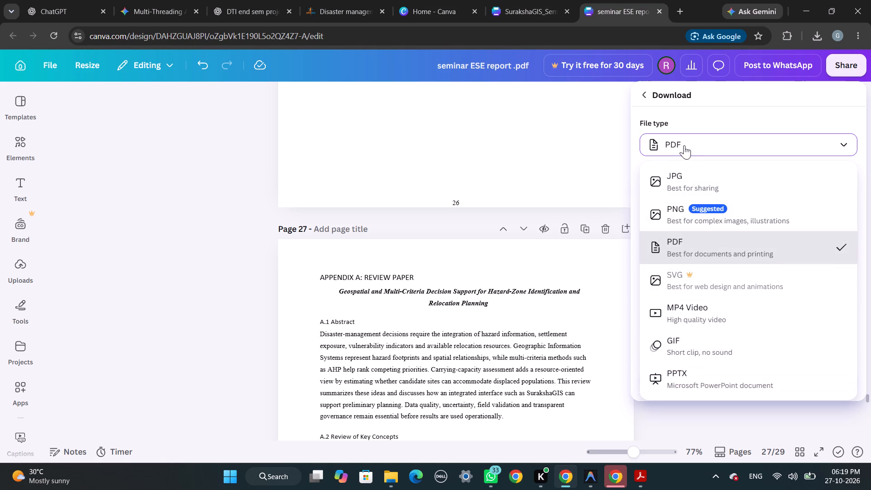
click(681, 180)
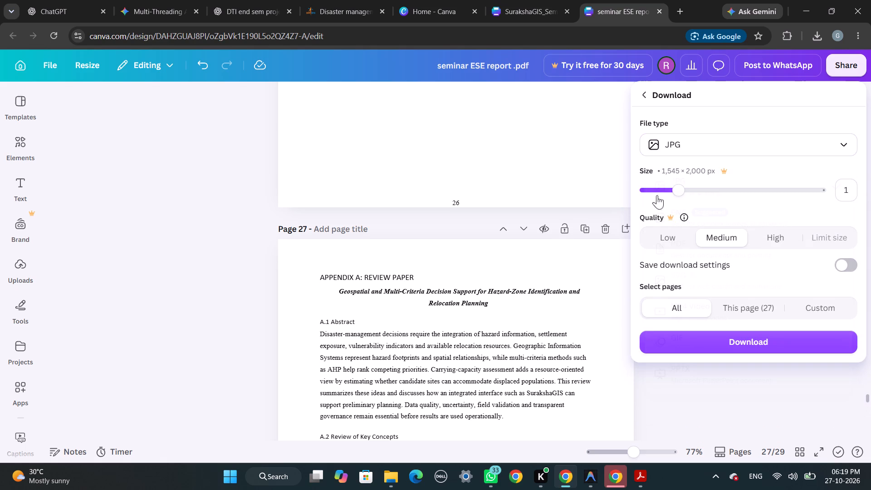
click(665, 334)
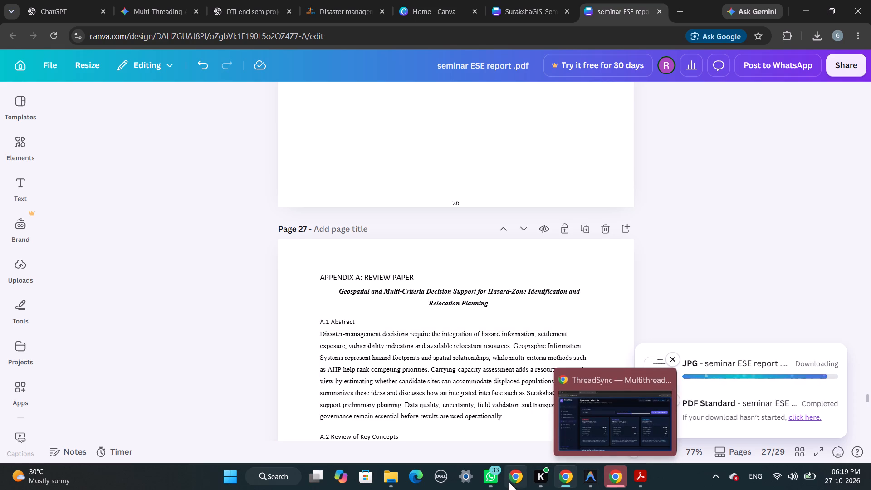
Open yesterday's seminar ESE report PDF from the Downloads folder and review it from the title page to the lists of figures and tables.
click(380, 482)
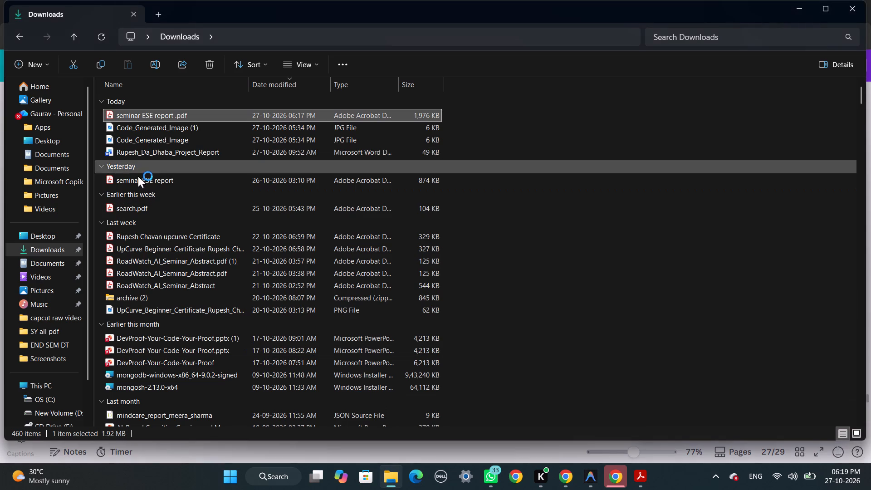
double_click(154, 177)
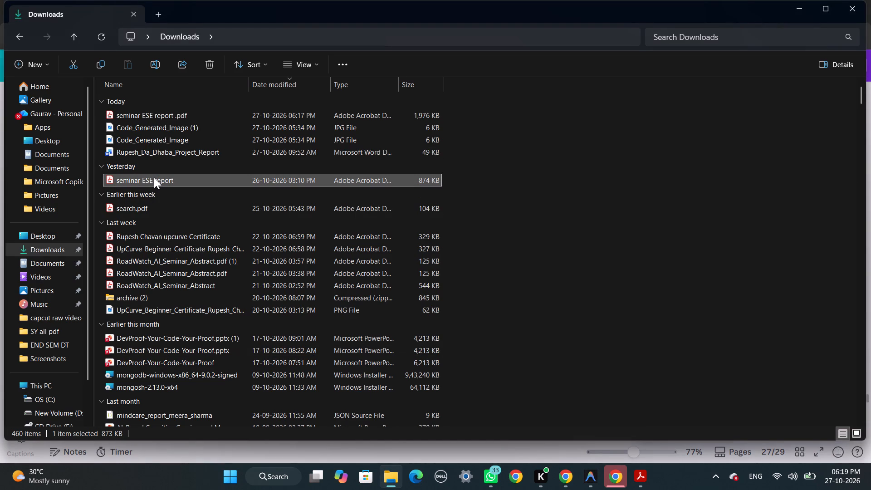
scroll(290, 239, down, 7)
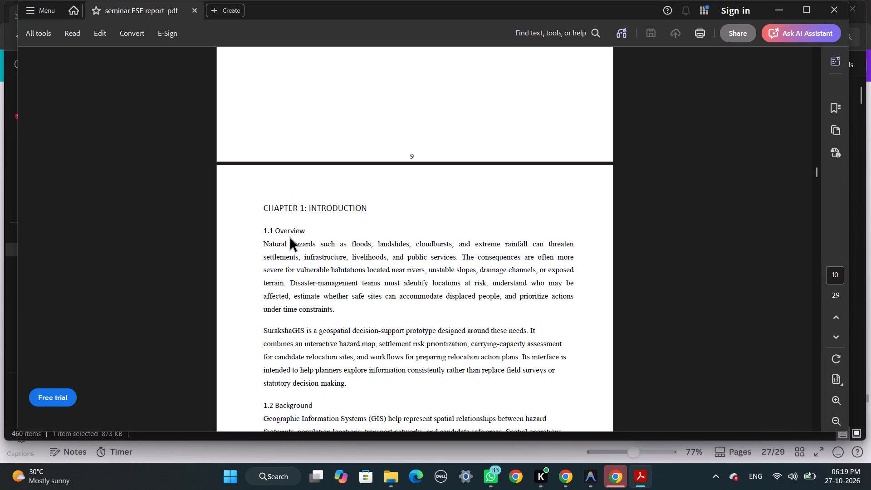
scroll(290, 239, up, 14)
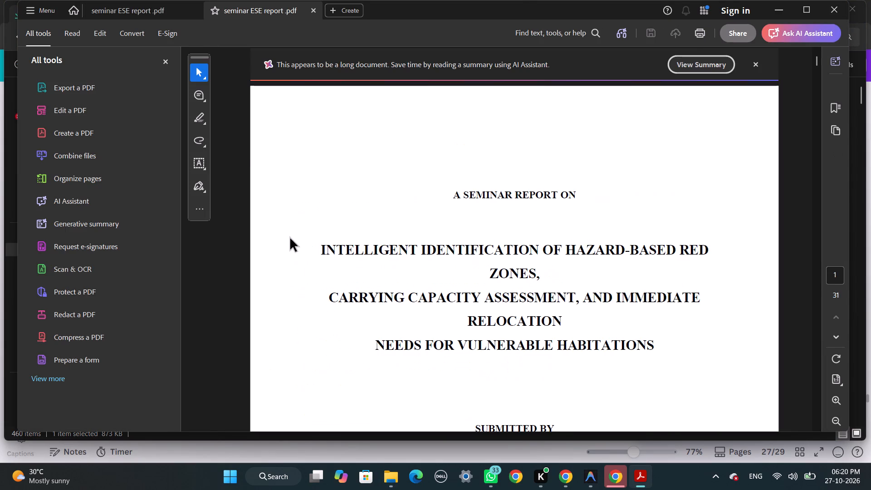
scroll(290, 239, down, 7)
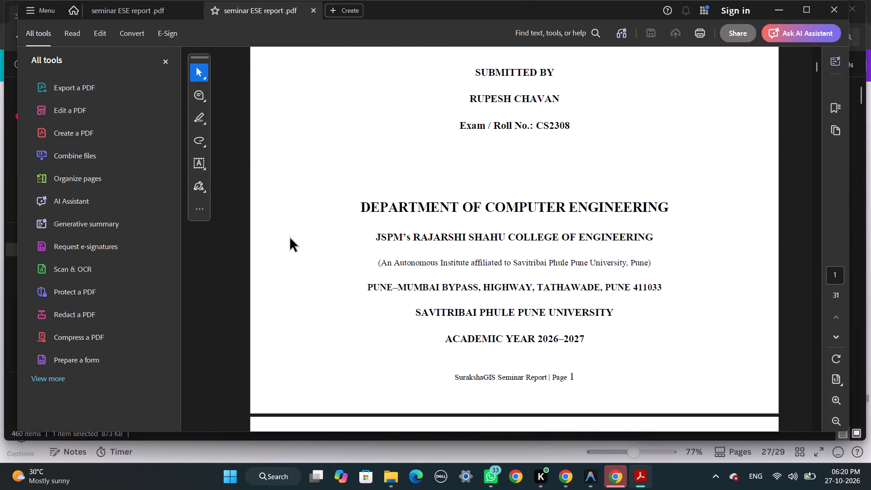
scroll(290, 239, down, 18)
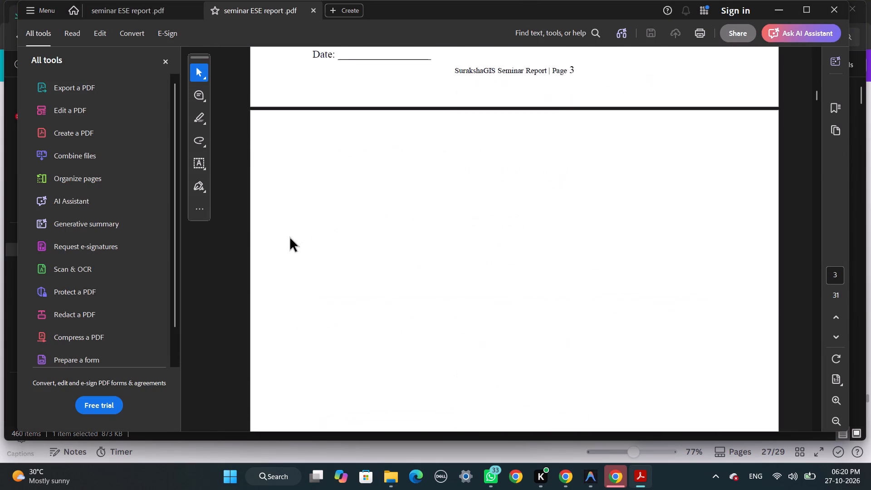
scroll(290, 239, down, 20)
scroll(290, 239, down, 11)
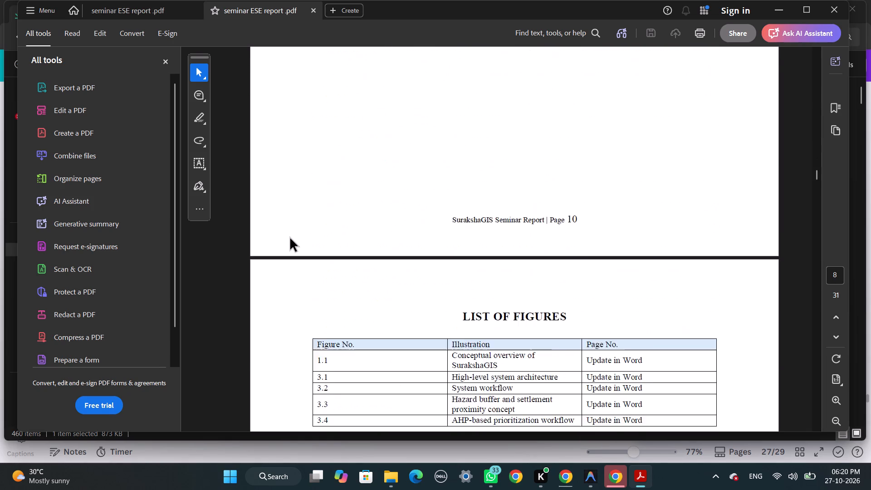
scroll(290, 239, up, 5)
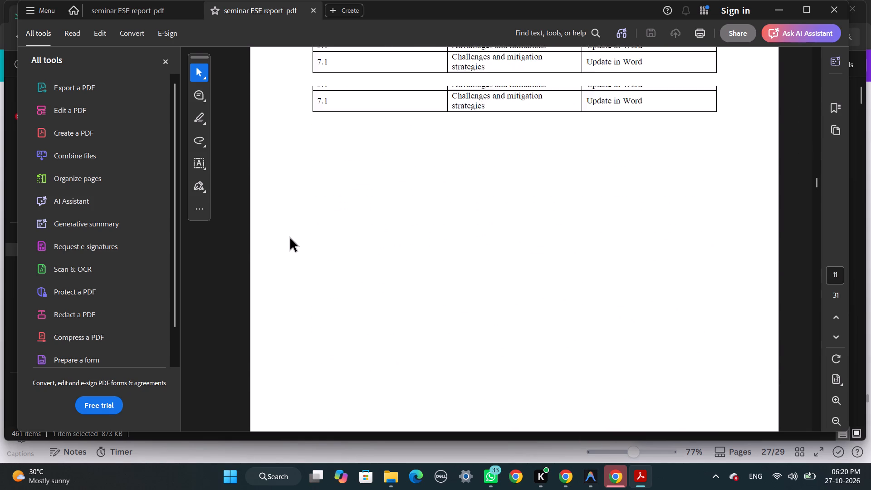
scroll(290, 239, up, 3)
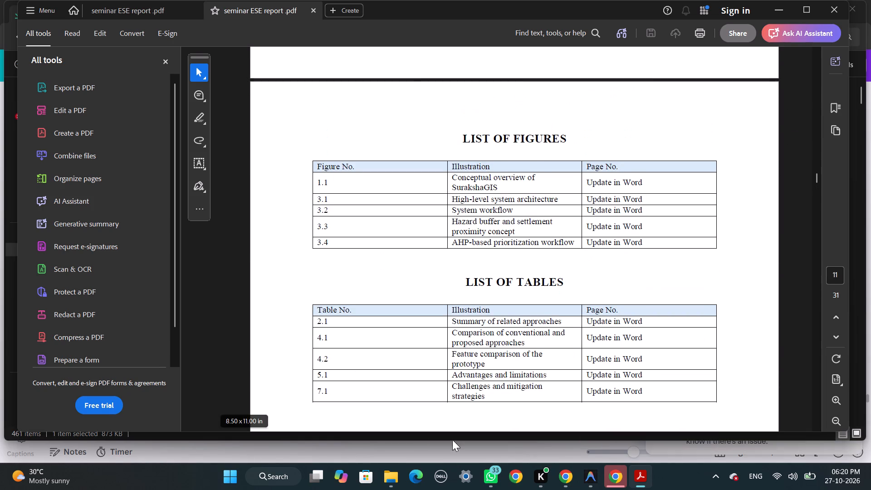
Return to the Downloads folder and look over the most recent seminar ESE report downloads.
click(395, 483)
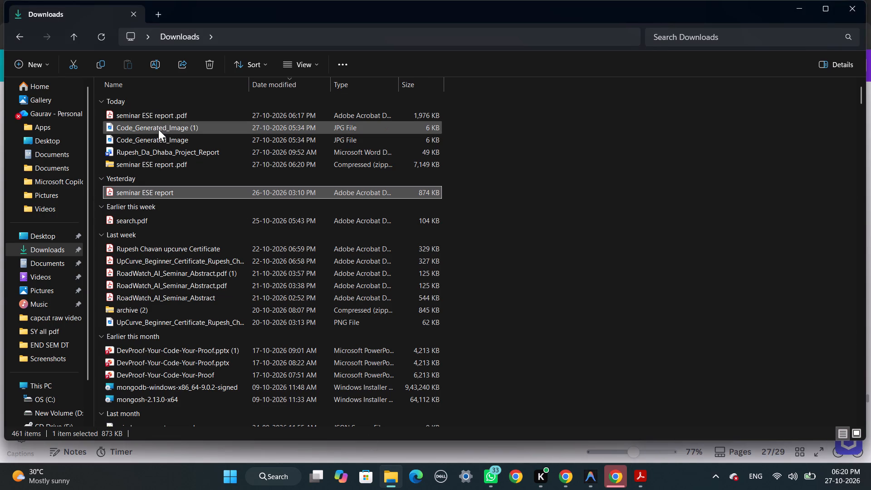
scroll(173, 201, up, 11)
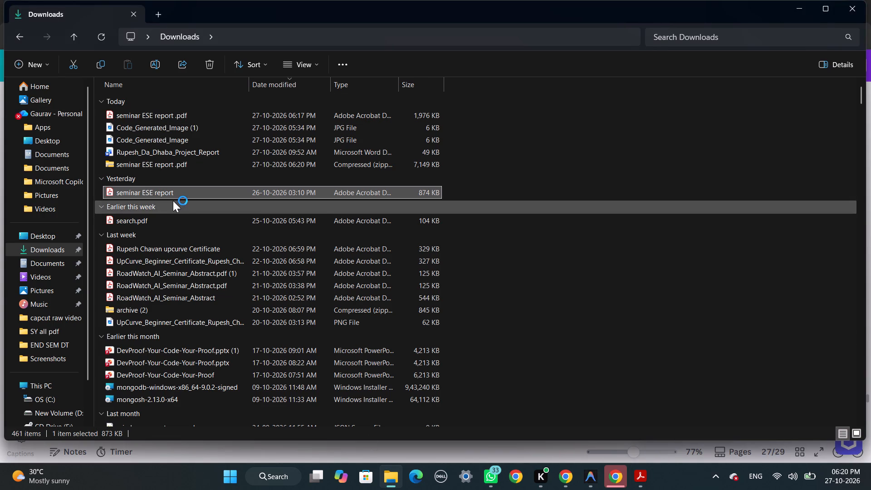
scroll(173, 201, up, 5)
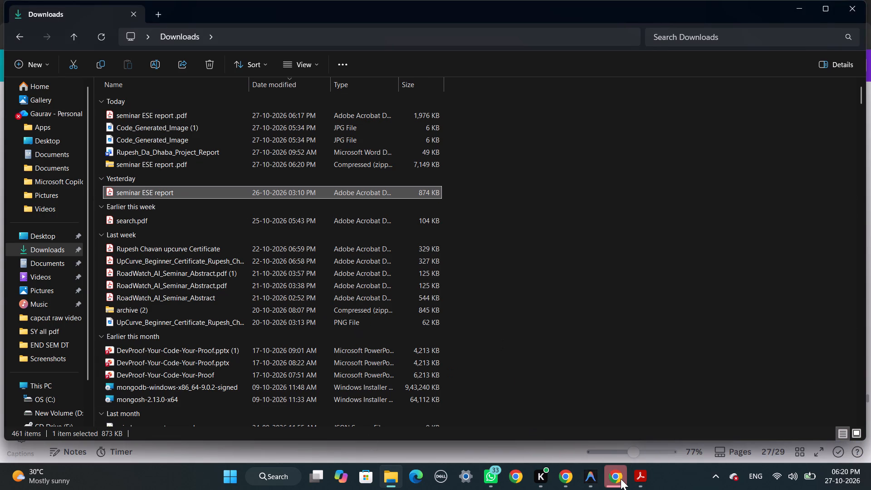
Check the agent's progress on ThreadSync's Synchronization Lab page and switch to the OS mini project in Antigravity.
click(620, 479)
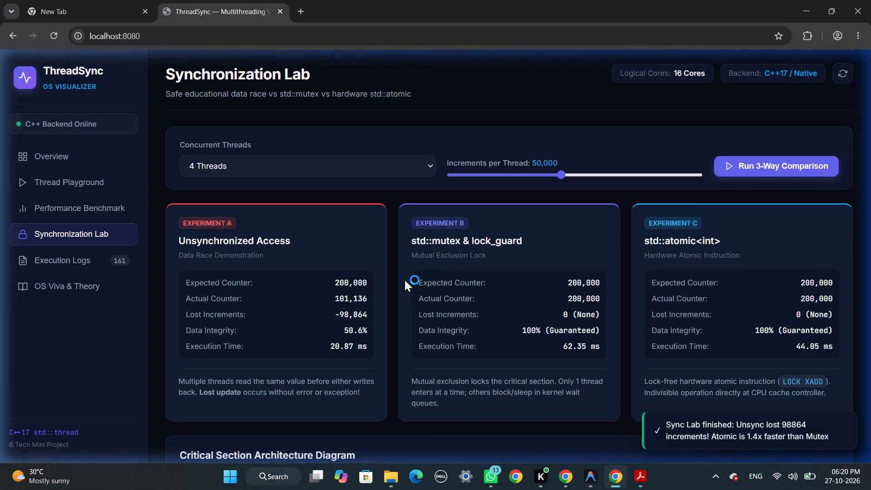
scroll(405, 280, down, 2)
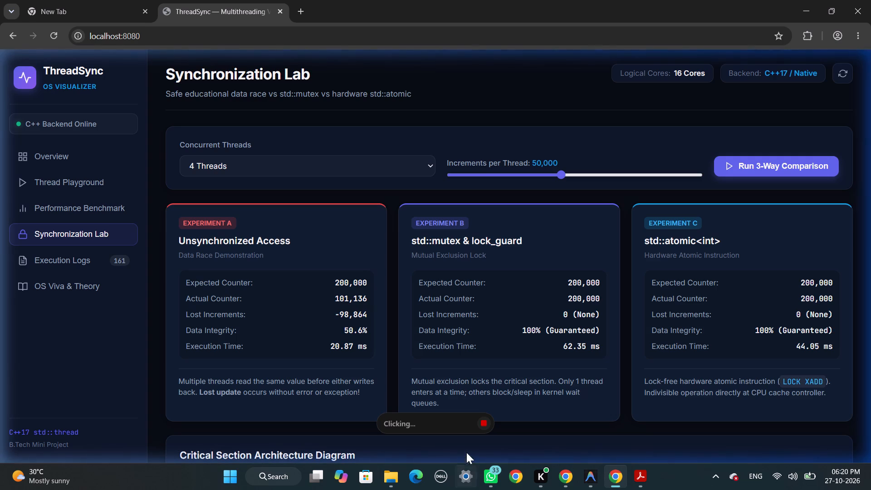
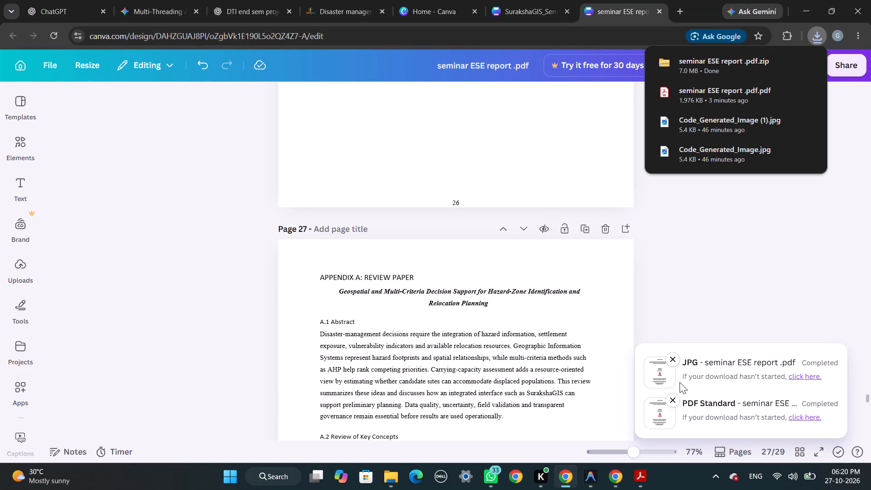
Open the downloaded seminar ESE report ZIP and look through its JPG page images.
click(657, 372)
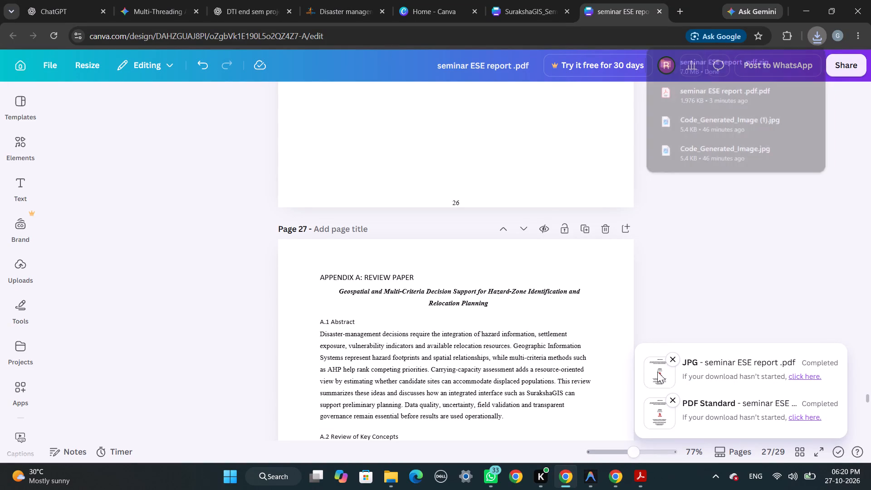
click(657, 372)
click(814, 30)
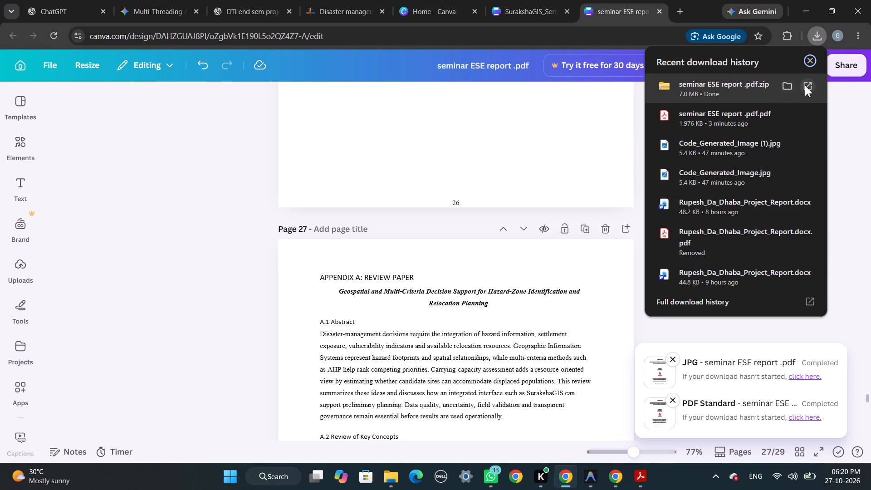
click(805, 85)
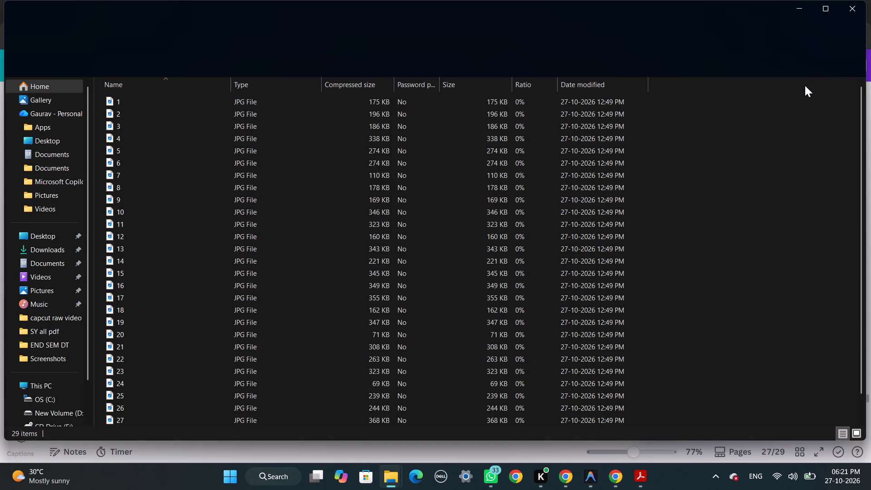
scroll(438, 207, down, 7)
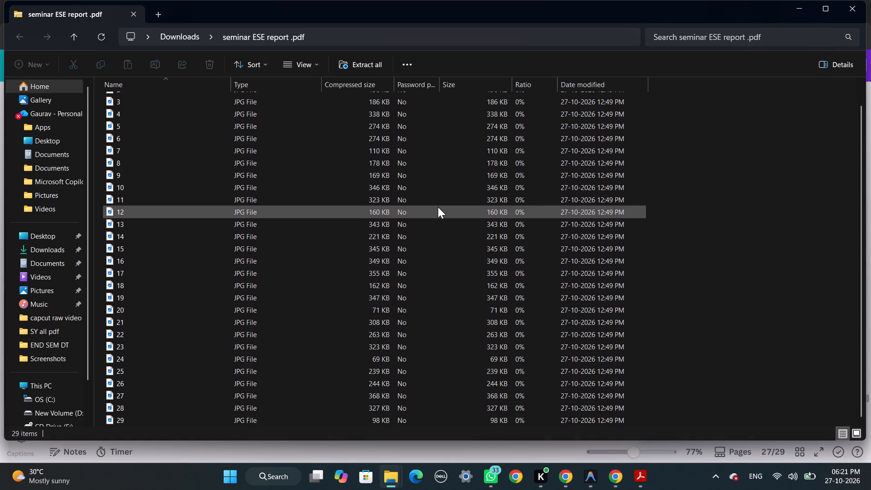
scroll(438, 207, down, 4)
scroll(438, 207, up, 6)
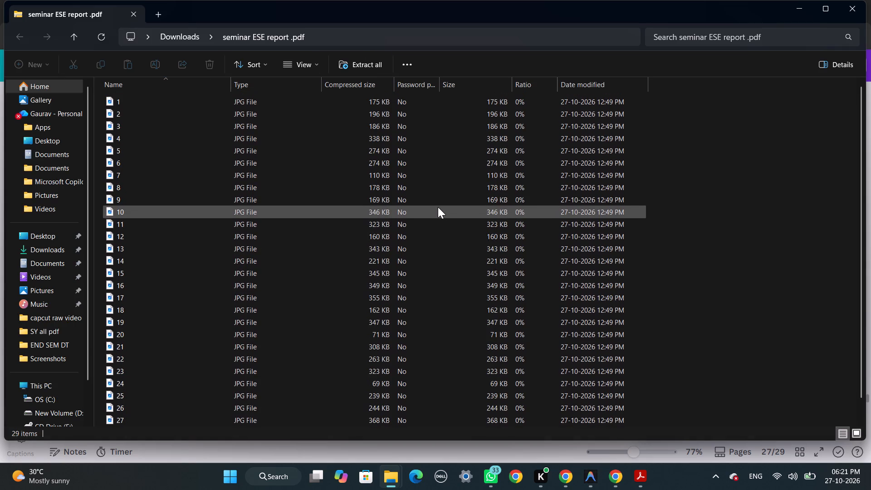
click(856, 3)
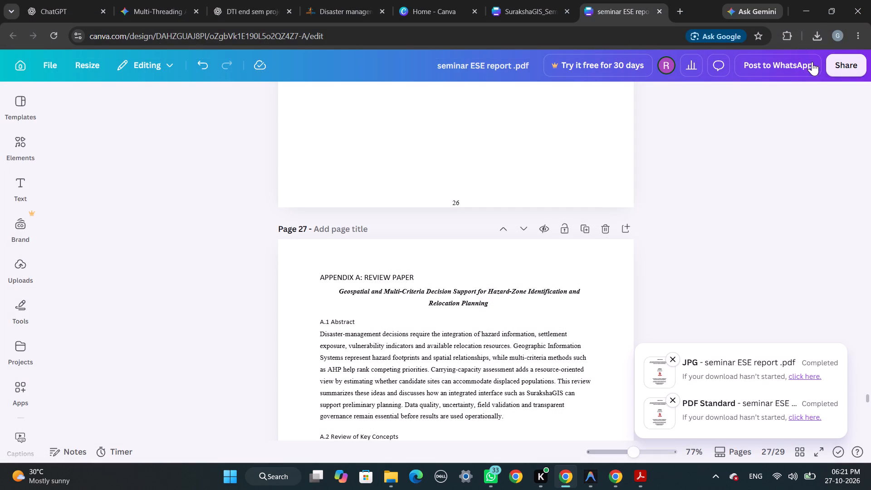
Reopen the seminar ESE report ZIP from the recent downloads and permanently delete JPG file 10 from it.
click(817, 39)
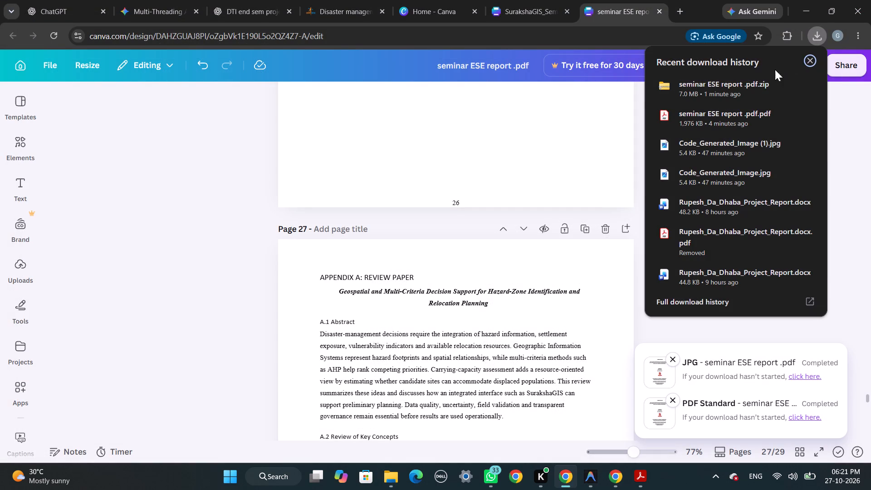
right_click(763, 94)
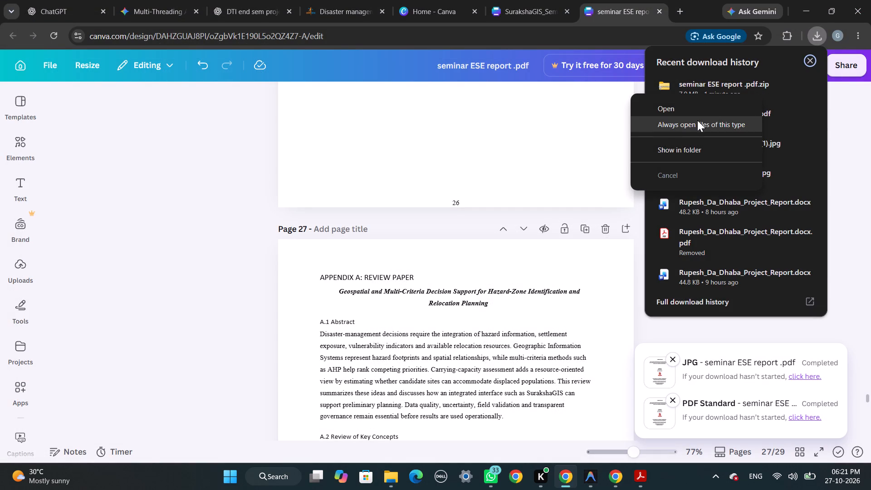
click(761, 83)
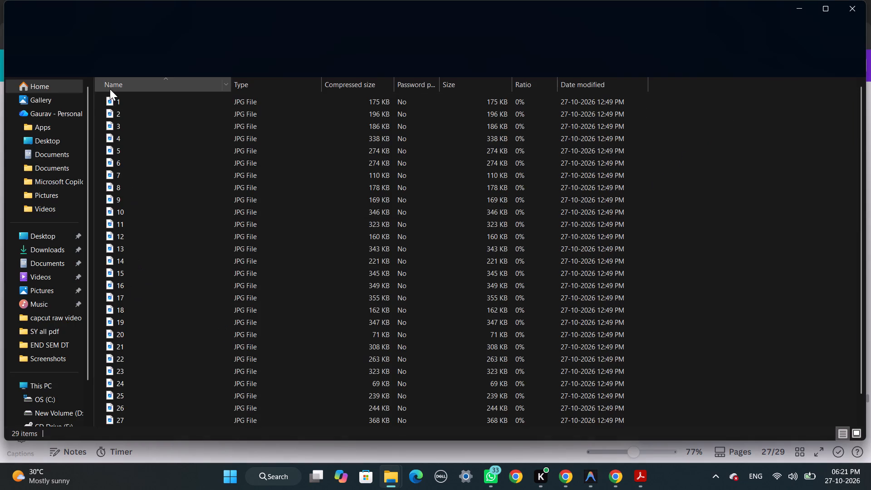
drag(107, 98, 163, 118)
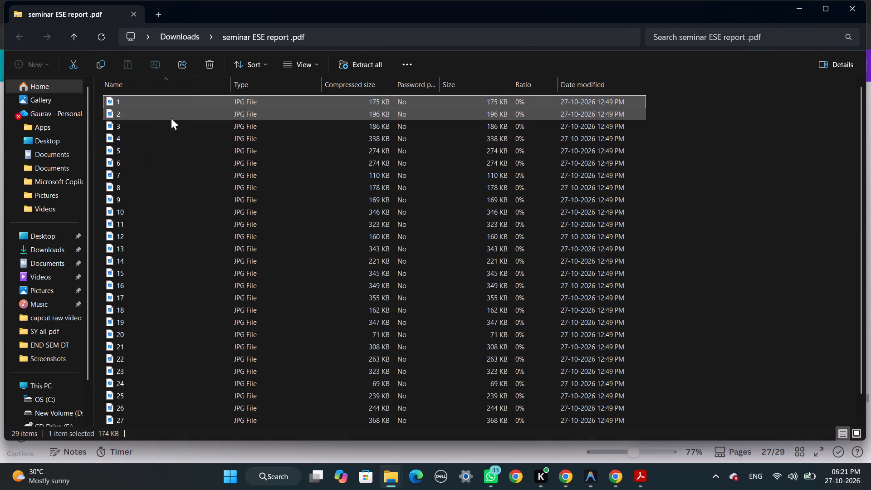
drag(669, 103, 644, 115)
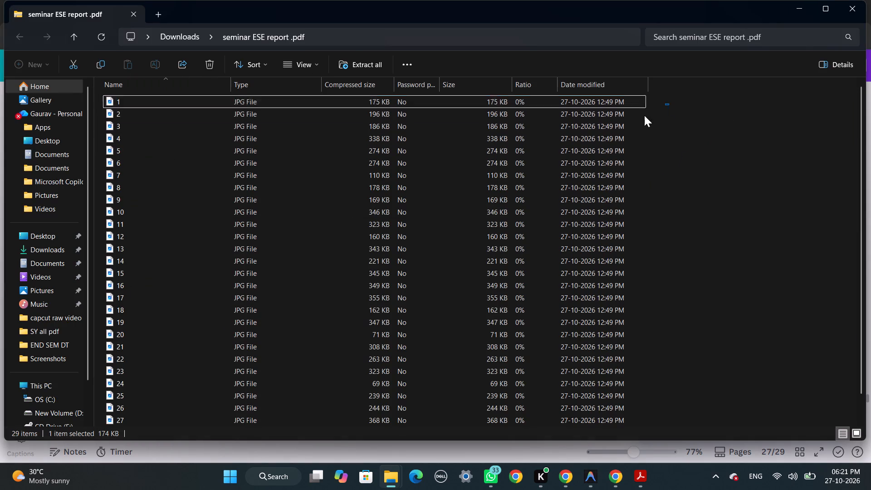
drag(644, 115, 555, 475)
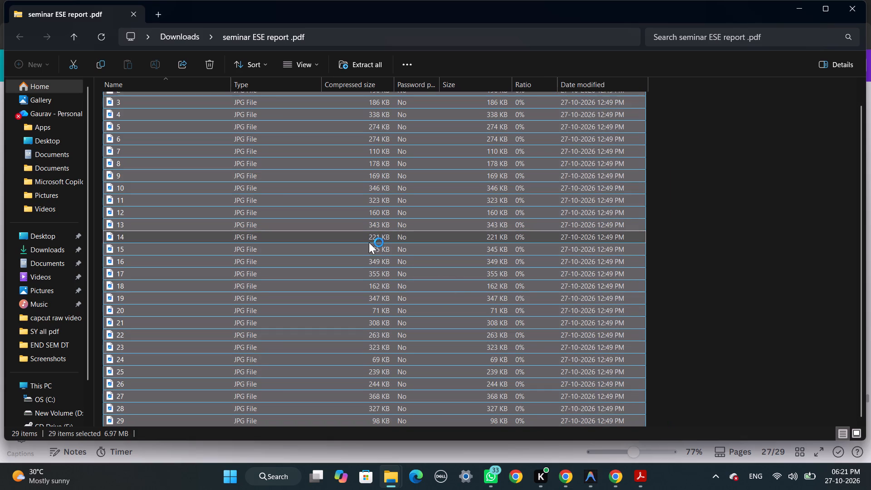
right_click(721, 253)
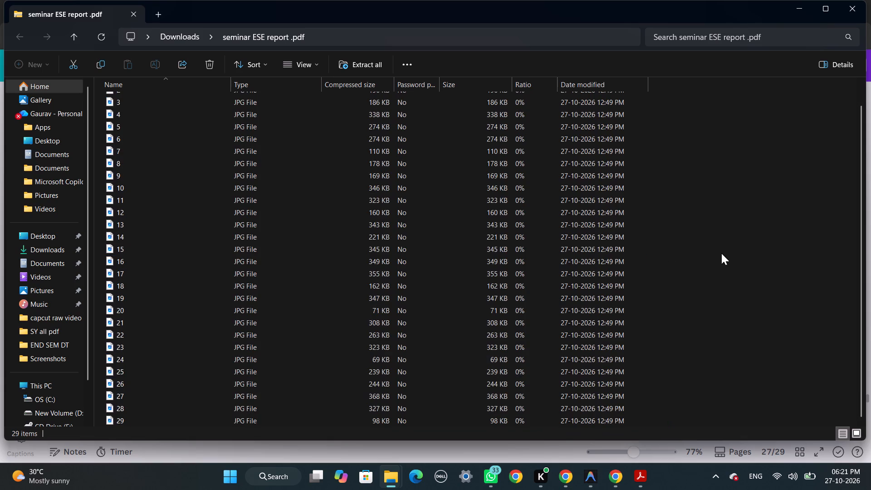
right_click(721, 253)
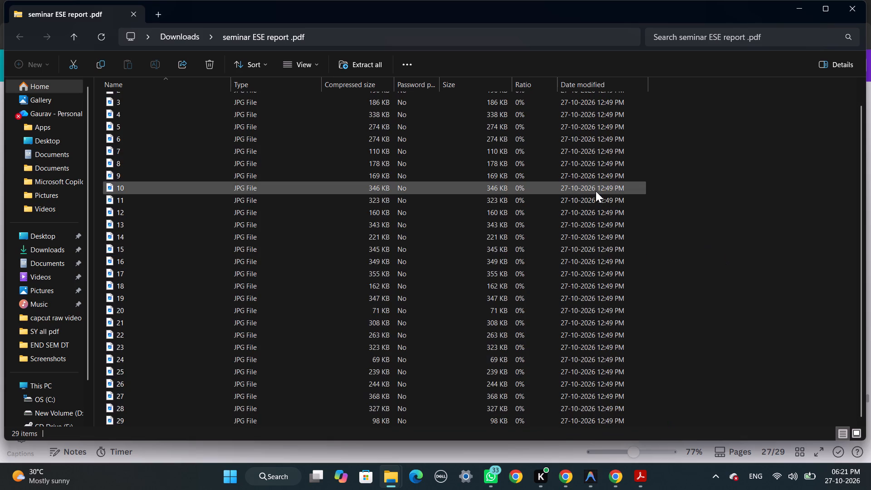
right_click(596, 191)
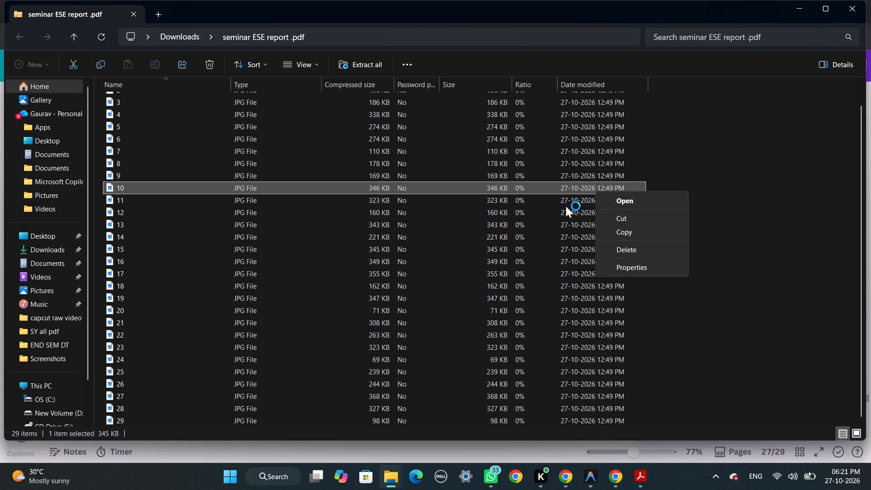
click(605, 246)
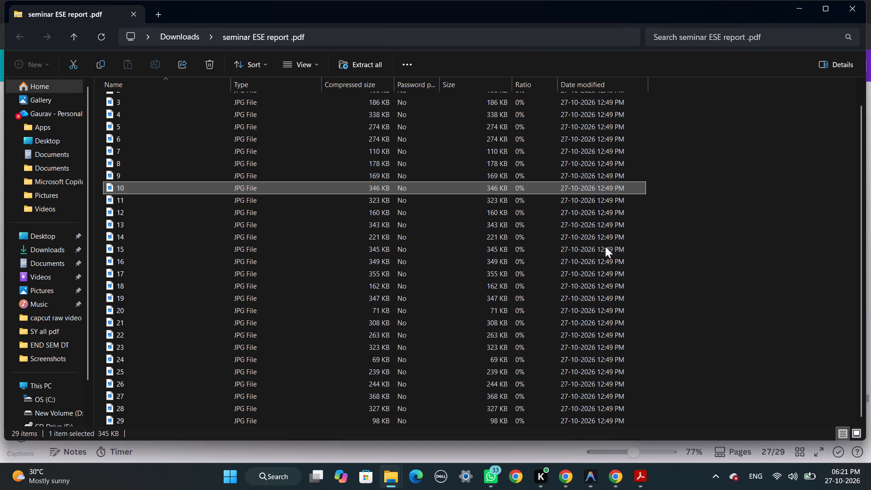
key(ctrl+a)
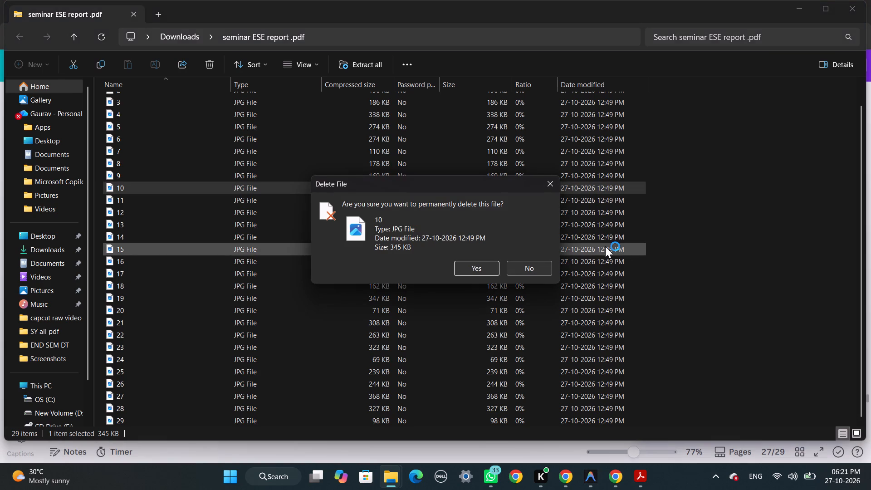
click(484, 262)
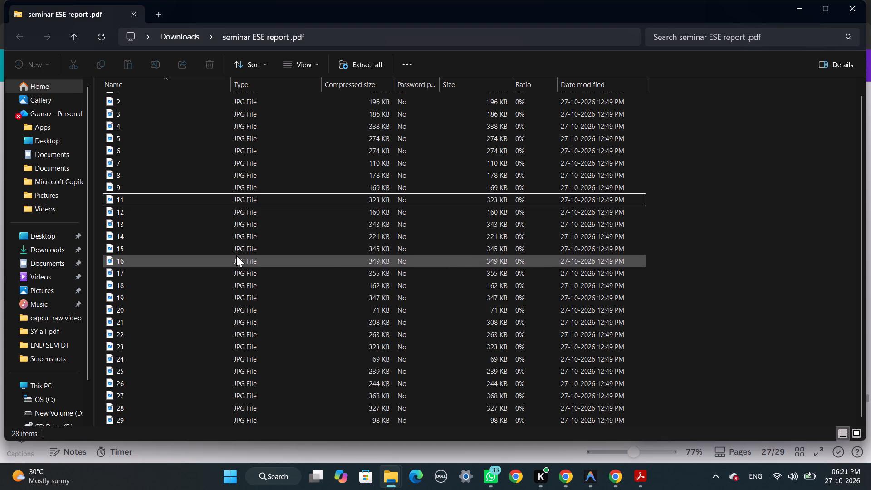
Permanently delete all the archive's remaining JPG files from 3 to 29.
key(a)
scroll(116, 107, up, 4)
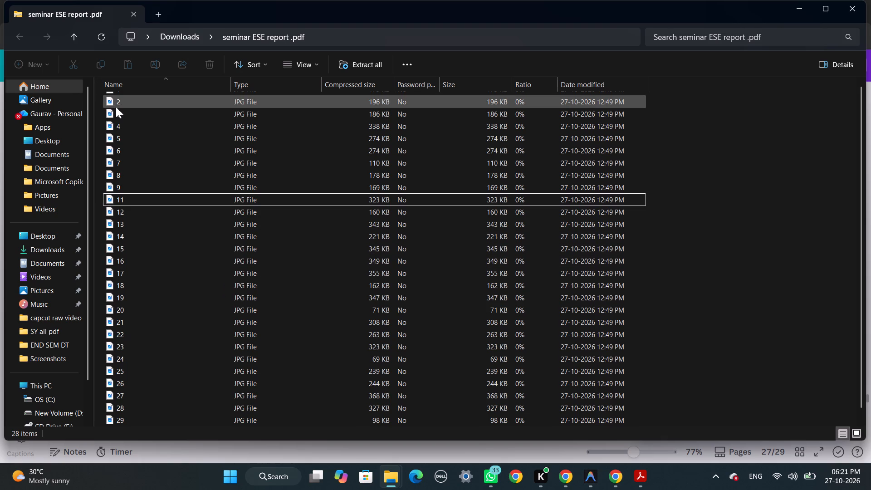
scroll(116, 107, up, 5)
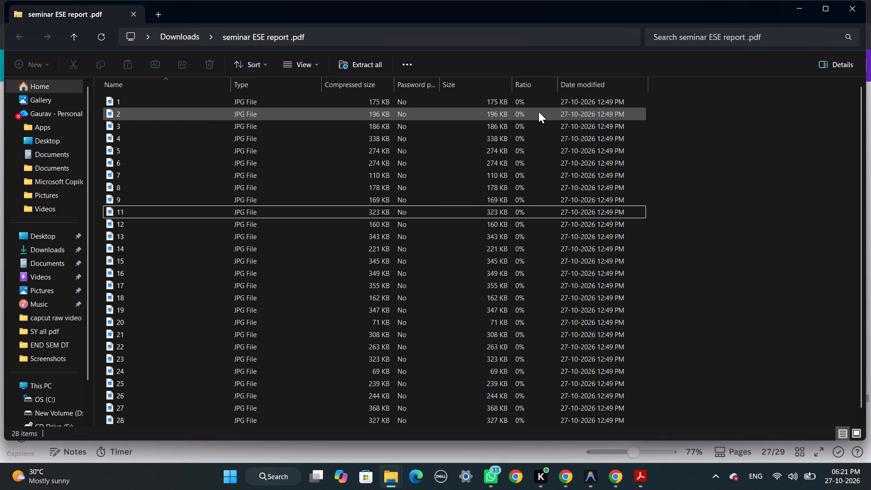
drag(594, 100, 555, 186)
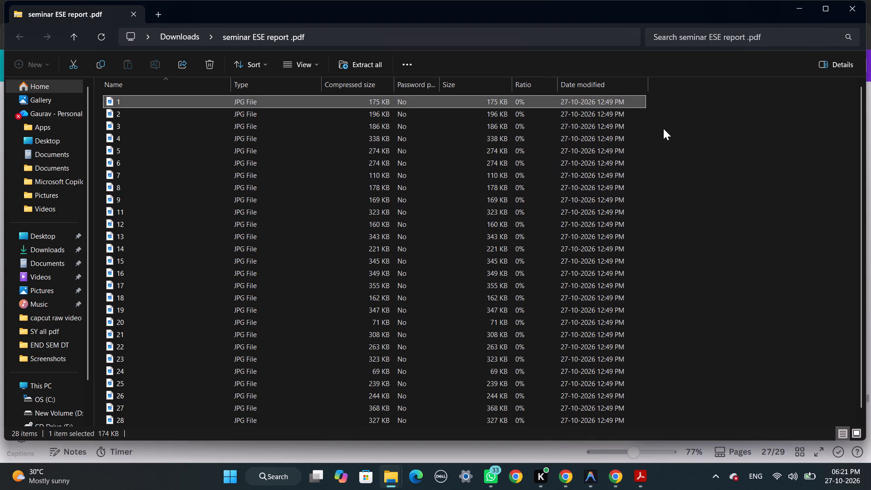
drag(663, 128, 637, 441)
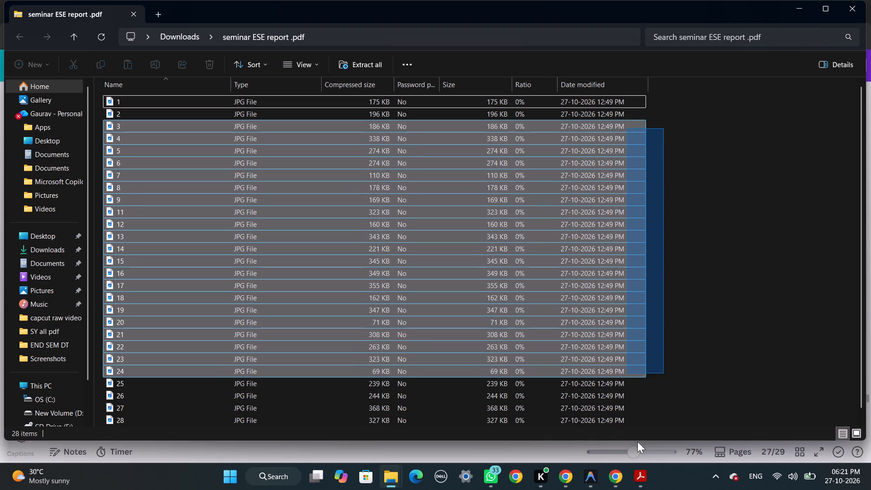
drag(637, 441, 641, 479)
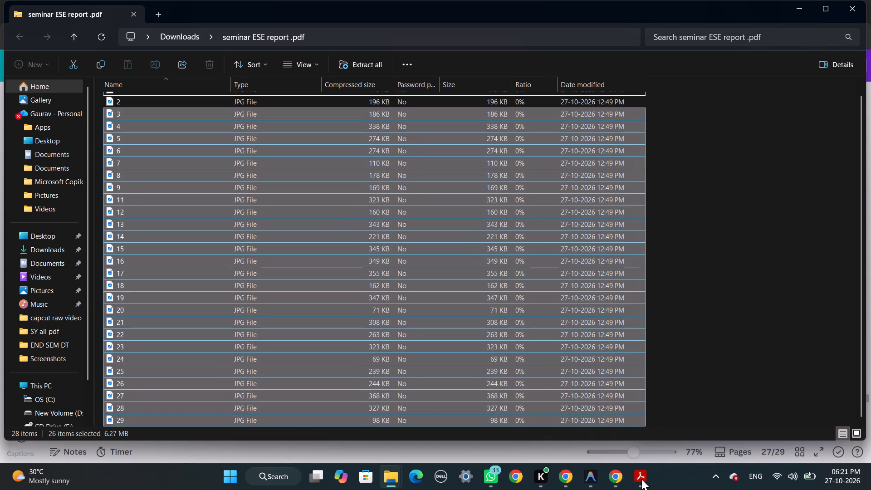
key(Delete)
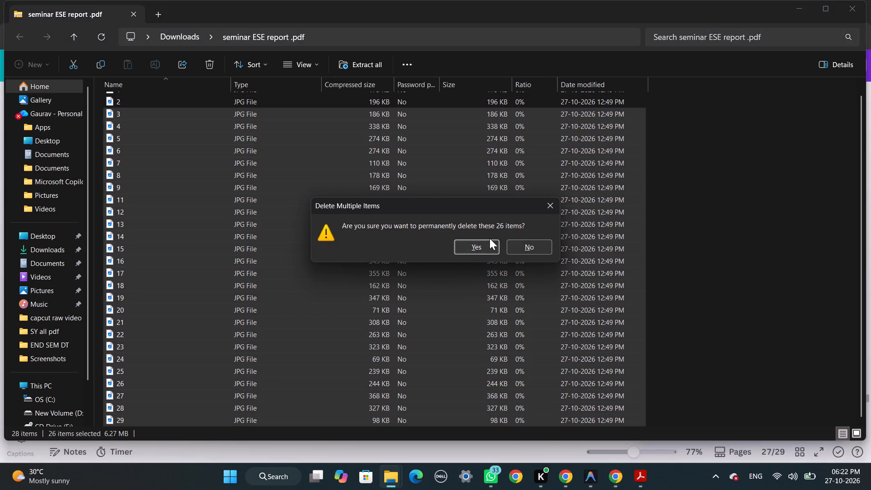
click(481, 244)
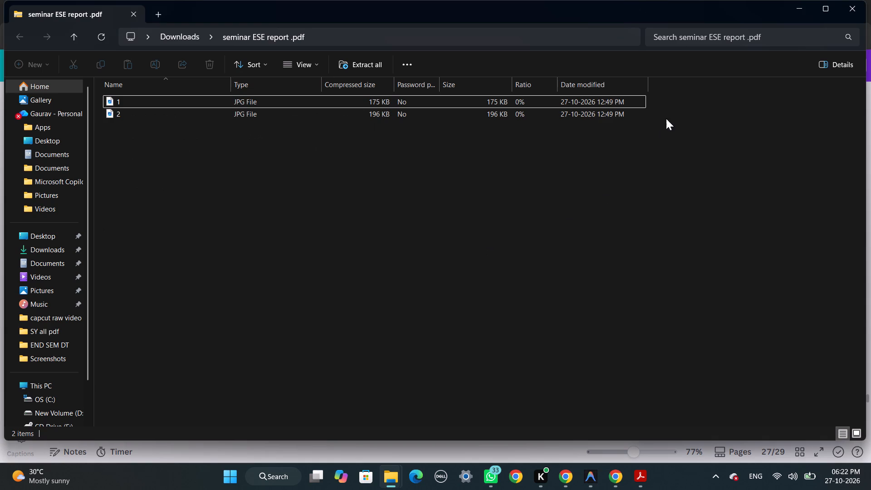
Permanently delete JPG files 1 and 2 from the archive.
drag(665, 100, 607, 131)
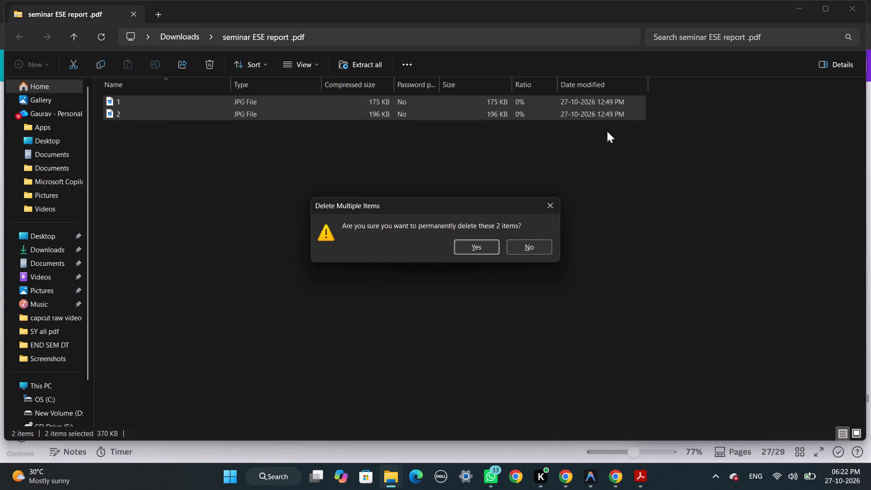
click(481, 245)
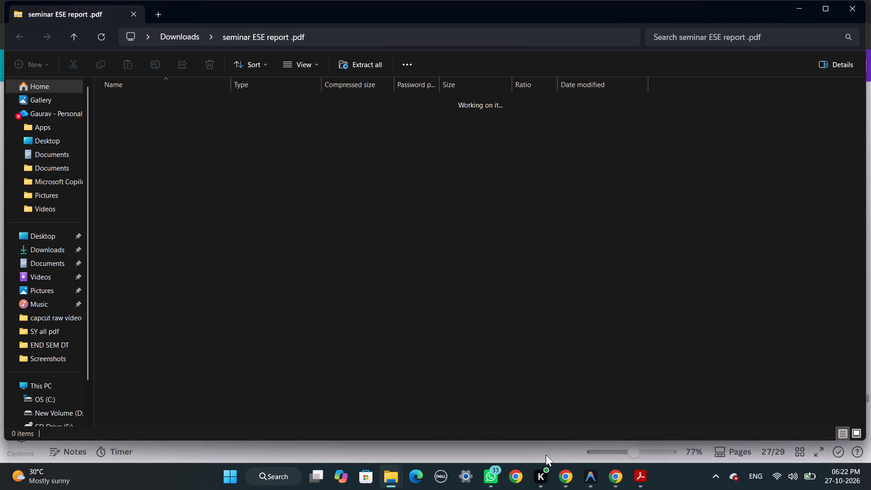
Glance at ThreadSync, then return to the seminar ESE report in Canva and look back from page 27 to Chapter 5.
click(617, 474)
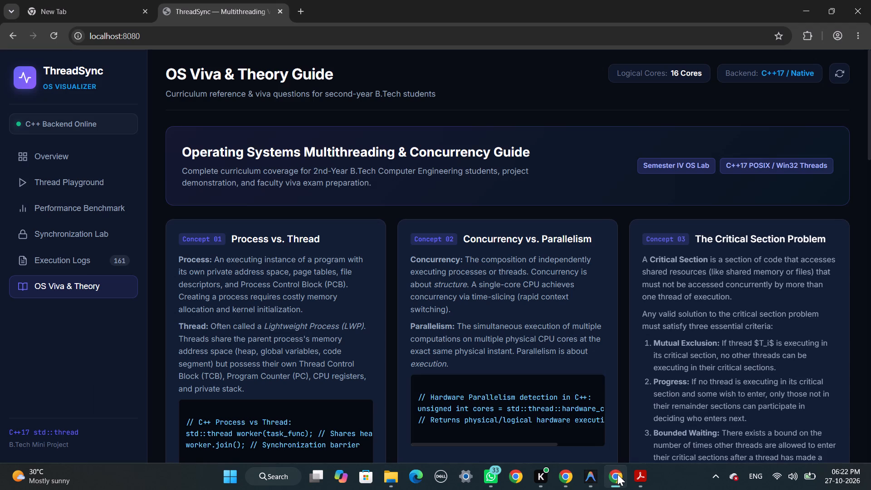
click(555, 475)
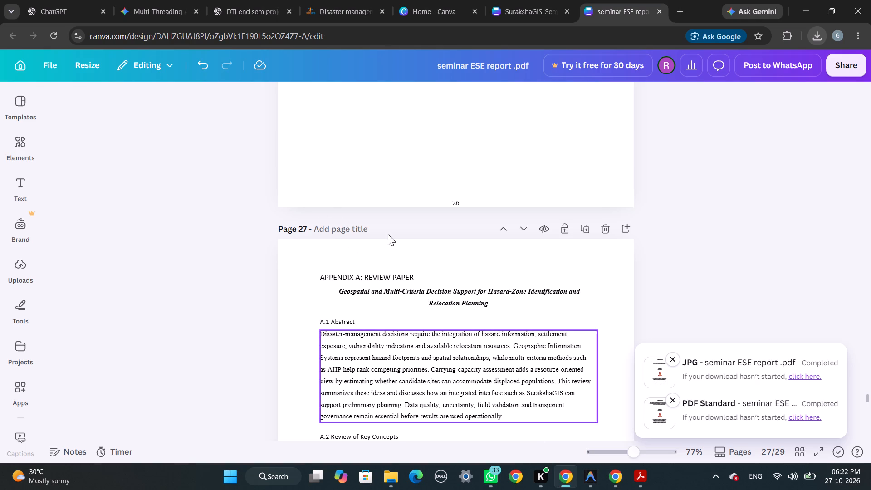
scroll(388, 234, up, 17)
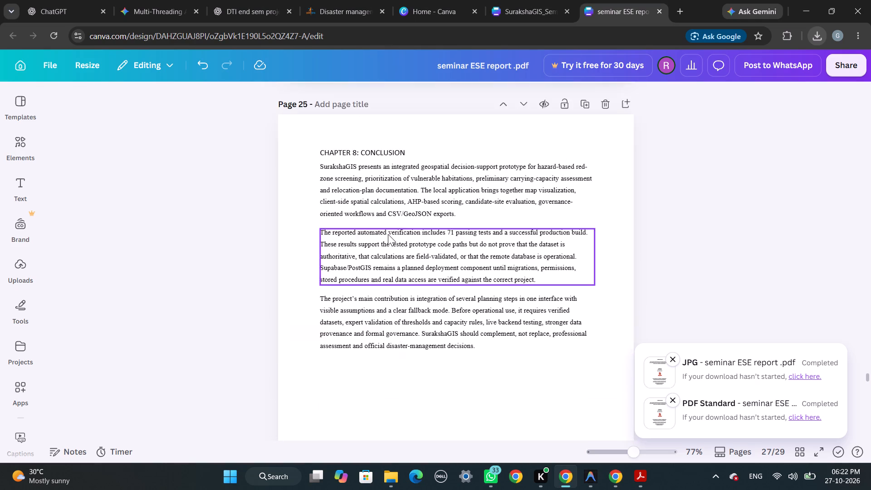
scroll(388, 234, up, 8)
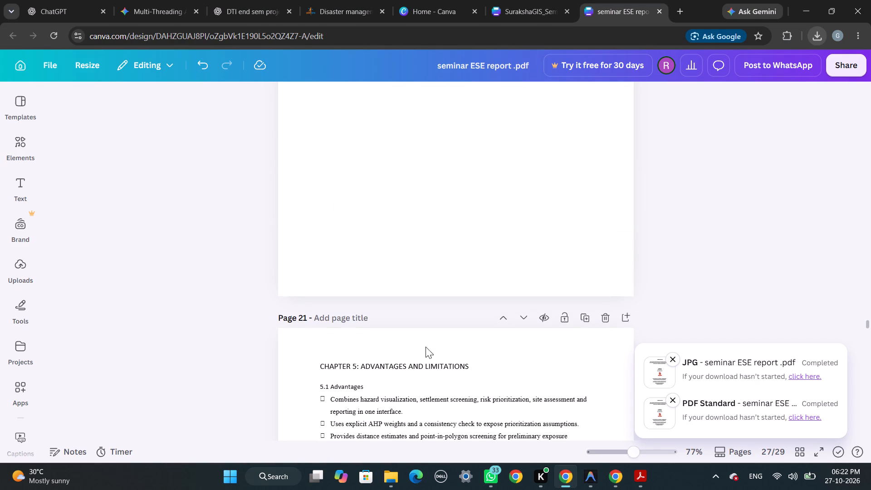
Switch to Acrobat, look through the earlier 31-page seminar report PDF from the List of Figures to the references, and close it.
click(643, 480)
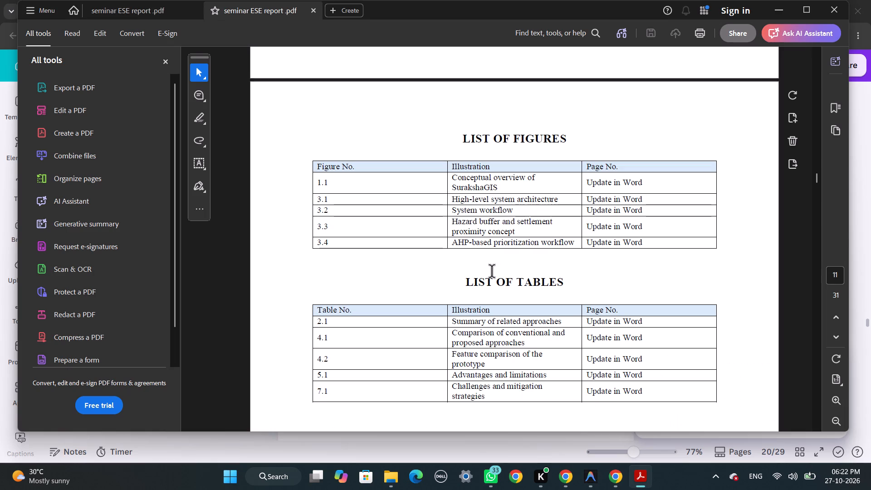
scroll(492, 272, down, 8)
scroll(492, 272, down, 20)
scroll(492, 272, down, 20)
scroll(492, 272, down, 20)
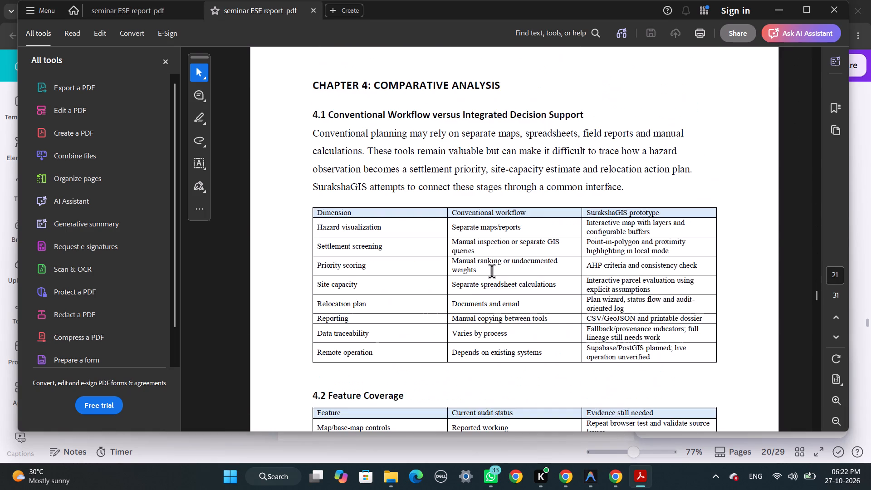
scroll(492, 272, down, 20)
scroll(492, 272, down, 20)
scroll(492, 272, down, 19)
scroll(492, 272, down, 7)
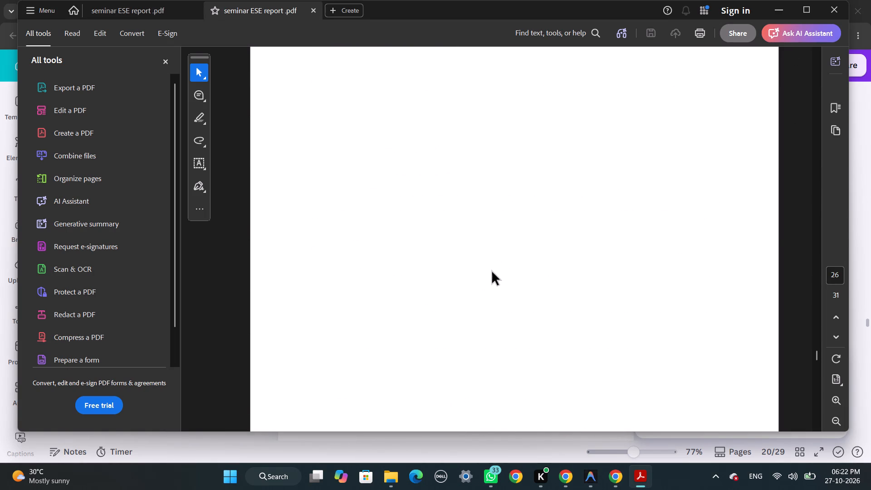
scroll(492, 272, down, 8)
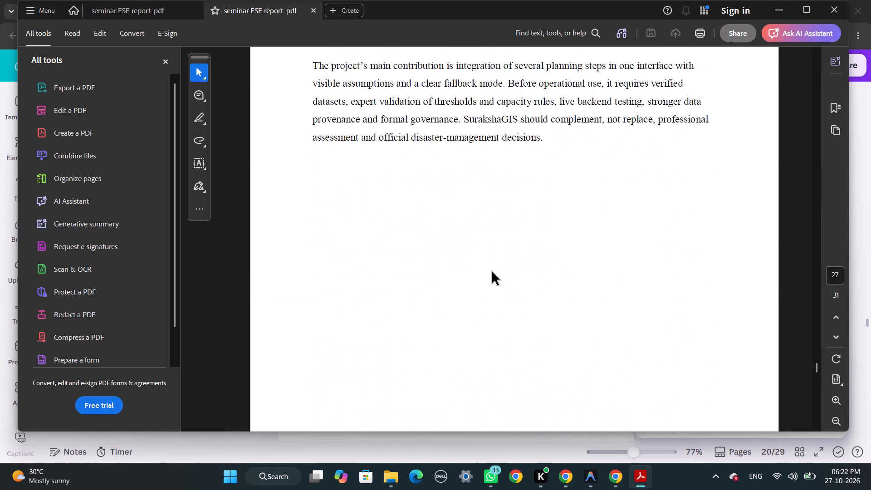
scroll(492, 272, down, 9)
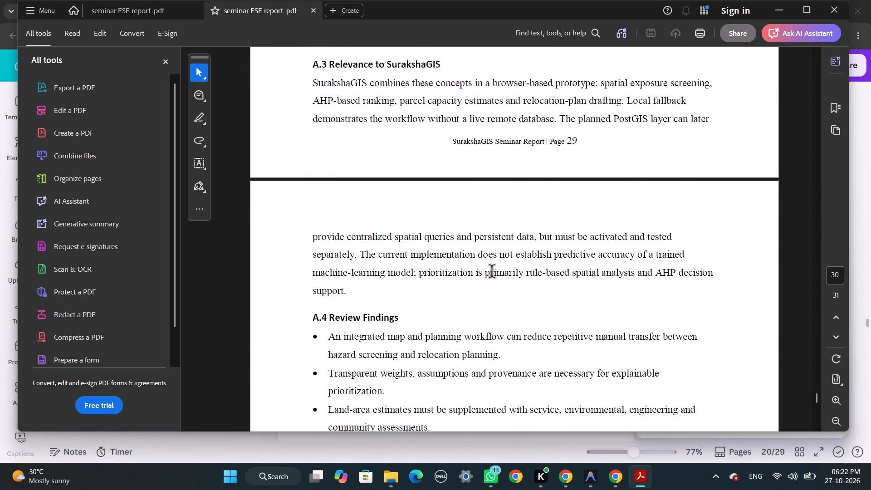
scroll(492, 272, down, 3)
scroll(492, 272, up, 2)
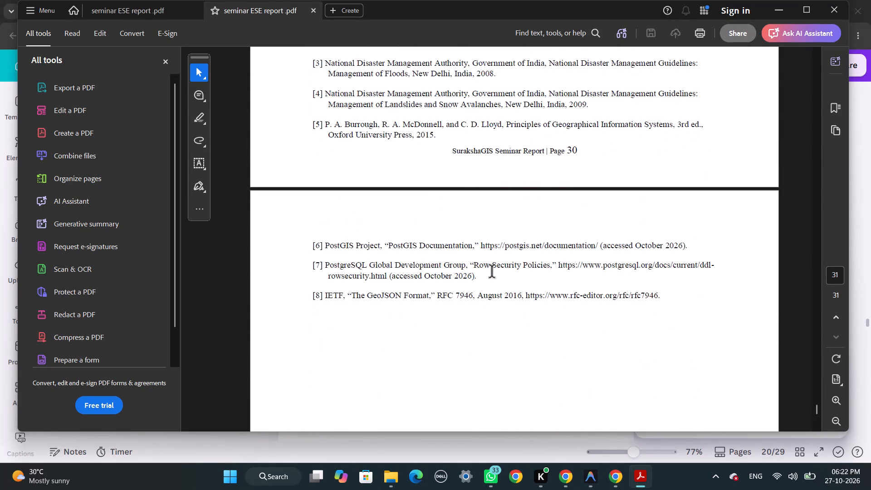
scroll(492, 272, up, 5)
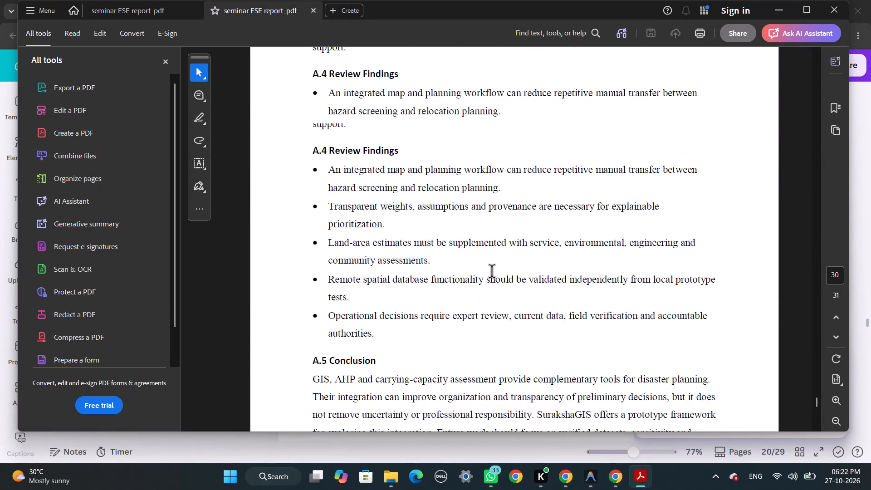
scroll(492, 272, up, 15)
scroll(492, 272, up, 8)
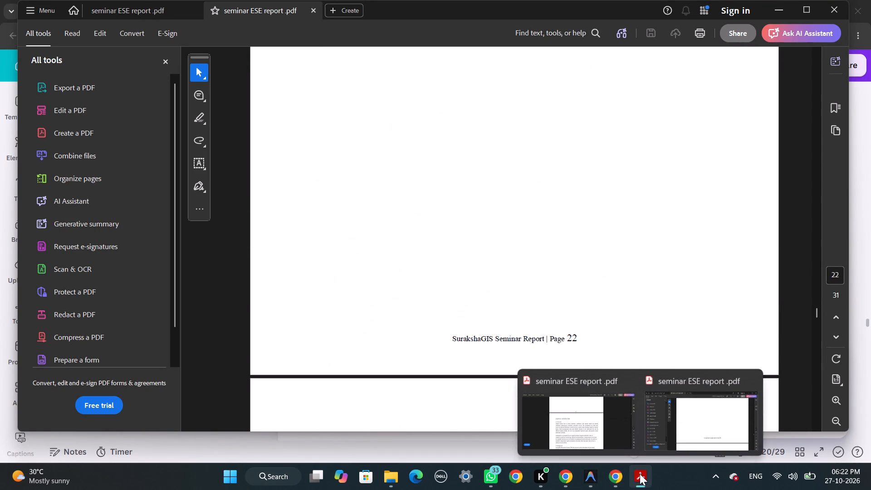
click(749, 379)
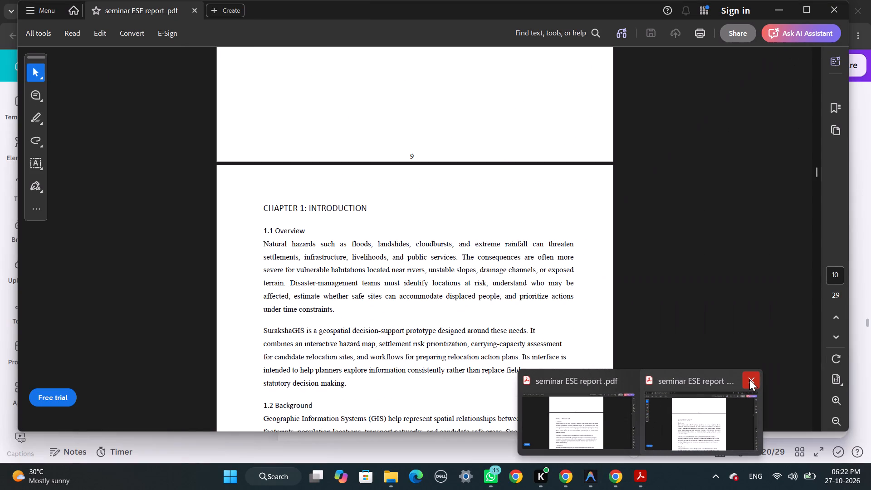
Review the 29-page exported seminar report PDF from the acknowledgement page to the final references page, checking tables, headings and page numbers.
click(595, 404)
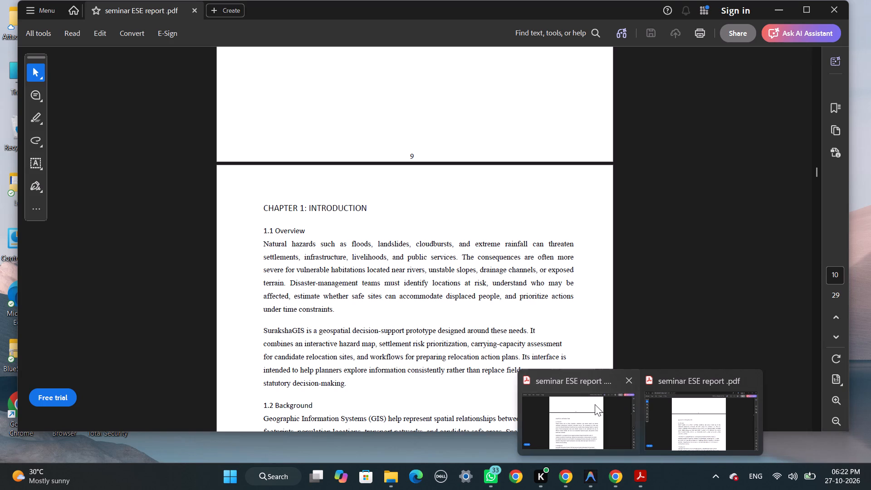
scroll(489, 251, up, 12)
scroll(489, 251, up, 9)
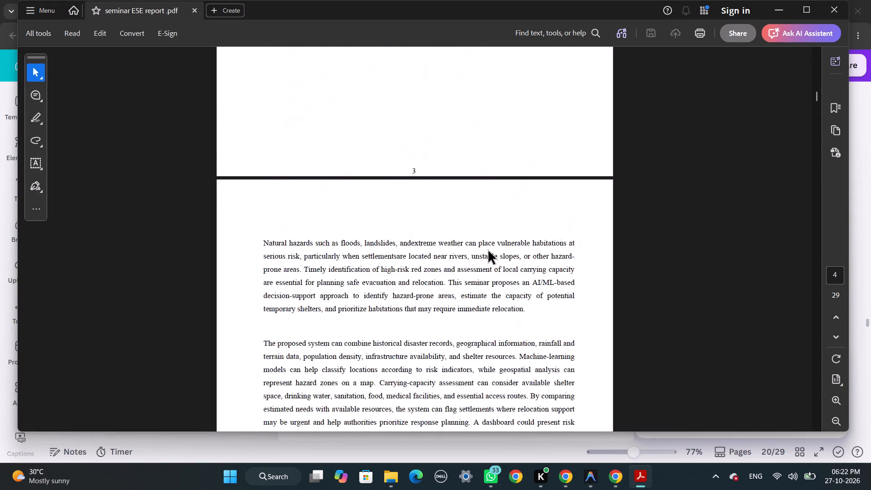
scroll(489, 251, up, 6)
scroll(489, 251, up, 15)
scroll(489, 250, down, 4)
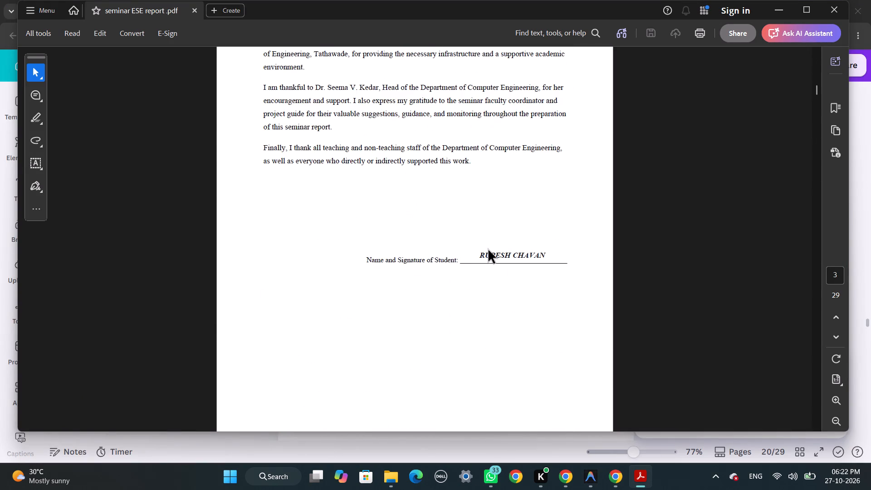
scroll(489, 250, down, 5)
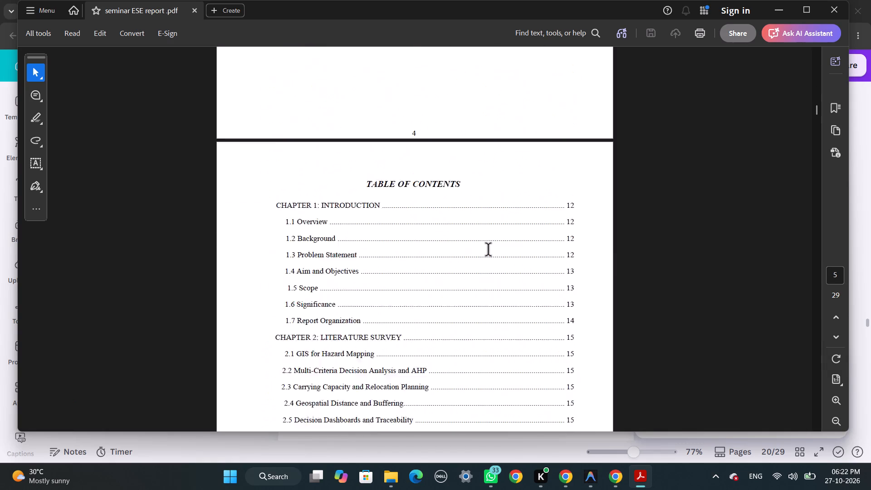
scroll(489, 250, down, 6)
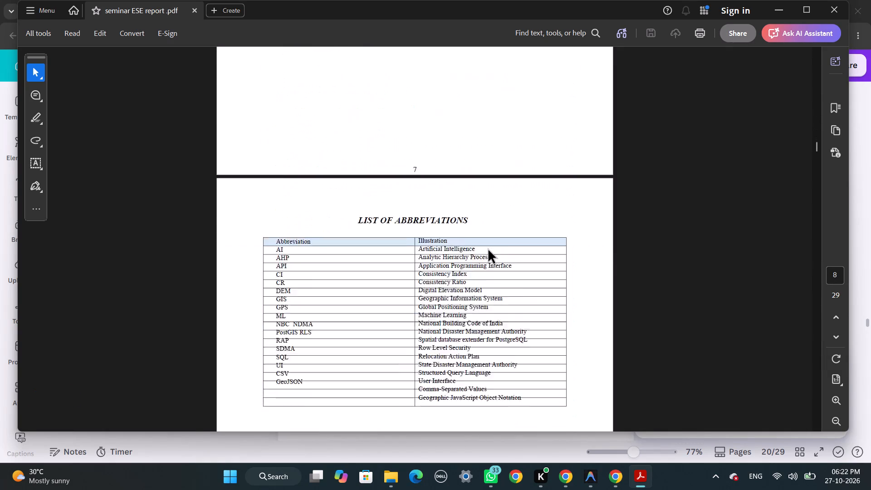
scroll(489, 250, down, 1)
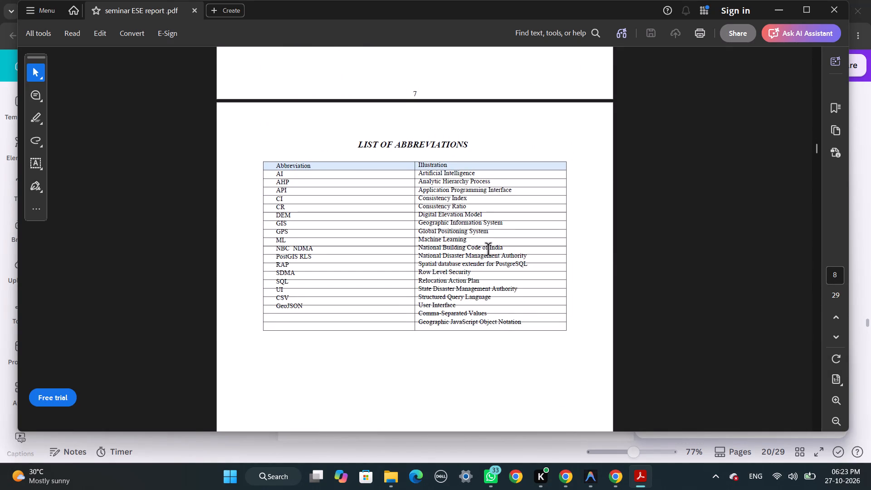
scroll(398, 276, down, 8)
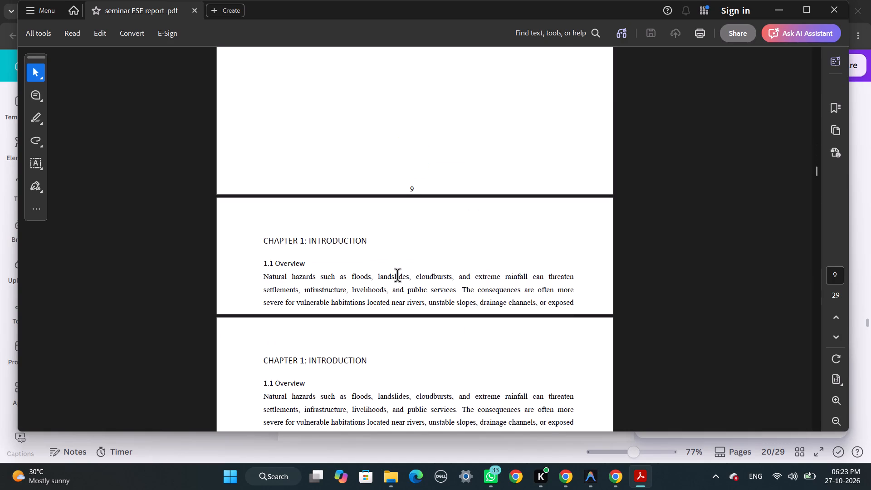
scroll(398, 276, down, 13)
scroll(398, 276, down, 12)
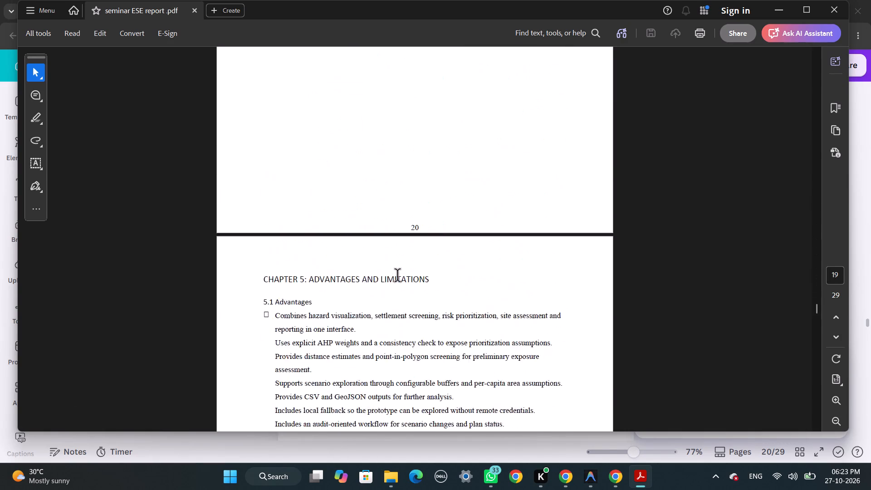
scroll(398, 276, down, 20)
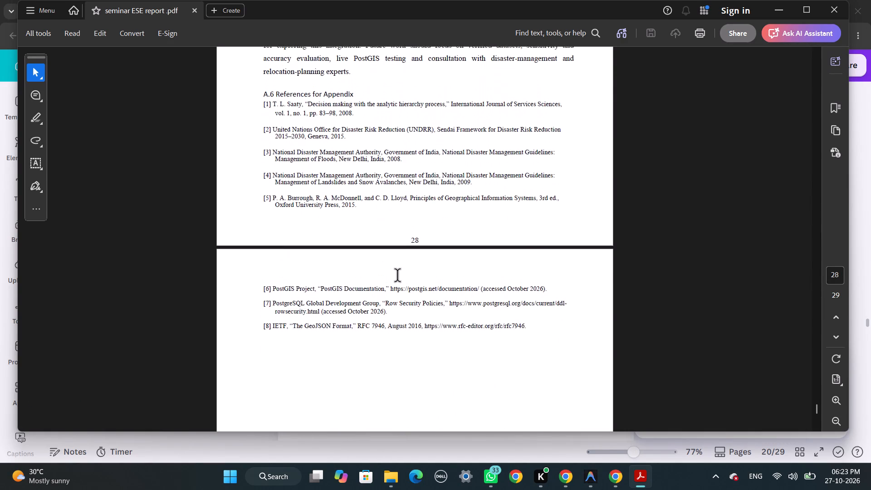
scroll(398, 276, down, 1)
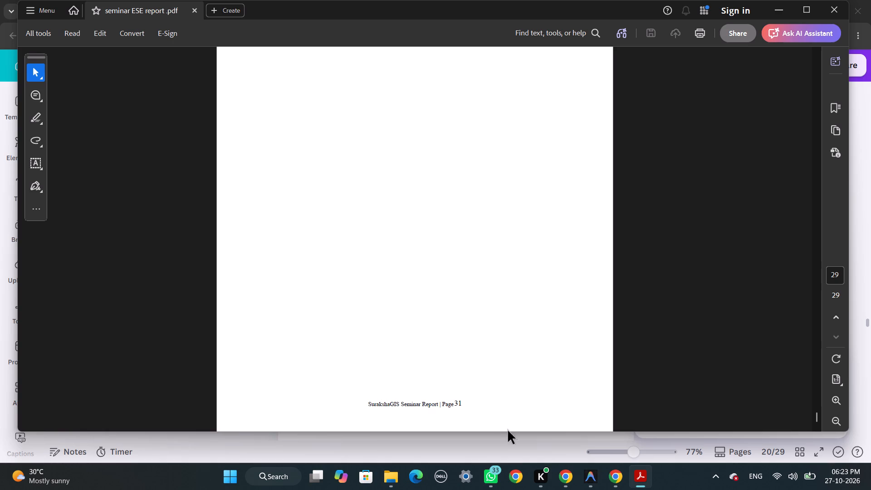
Return to the seminar ESE report in Canva and dismiss the completed JPG and PDF Standard download notices.
click(607, 473)
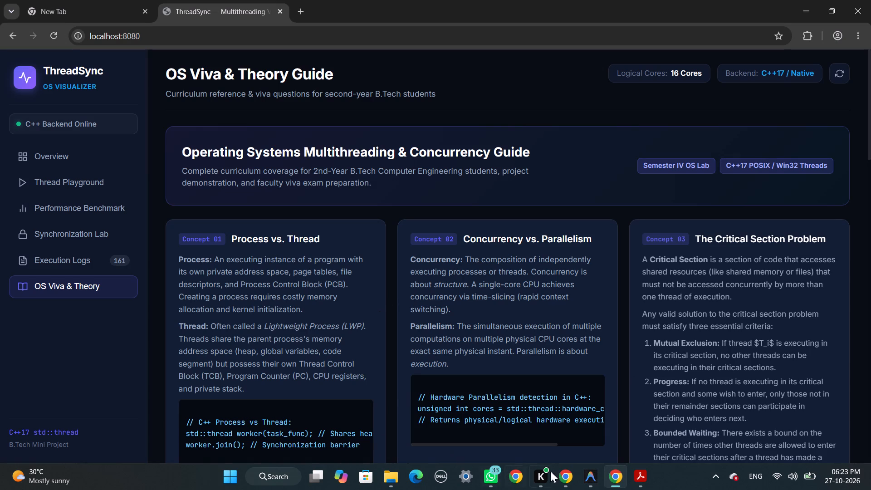
click(564, 487)
scroll(411, 280, down, 7)
click(672, 356)
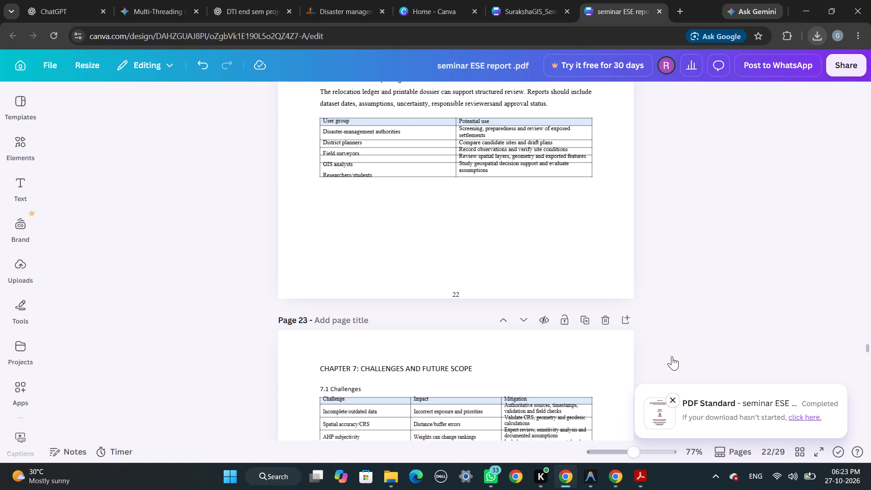
click(666, 397)
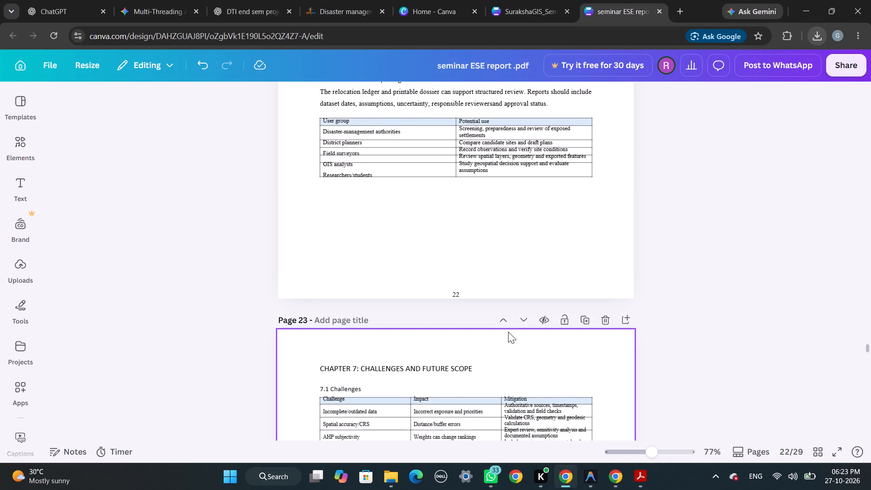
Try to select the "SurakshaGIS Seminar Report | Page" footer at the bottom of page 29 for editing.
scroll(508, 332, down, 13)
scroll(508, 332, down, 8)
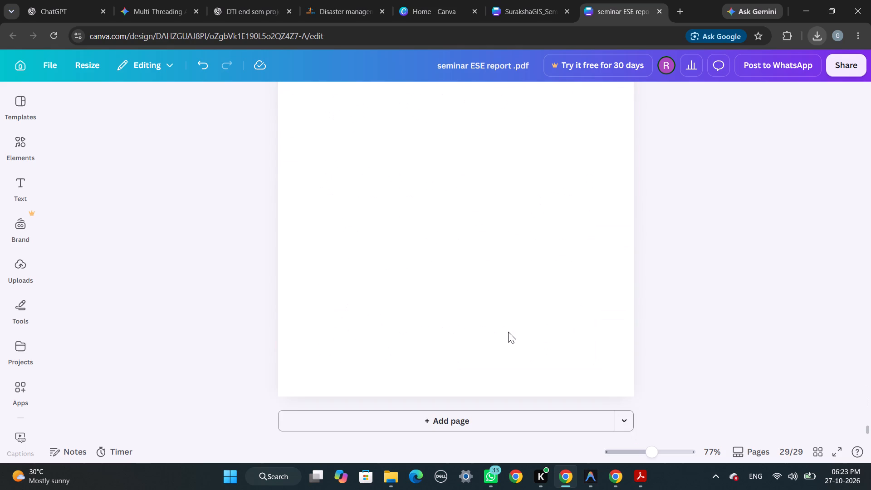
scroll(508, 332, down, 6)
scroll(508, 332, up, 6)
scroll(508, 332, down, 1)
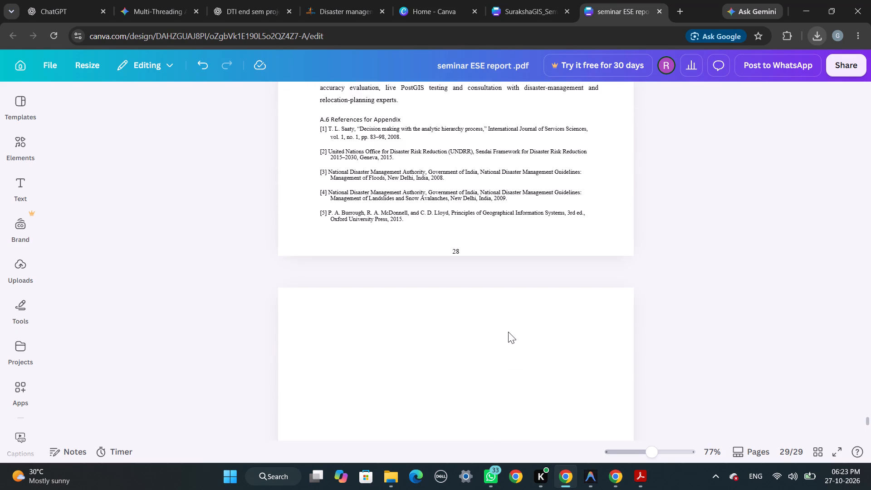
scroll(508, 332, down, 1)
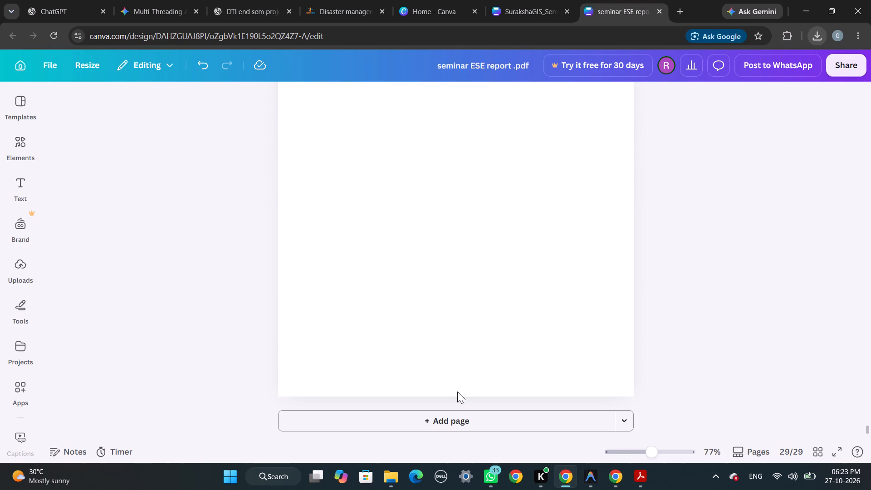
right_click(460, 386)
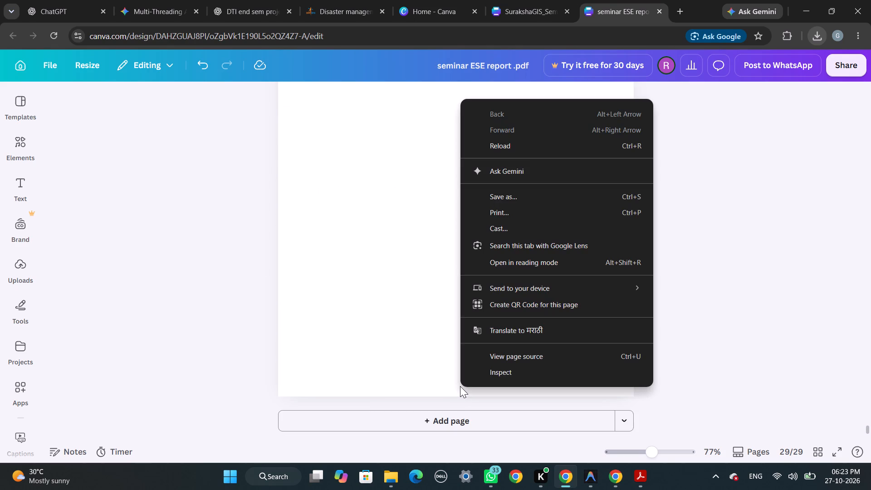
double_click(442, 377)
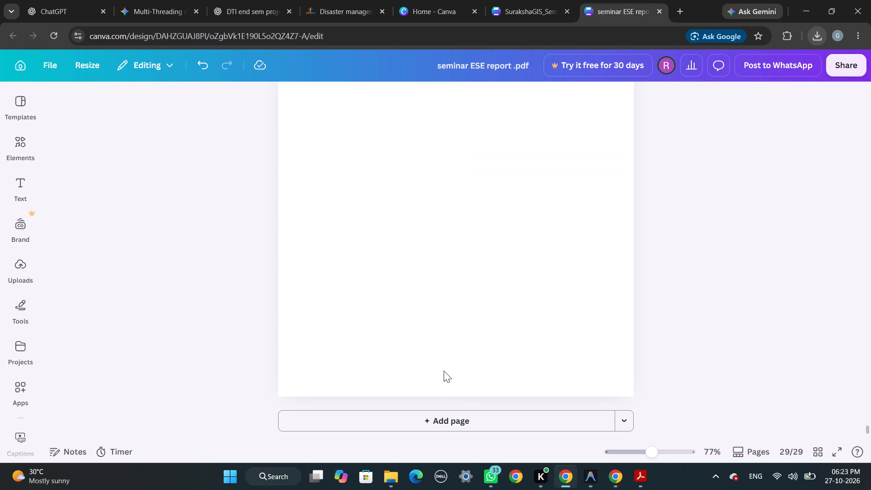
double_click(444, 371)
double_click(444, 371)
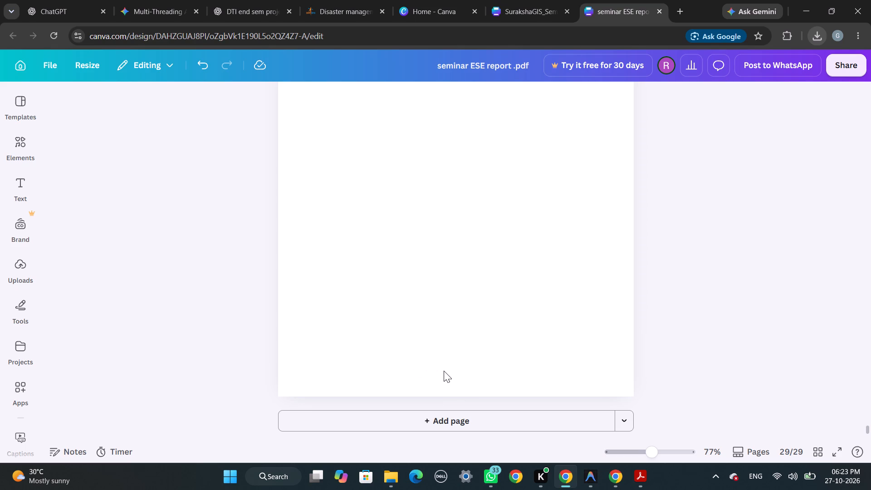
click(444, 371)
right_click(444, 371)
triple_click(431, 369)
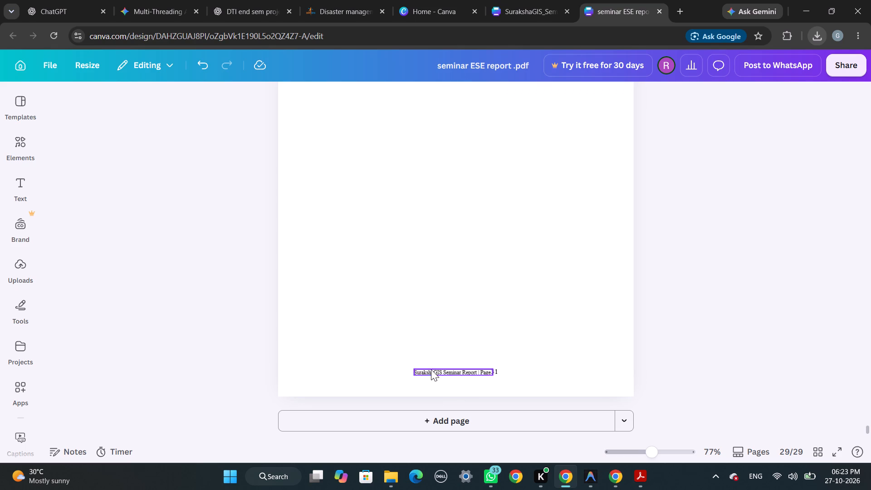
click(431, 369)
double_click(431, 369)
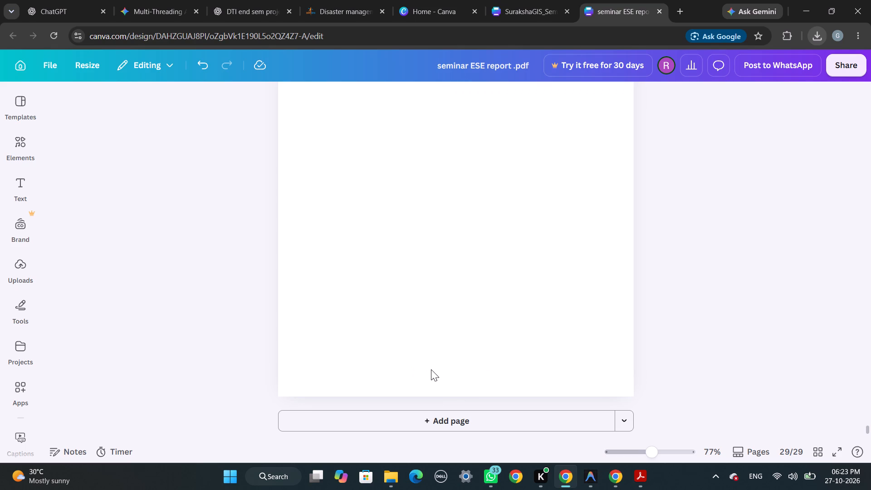
Look back through the report from page 29 to the Chapter 7 Challenges table on page 23.
scroll(431, 369, up, 9)
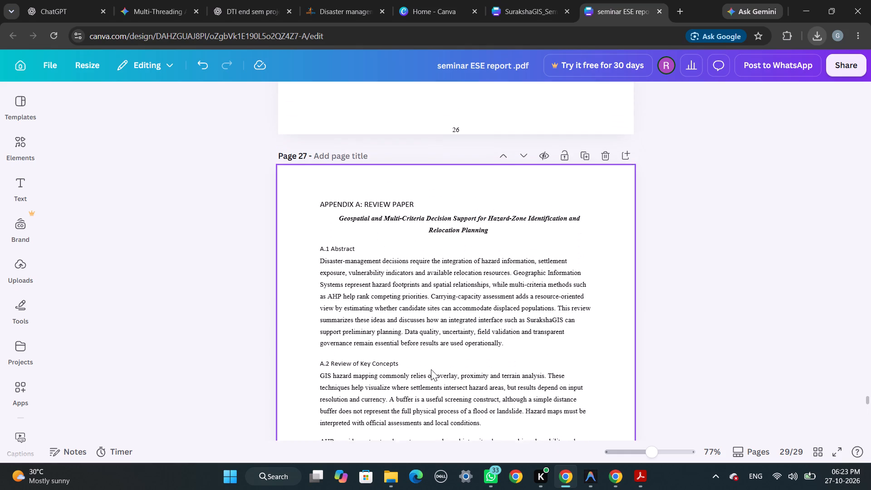
scroll(431, 369, up, 11)
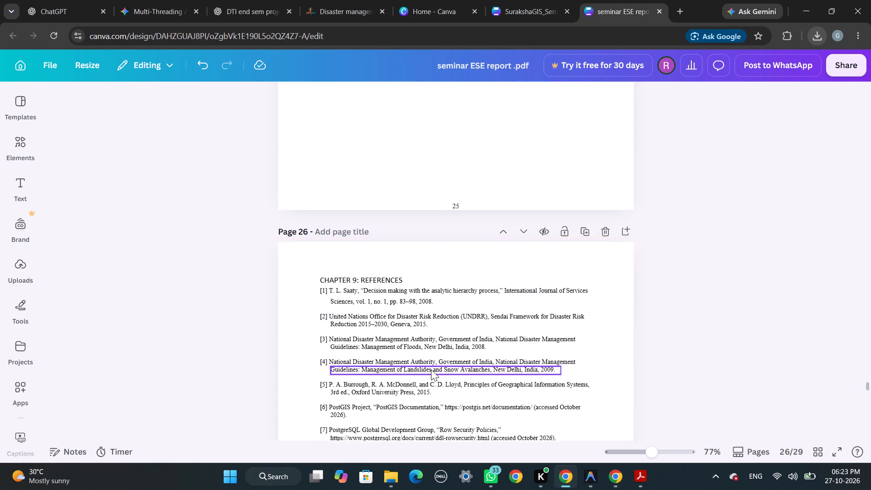
scroll(431, 369, up, 5)
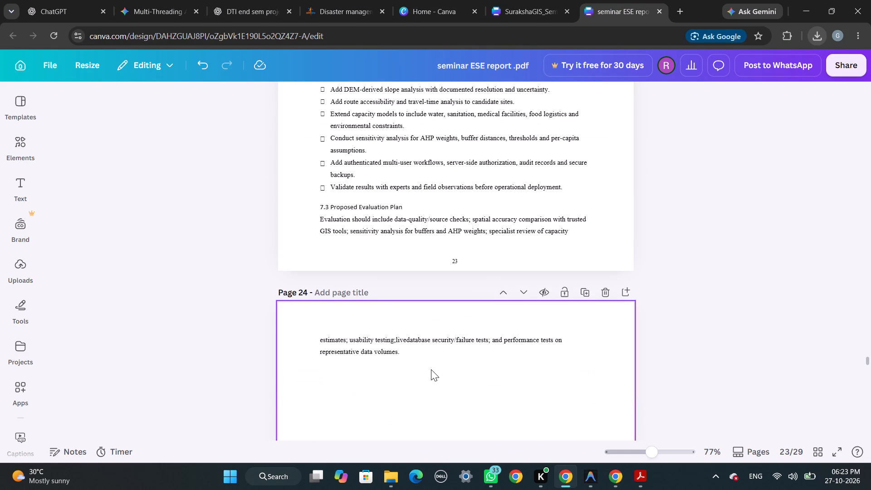
scroll(431, 369, up, 6)
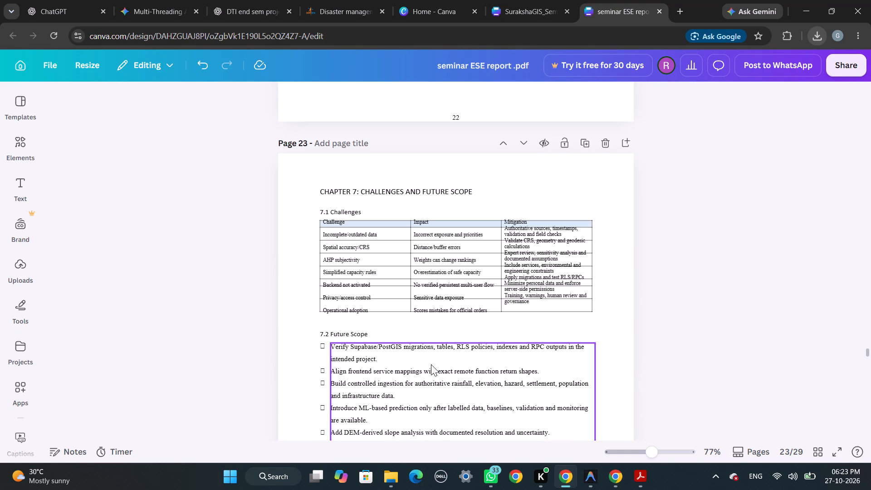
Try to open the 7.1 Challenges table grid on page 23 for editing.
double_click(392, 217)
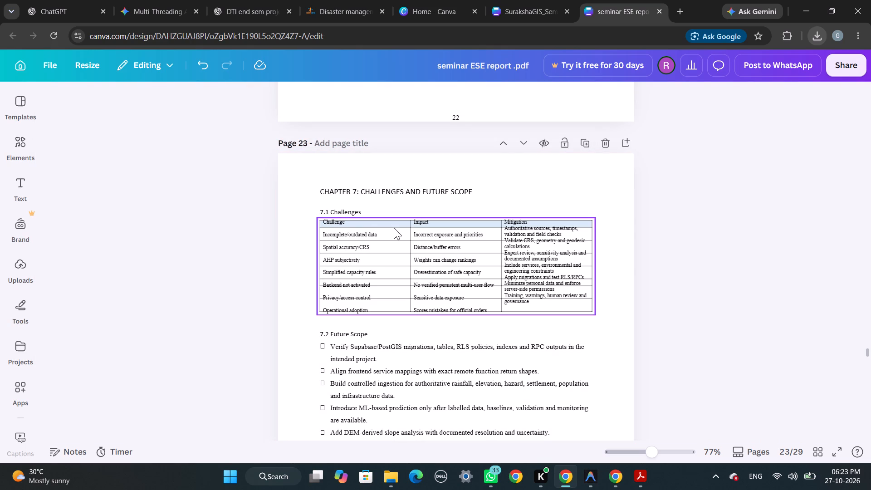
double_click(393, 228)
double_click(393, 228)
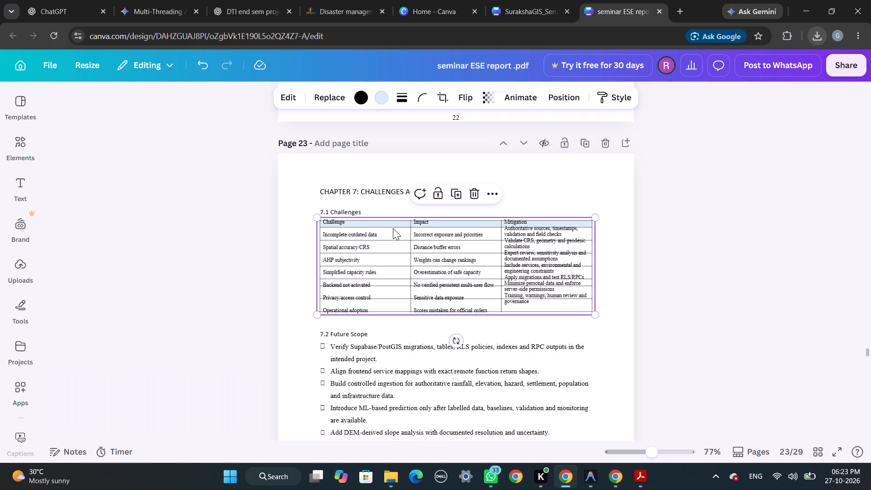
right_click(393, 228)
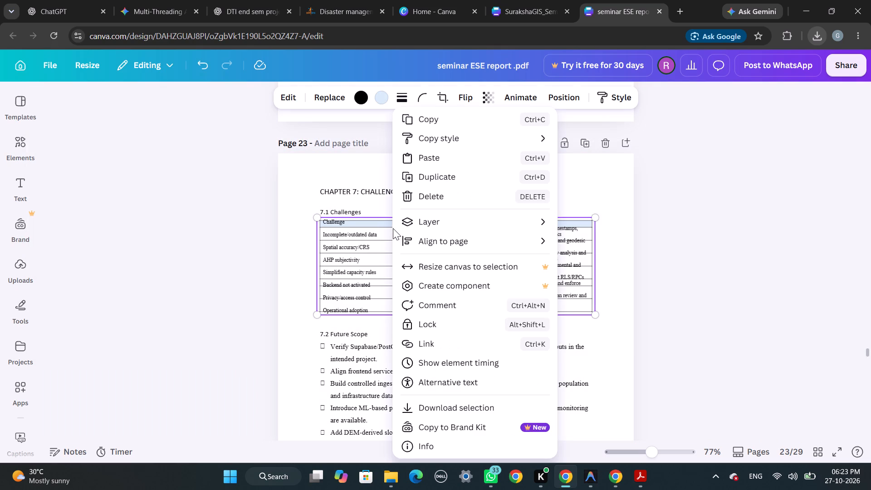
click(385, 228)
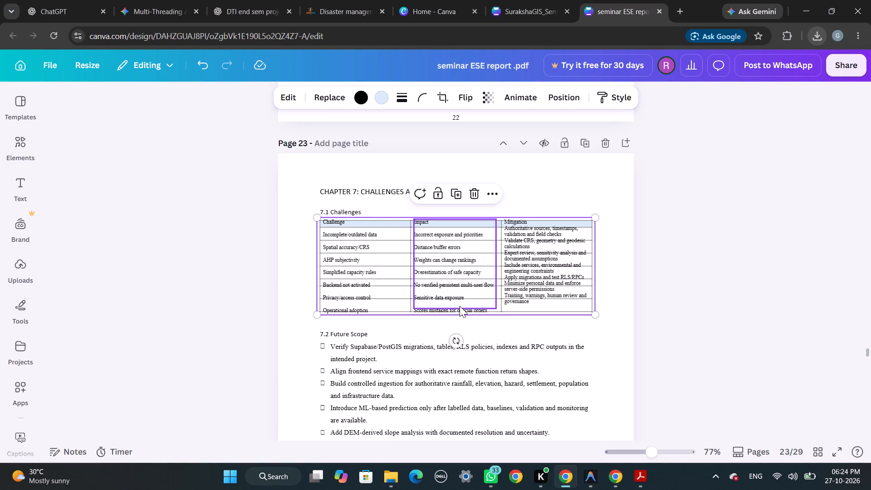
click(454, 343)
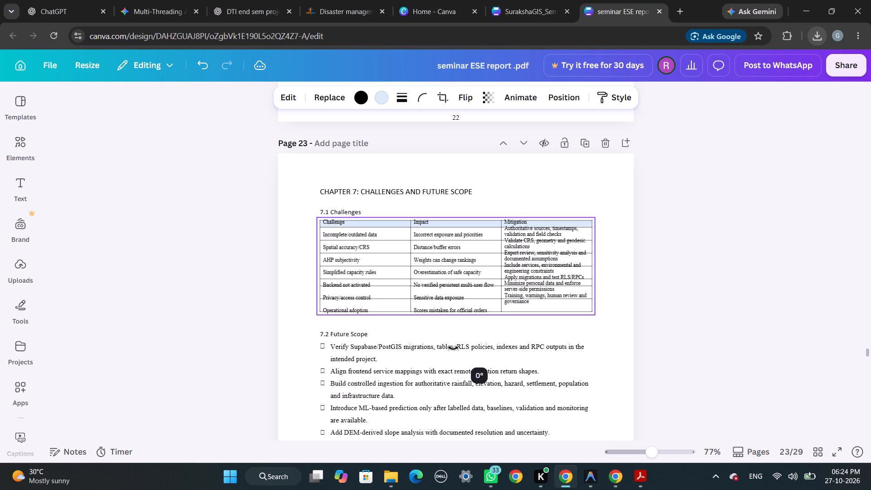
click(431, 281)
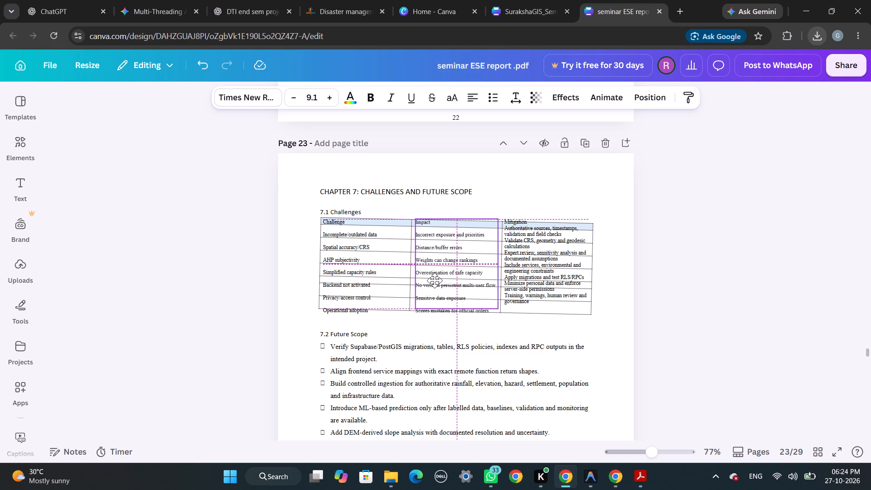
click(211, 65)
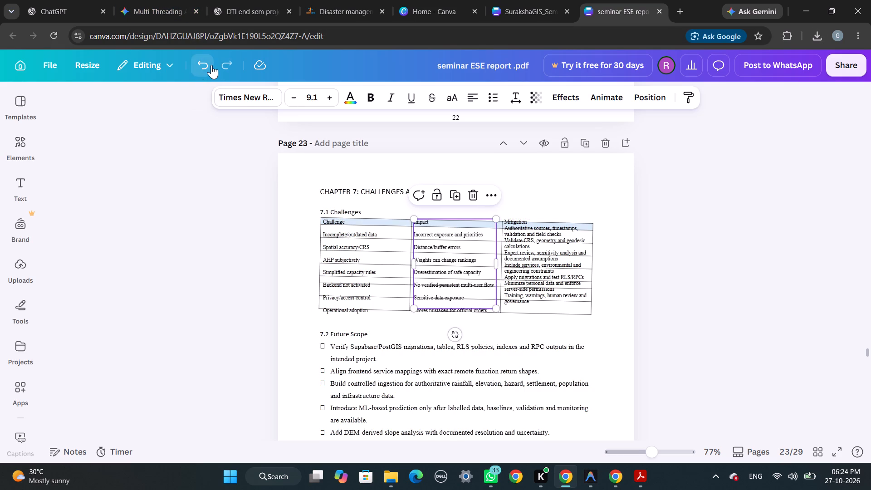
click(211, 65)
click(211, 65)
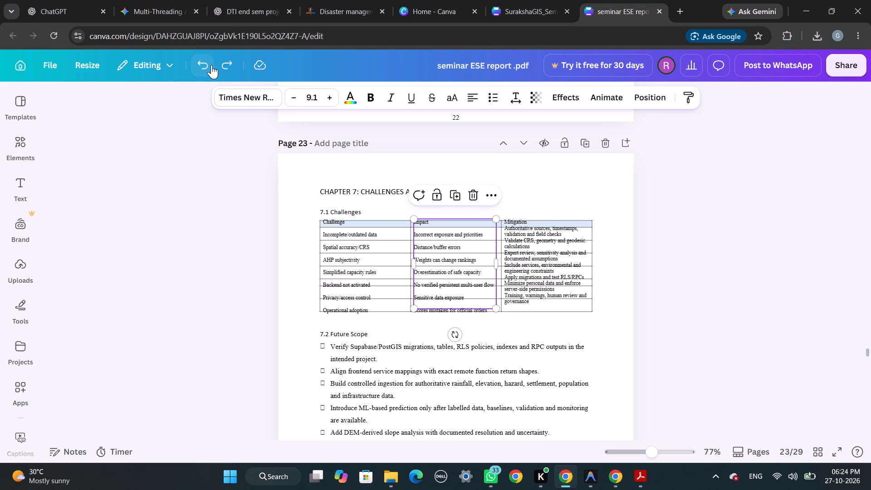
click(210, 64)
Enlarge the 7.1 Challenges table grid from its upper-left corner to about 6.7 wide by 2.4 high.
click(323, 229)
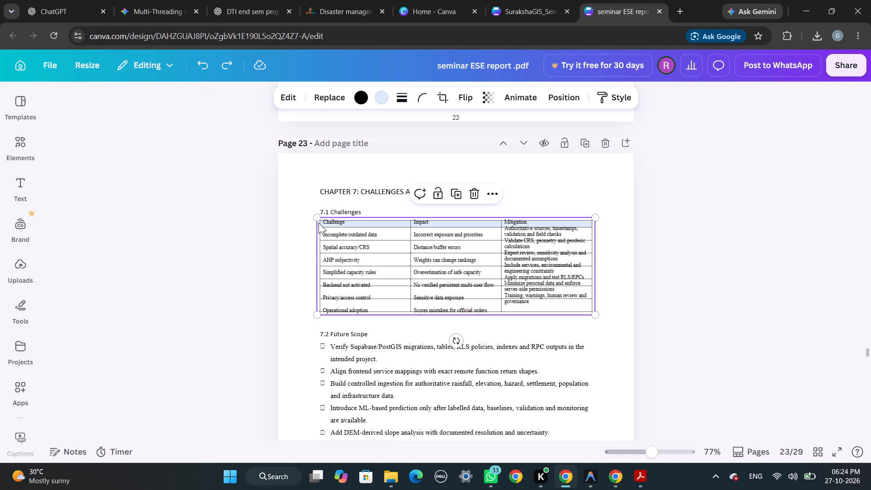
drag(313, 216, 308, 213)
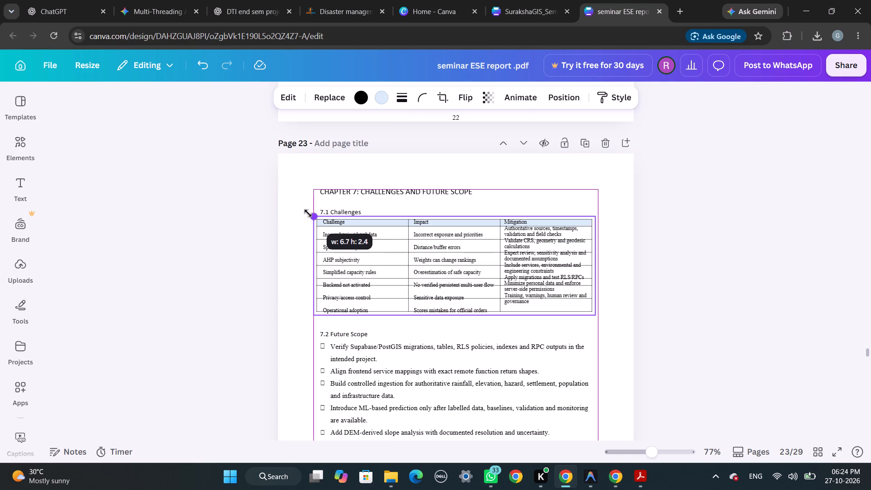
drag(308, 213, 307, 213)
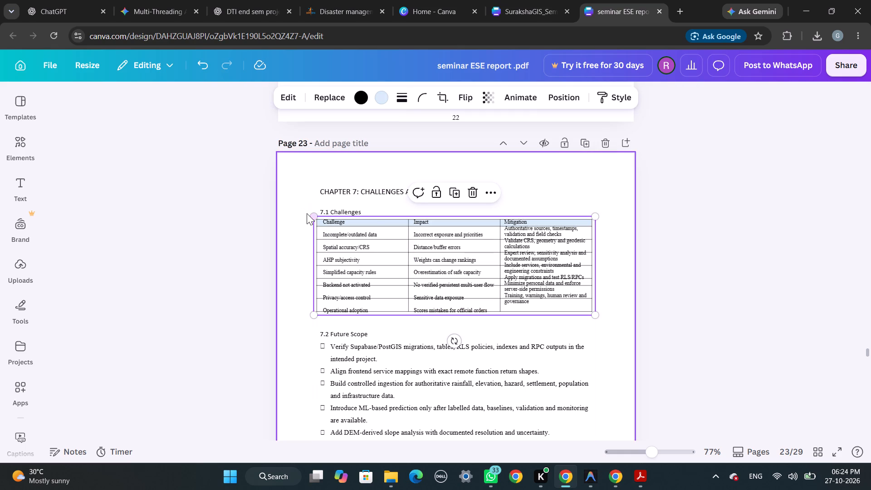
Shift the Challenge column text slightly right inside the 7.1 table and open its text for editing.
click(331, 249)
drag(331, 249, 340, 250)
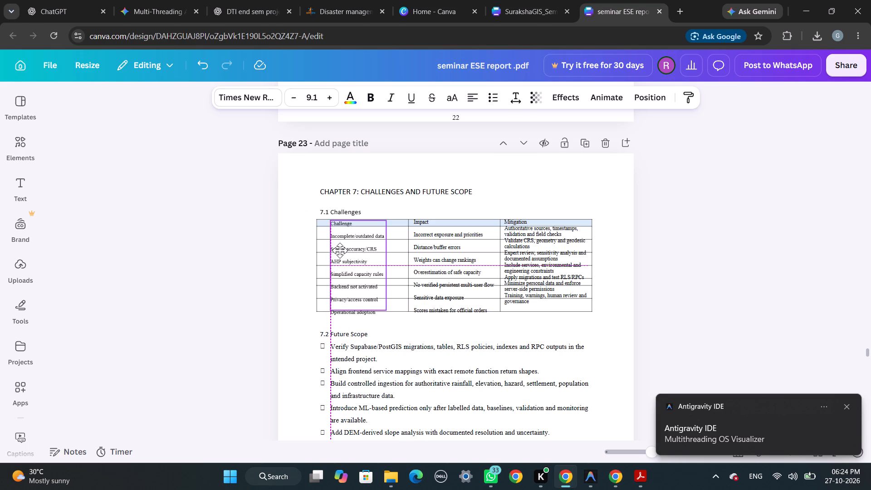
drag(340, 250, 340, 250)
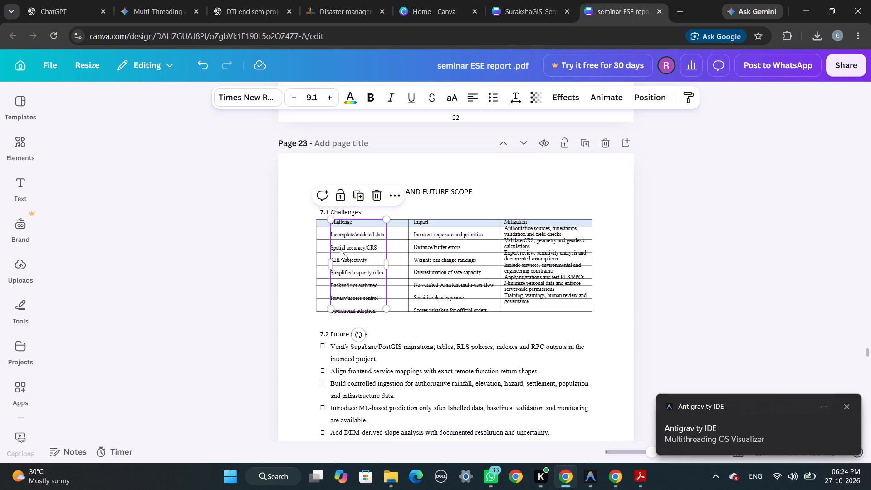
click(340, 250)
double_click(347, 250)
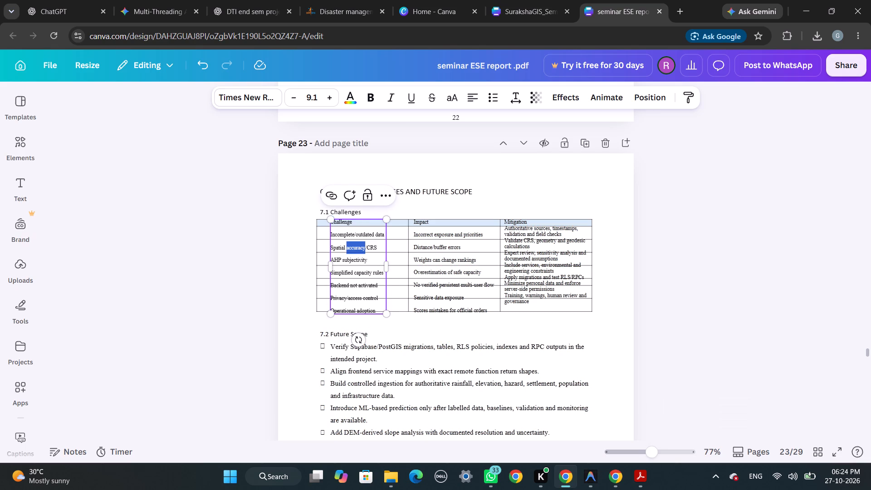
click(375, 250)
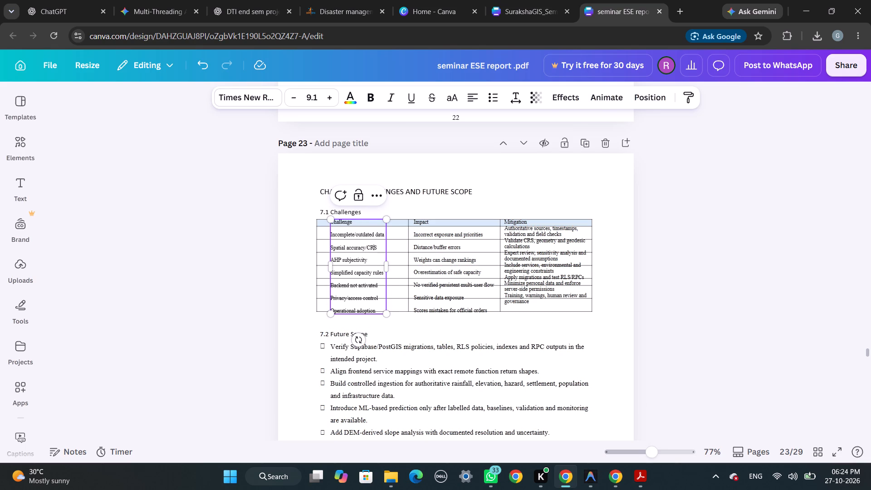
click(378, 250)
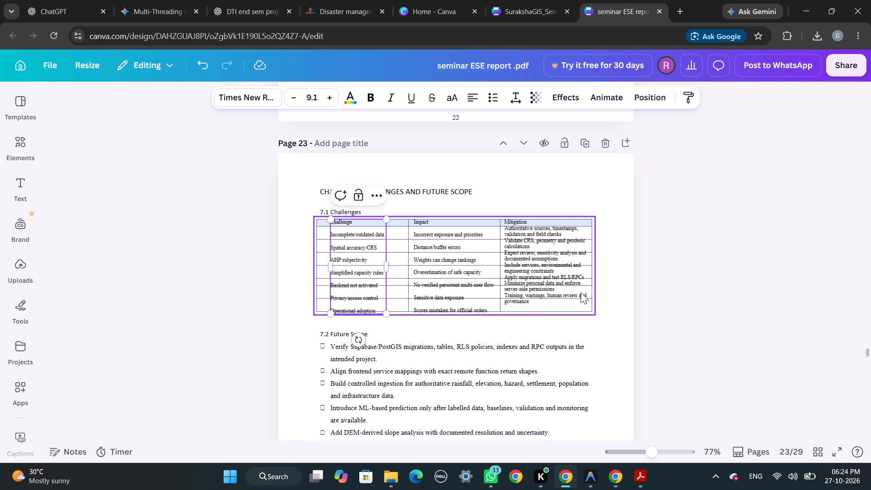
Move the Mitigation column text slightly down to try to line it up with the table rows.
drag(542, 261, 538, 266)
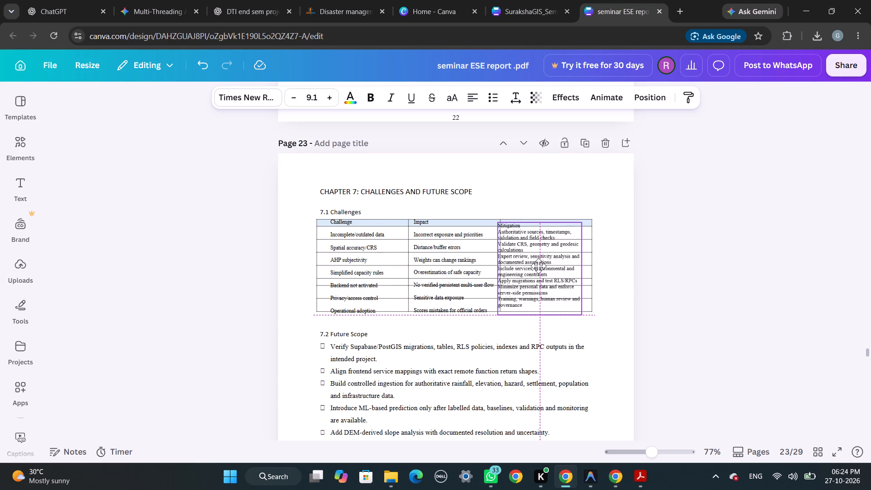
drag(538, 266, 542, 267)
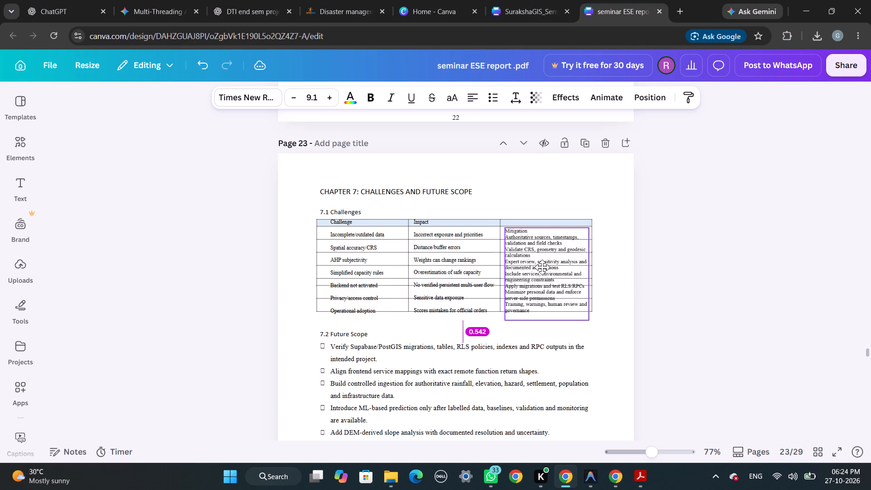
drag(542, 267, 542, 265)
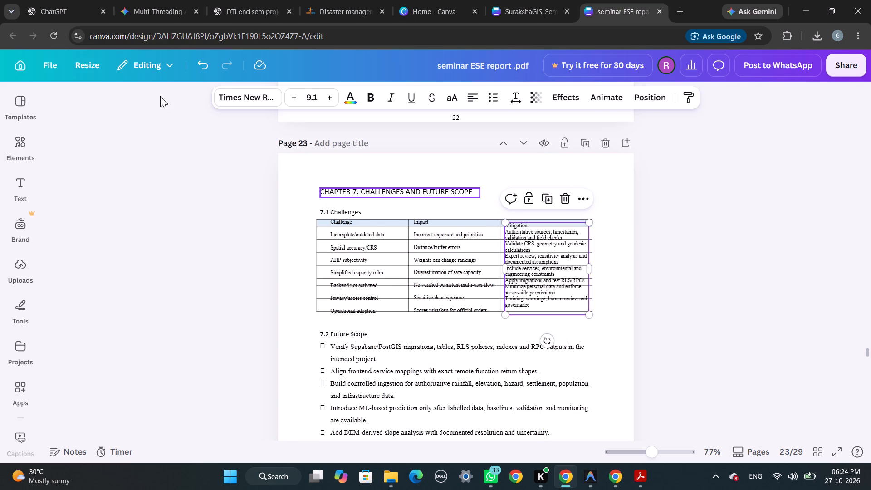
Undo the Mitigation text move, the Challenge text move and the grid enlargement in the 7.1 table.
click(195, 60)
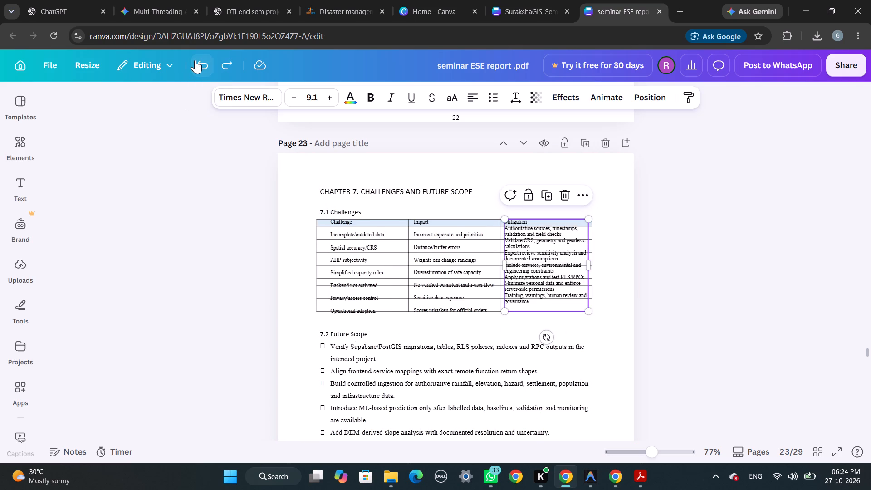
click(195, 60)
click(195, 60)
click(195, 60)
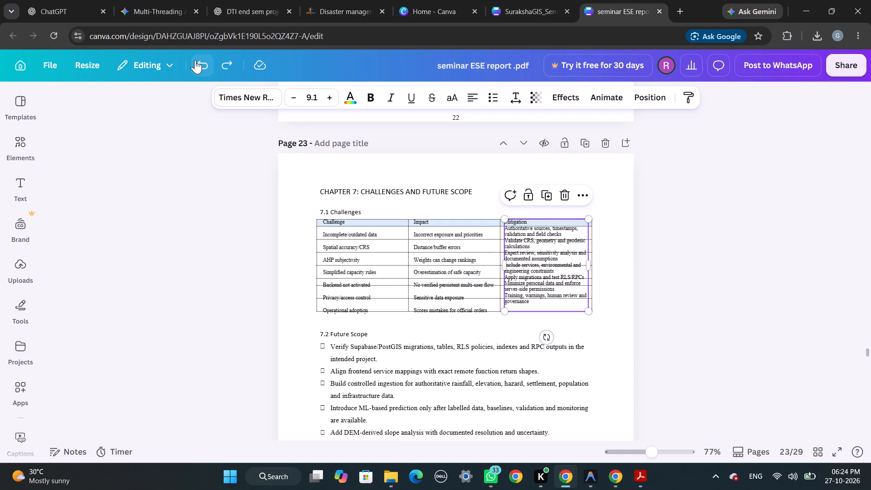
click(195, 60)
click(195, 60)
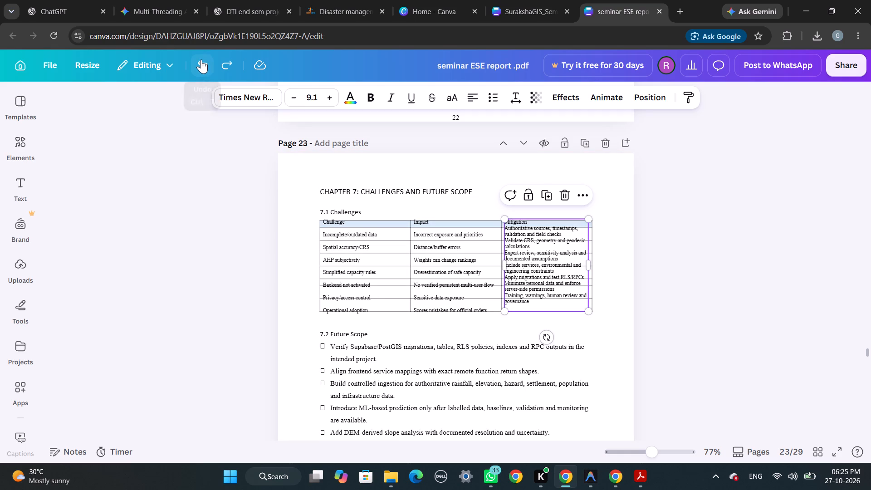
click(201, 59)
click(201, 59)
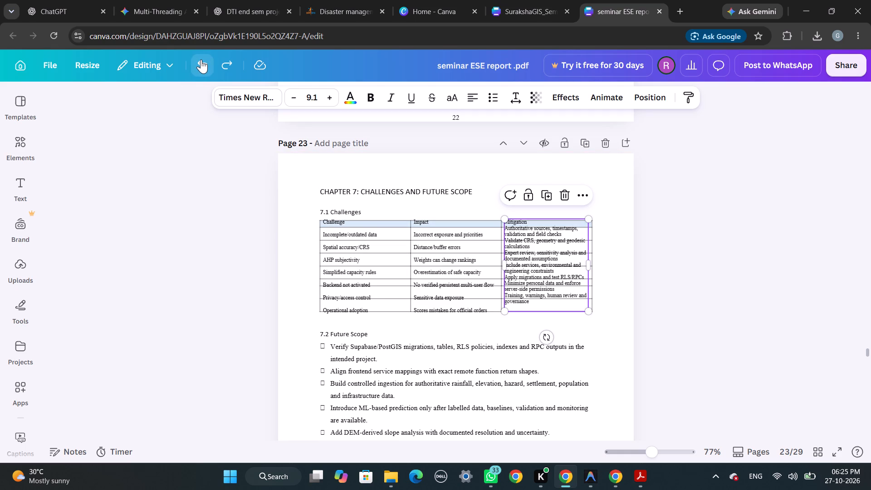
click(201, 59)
Look through pages 22 to 25 of the report, examining the page content and the Chapter 6 user group table.
scroll(274, 285, down, 7)
scroll(274, 285, up, 1)
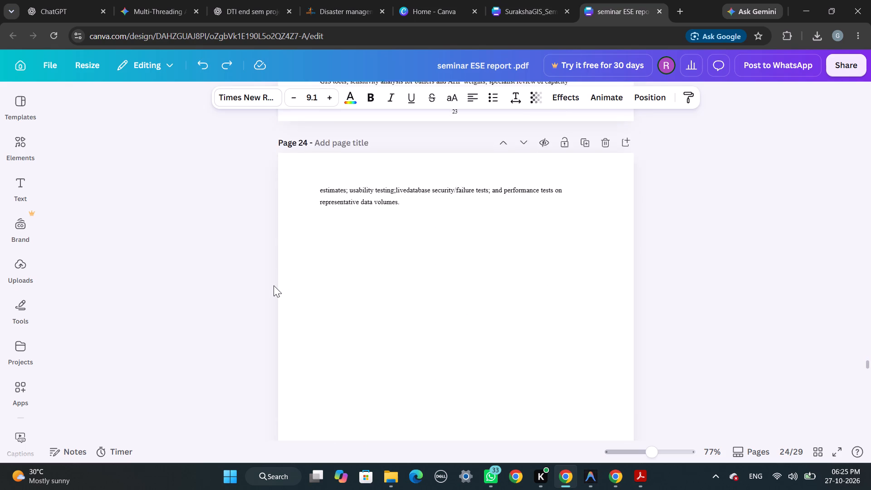
scroll(274, 285, up, 1)
scroll(274, 285, down, 6)
scroll(274, 285, up, 2)
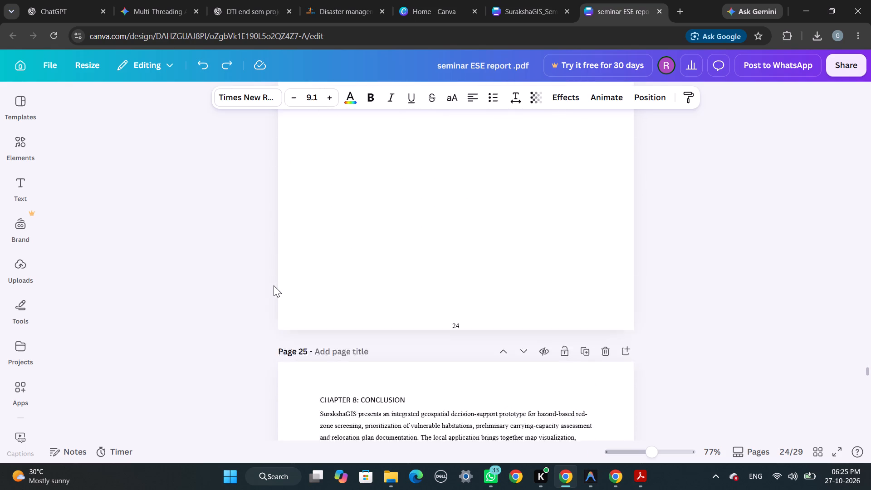
scroll(274, 285, up, 3)
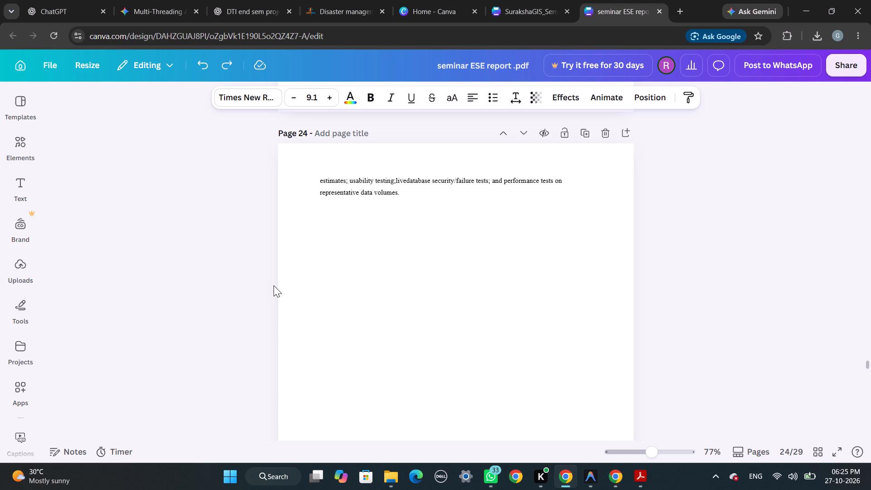
scroll(274, 285, up, 11)
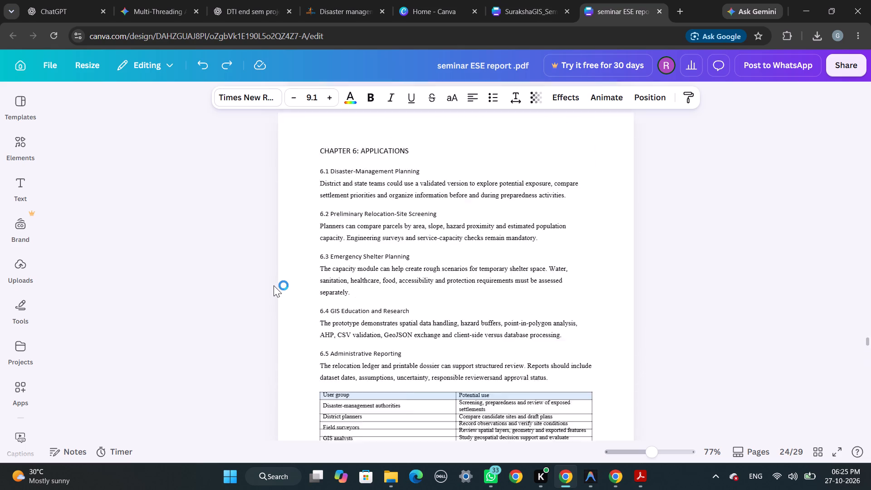
scroll(274, 285, down, 5)
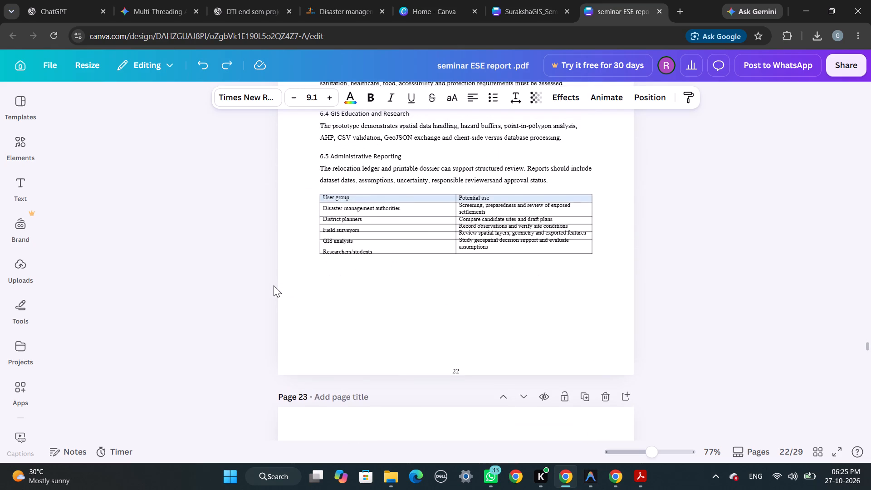
Select the Impact column text of the 7.1 Challenges table on page 23, viewed close up.
scroll(274, 285, down, 4)
scroll(274, 285, up, 3)
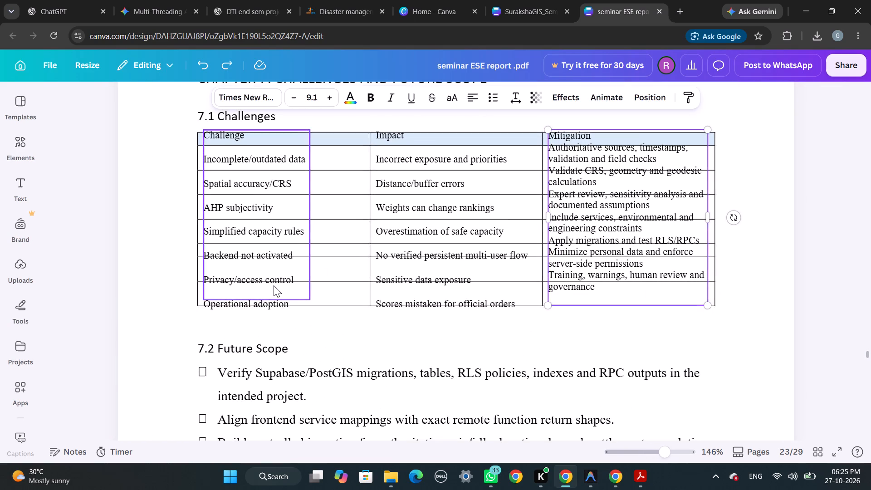
click(402, 252)
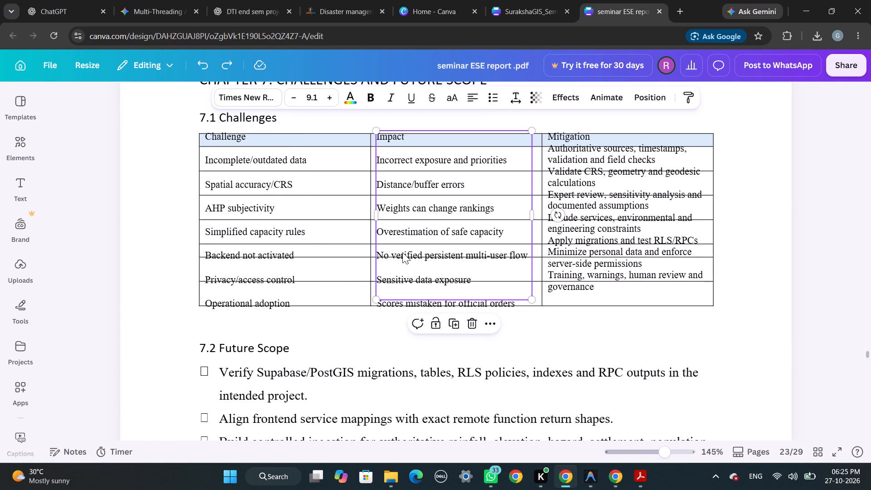
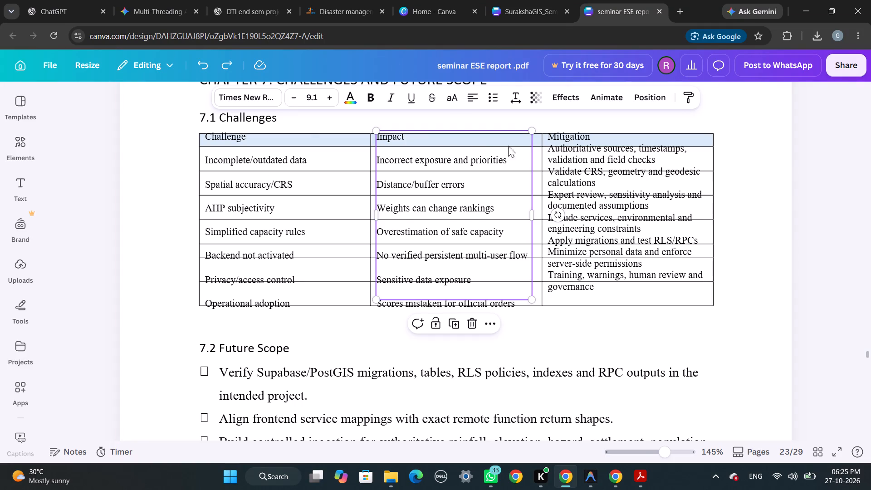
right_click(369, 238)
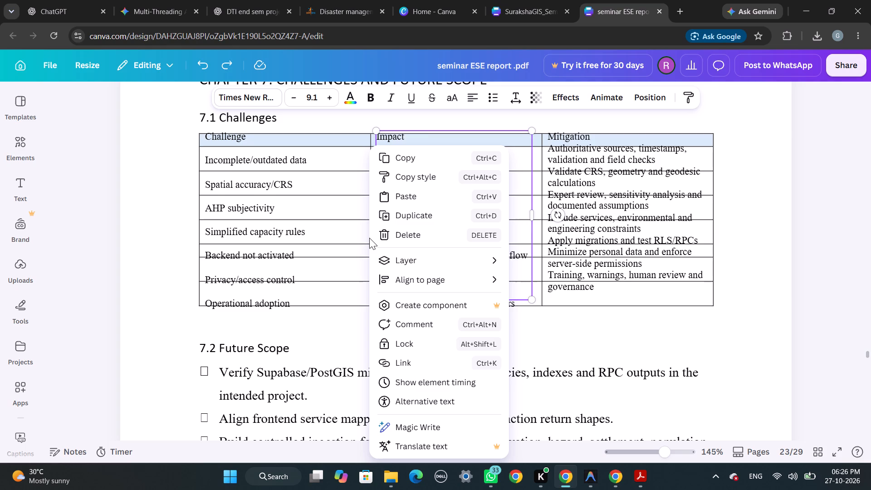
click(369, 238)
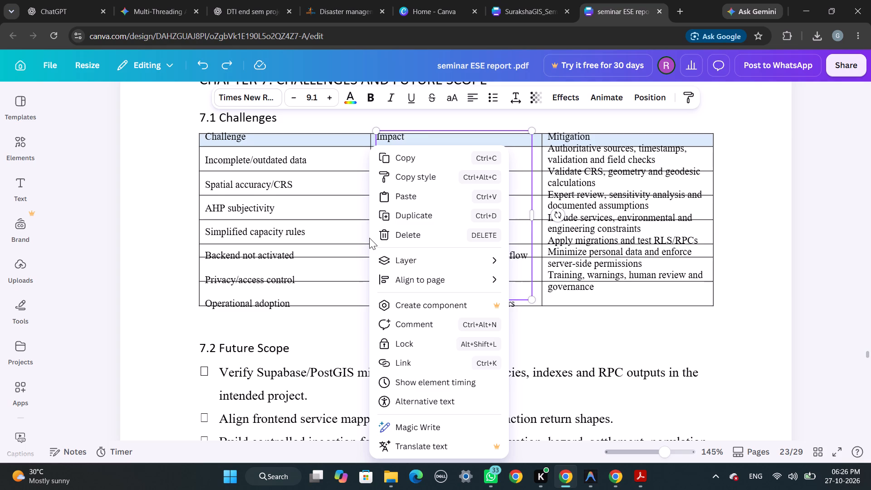
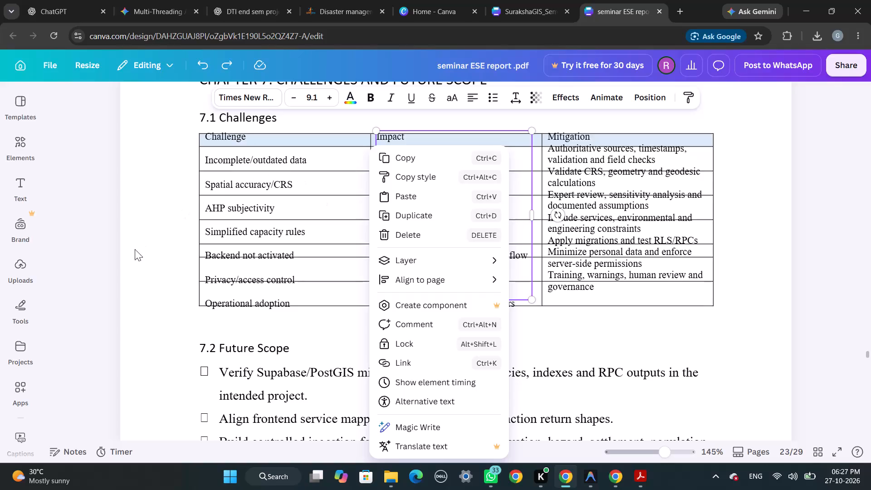
Move the Challenge column text in the 7.1 Challenges table to about X 1.2 in, Y 1.51 in.
click(176, 244)
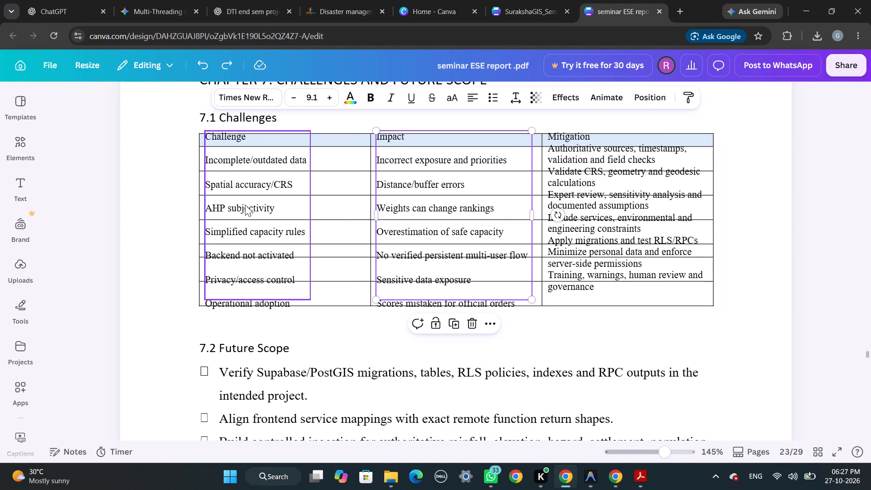
drag(245, 205, 254, 203)
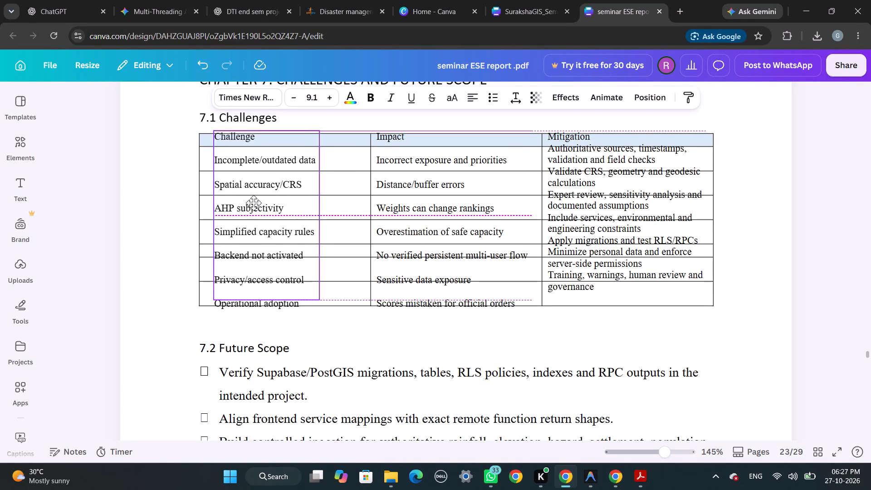
drag(254, 203, 254, 200)
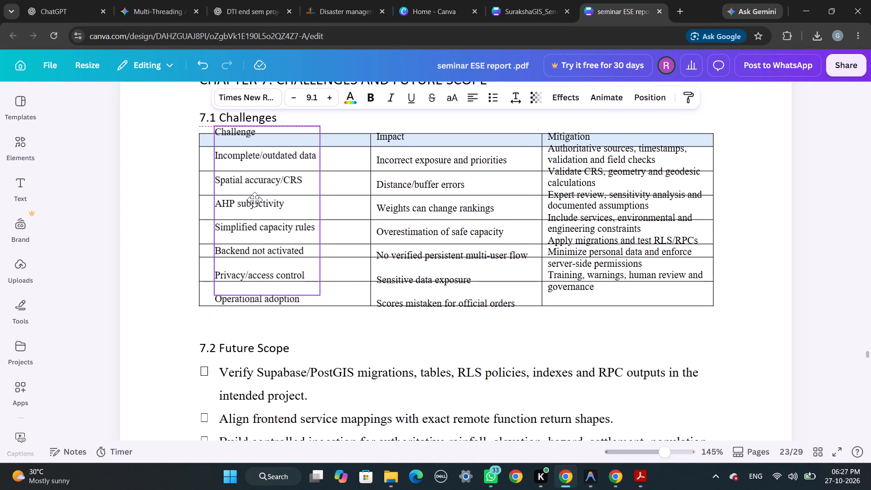
drag(254, 200, 254, 200)
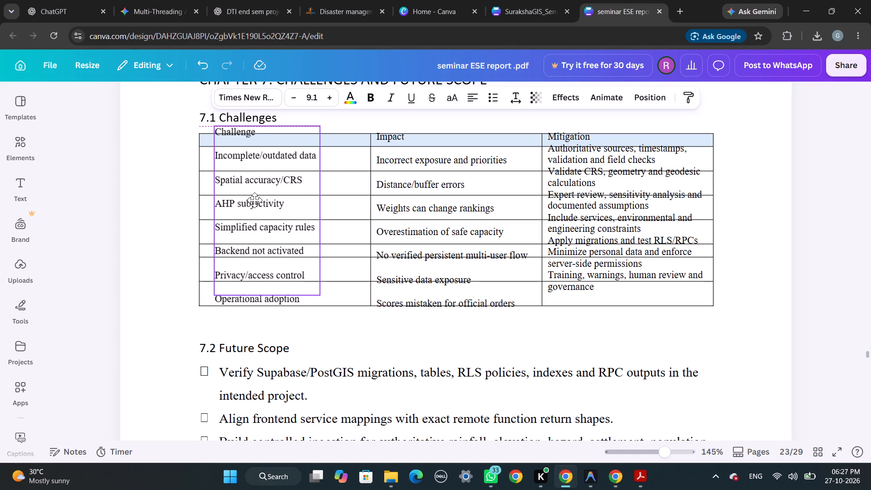
drag(254, 200, 254, 201)
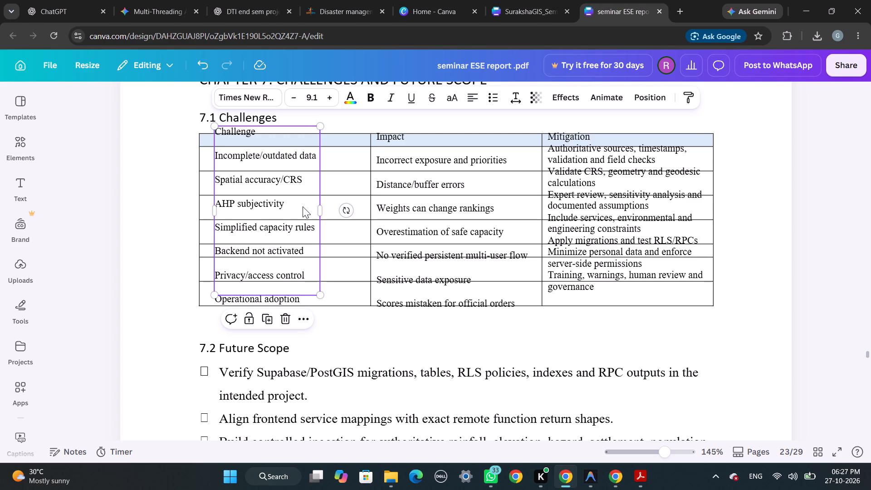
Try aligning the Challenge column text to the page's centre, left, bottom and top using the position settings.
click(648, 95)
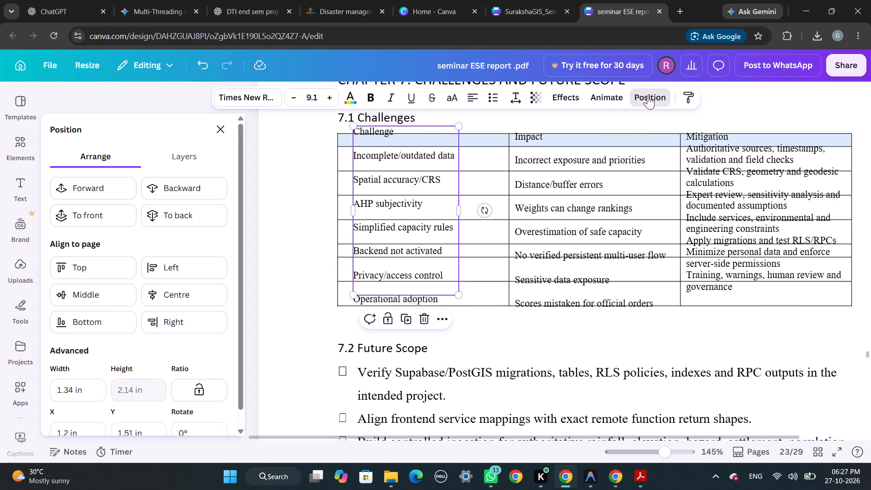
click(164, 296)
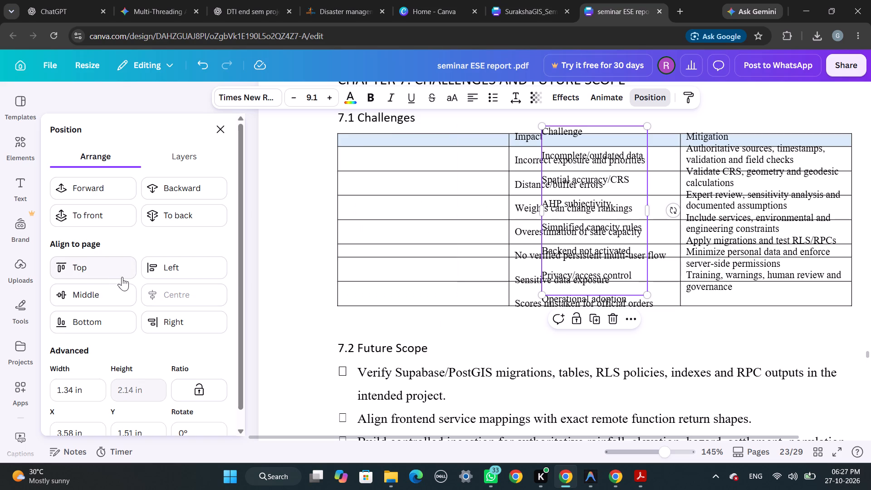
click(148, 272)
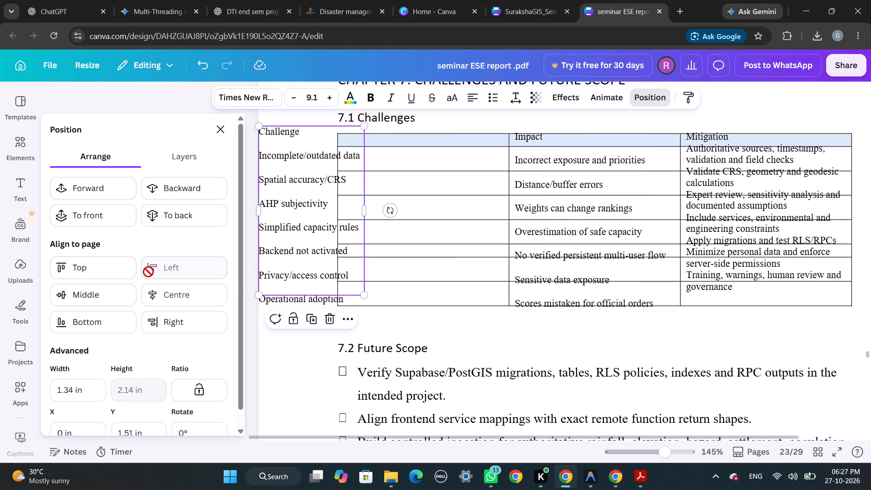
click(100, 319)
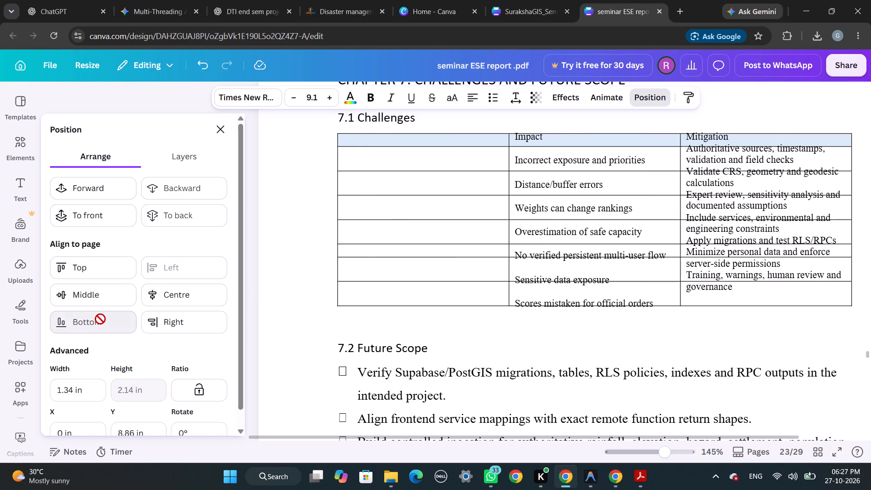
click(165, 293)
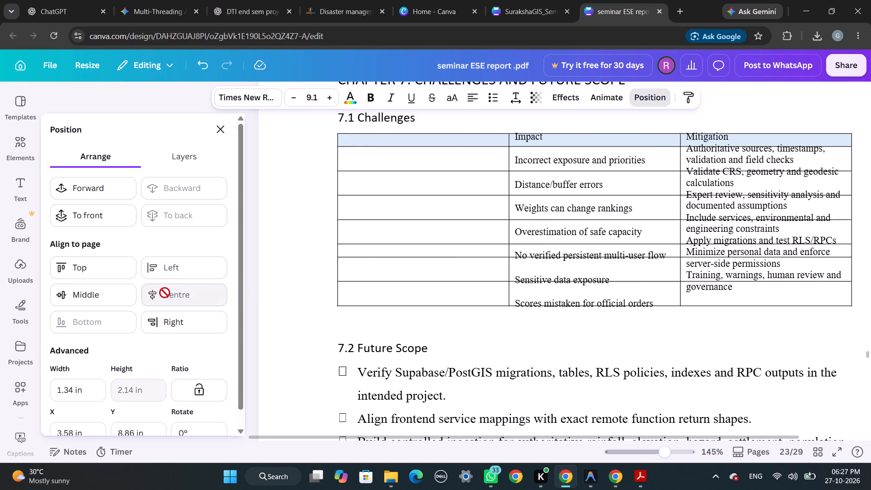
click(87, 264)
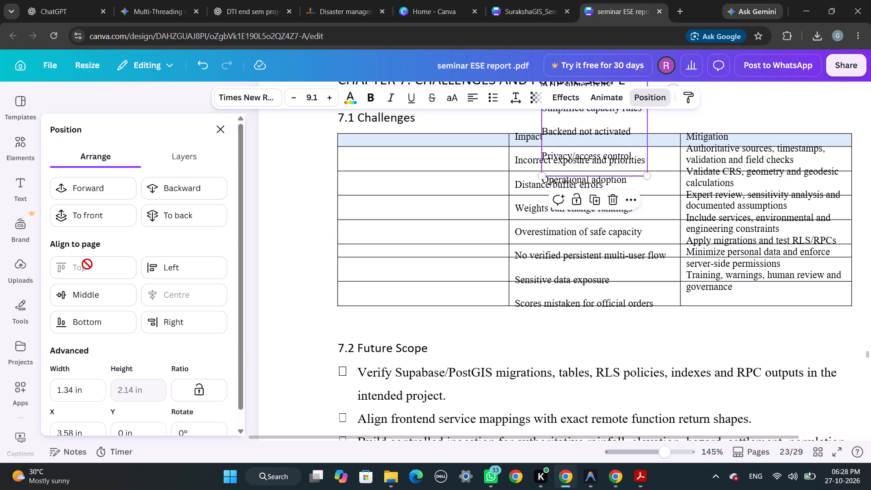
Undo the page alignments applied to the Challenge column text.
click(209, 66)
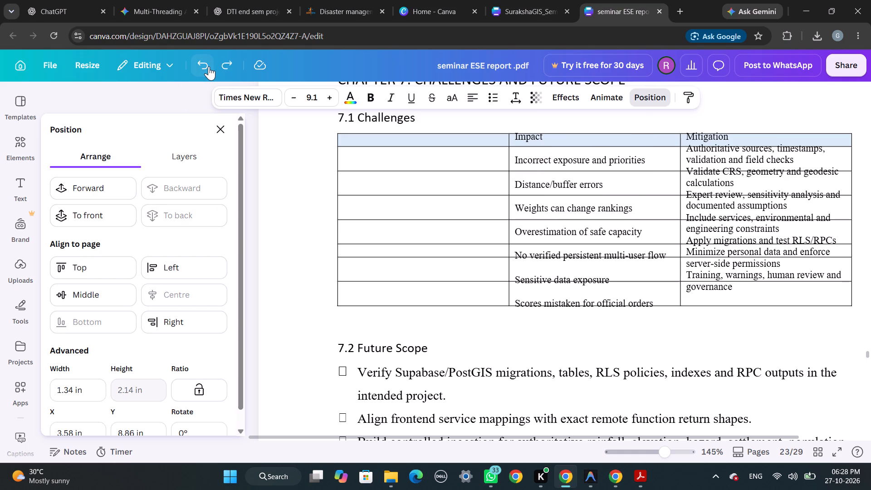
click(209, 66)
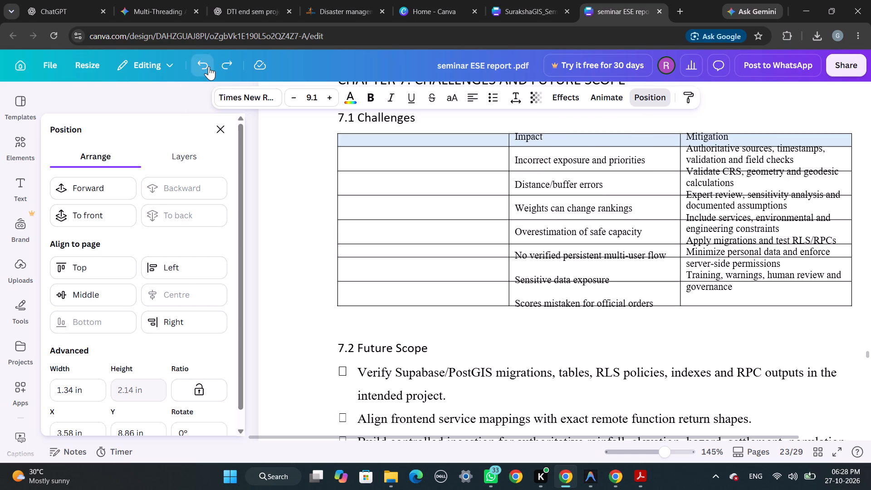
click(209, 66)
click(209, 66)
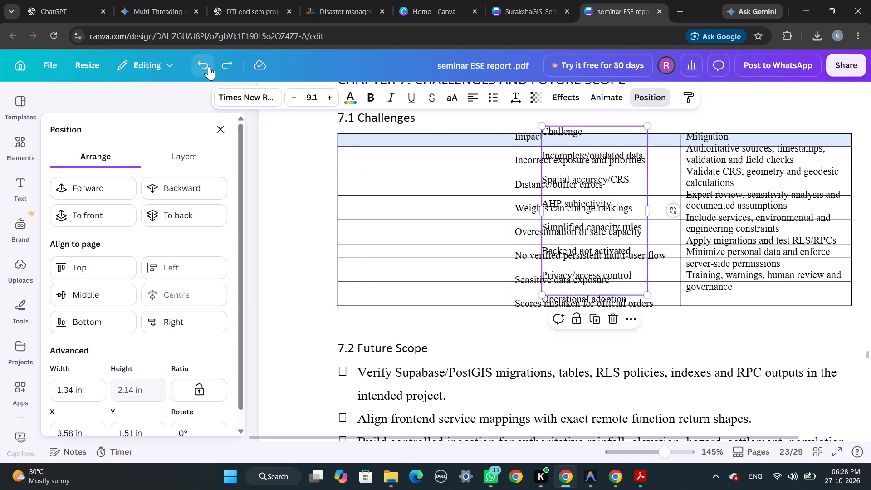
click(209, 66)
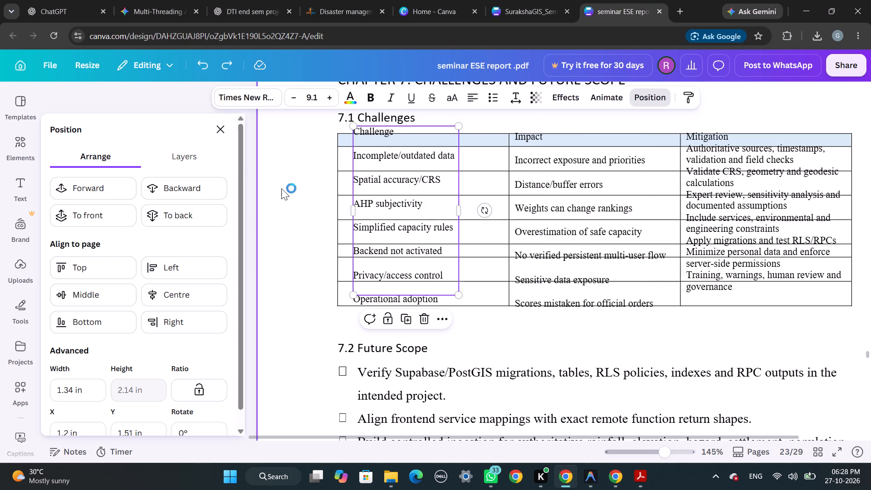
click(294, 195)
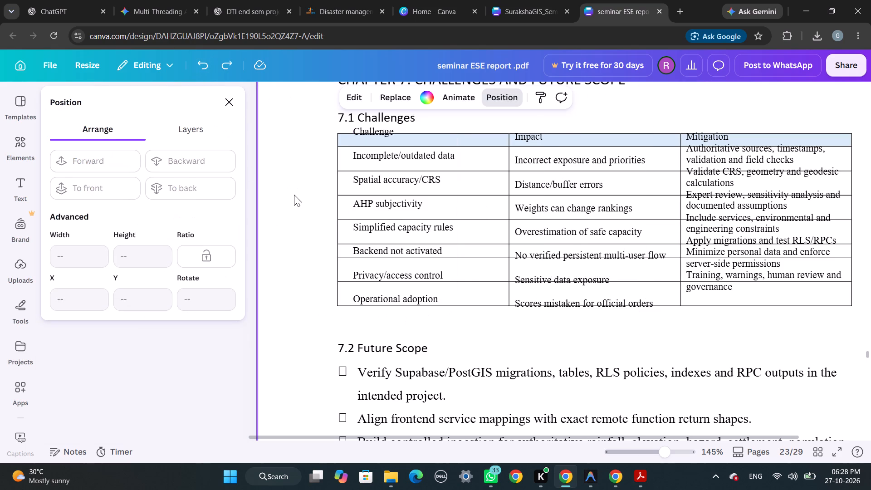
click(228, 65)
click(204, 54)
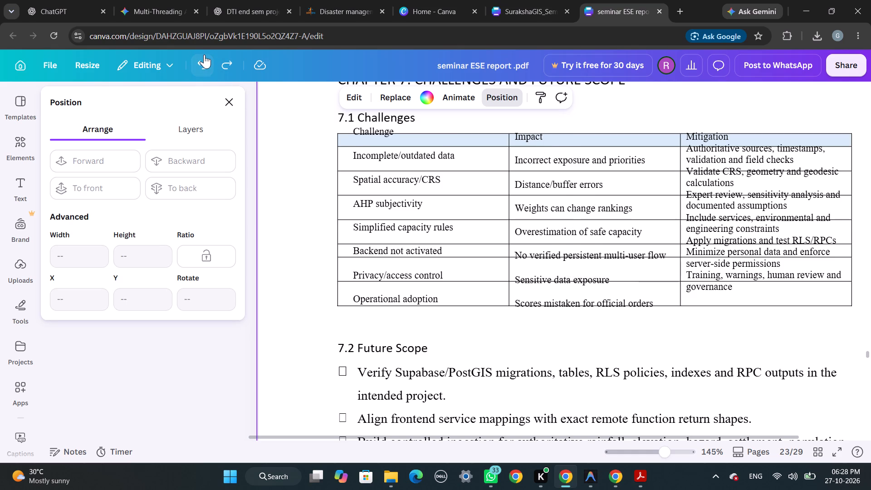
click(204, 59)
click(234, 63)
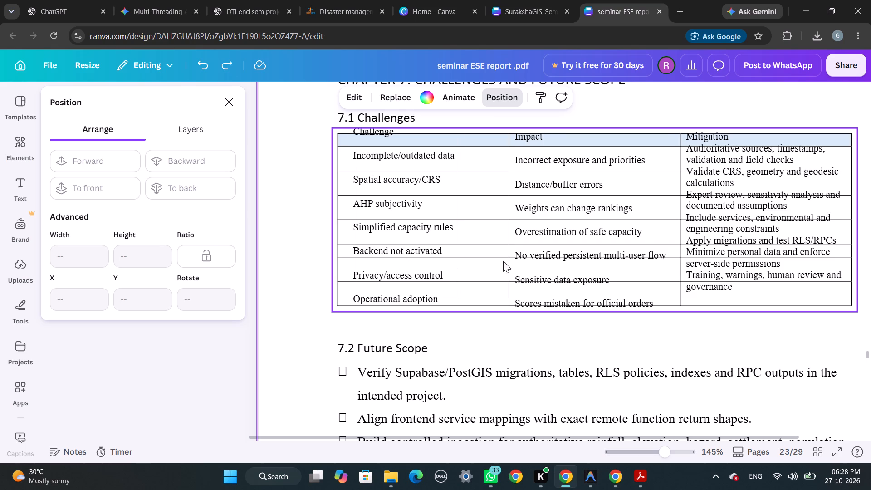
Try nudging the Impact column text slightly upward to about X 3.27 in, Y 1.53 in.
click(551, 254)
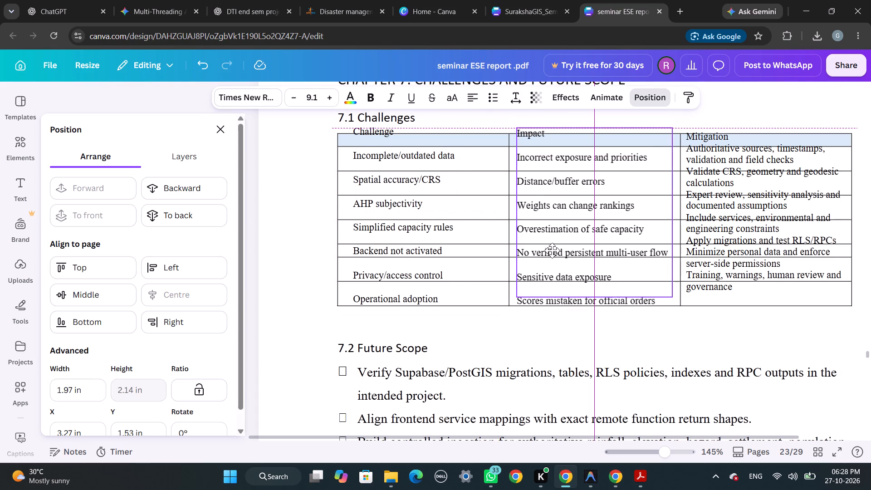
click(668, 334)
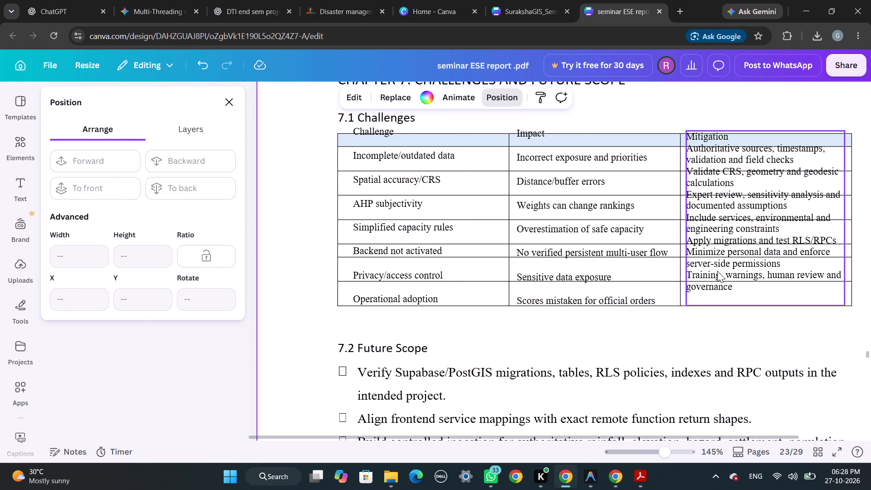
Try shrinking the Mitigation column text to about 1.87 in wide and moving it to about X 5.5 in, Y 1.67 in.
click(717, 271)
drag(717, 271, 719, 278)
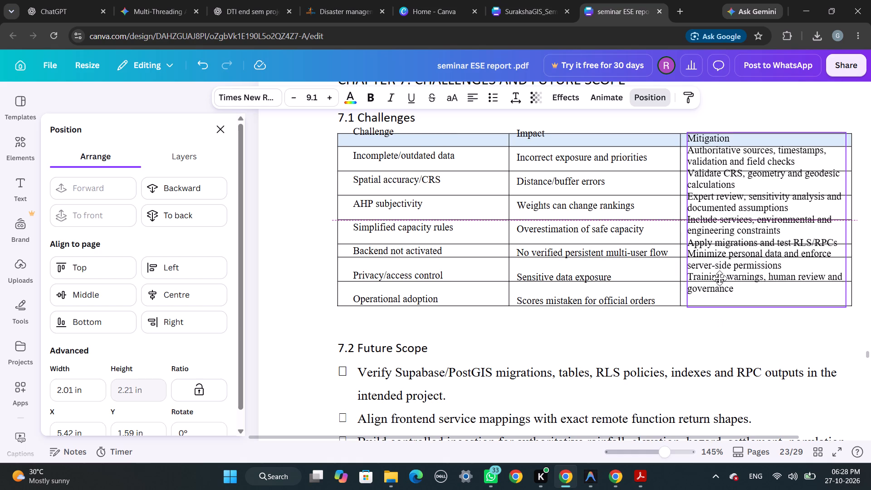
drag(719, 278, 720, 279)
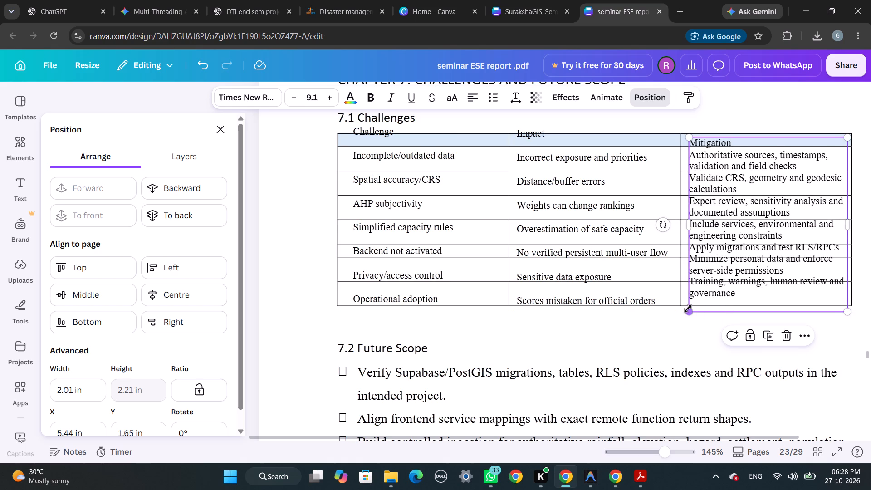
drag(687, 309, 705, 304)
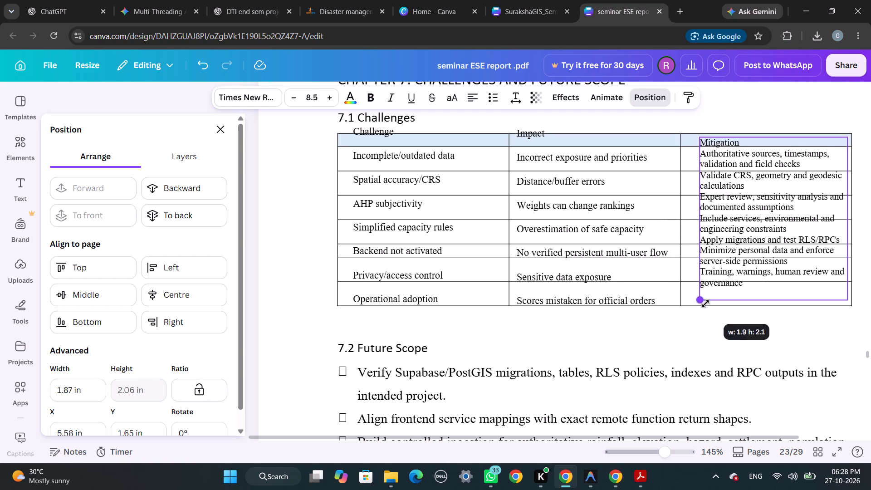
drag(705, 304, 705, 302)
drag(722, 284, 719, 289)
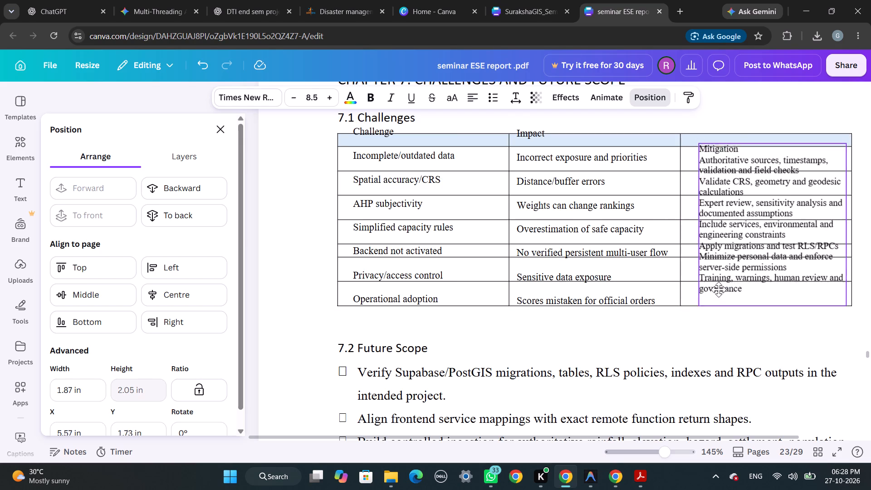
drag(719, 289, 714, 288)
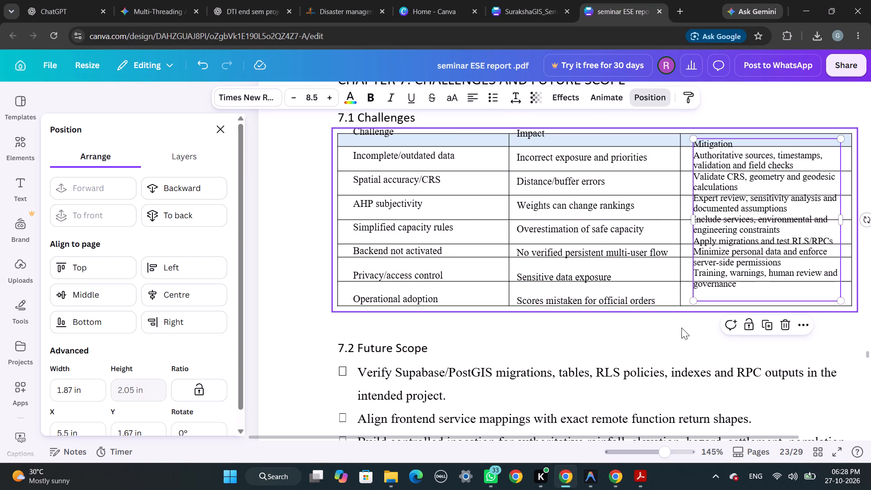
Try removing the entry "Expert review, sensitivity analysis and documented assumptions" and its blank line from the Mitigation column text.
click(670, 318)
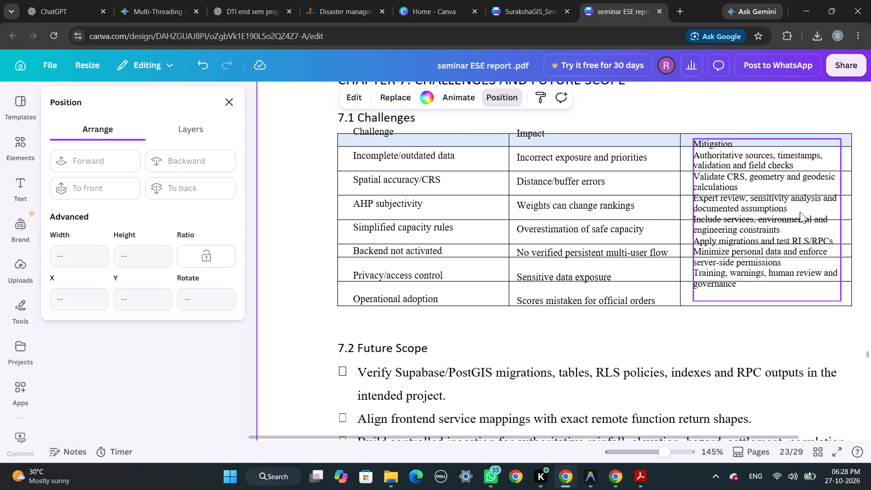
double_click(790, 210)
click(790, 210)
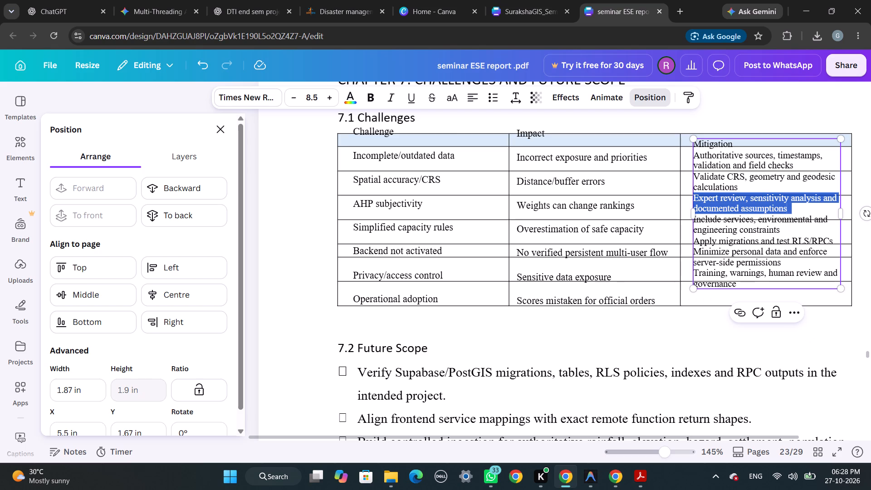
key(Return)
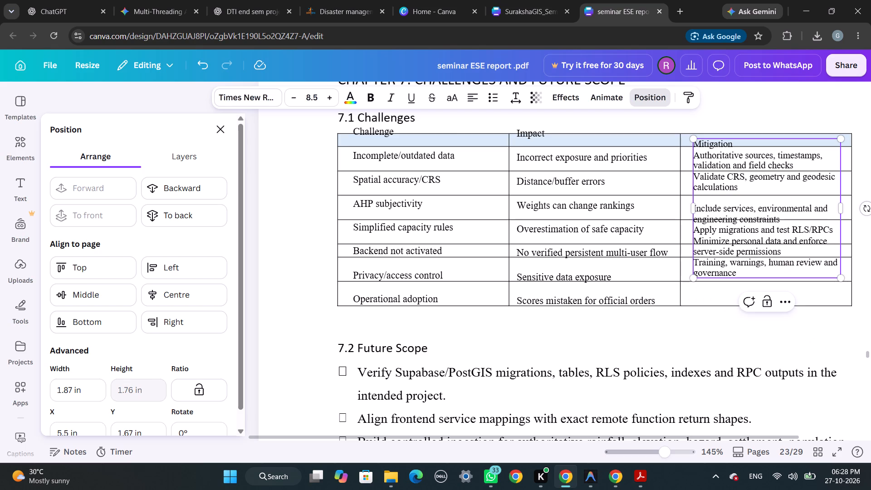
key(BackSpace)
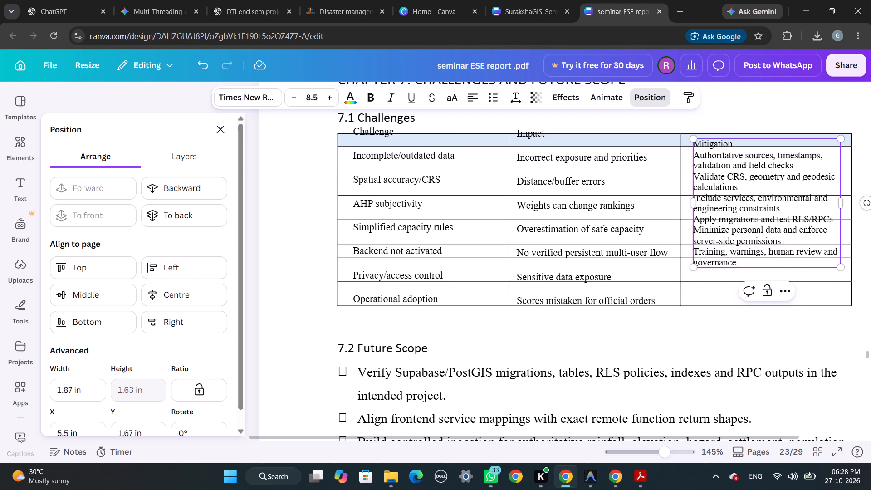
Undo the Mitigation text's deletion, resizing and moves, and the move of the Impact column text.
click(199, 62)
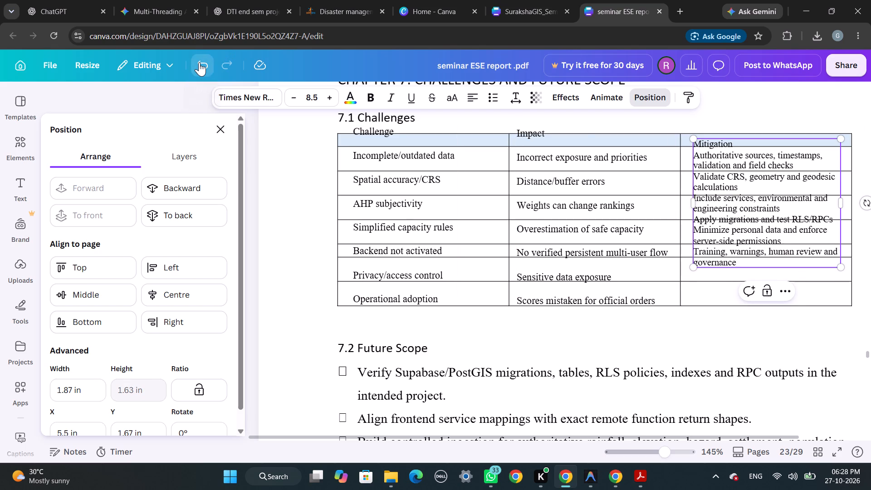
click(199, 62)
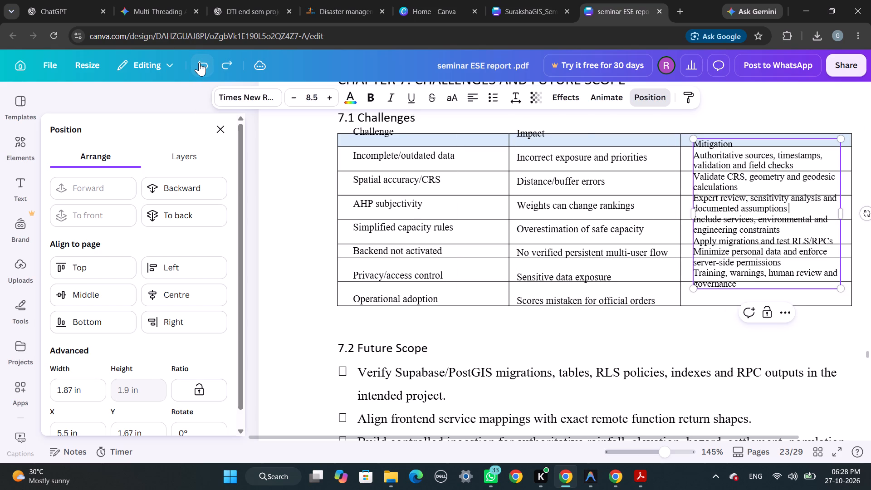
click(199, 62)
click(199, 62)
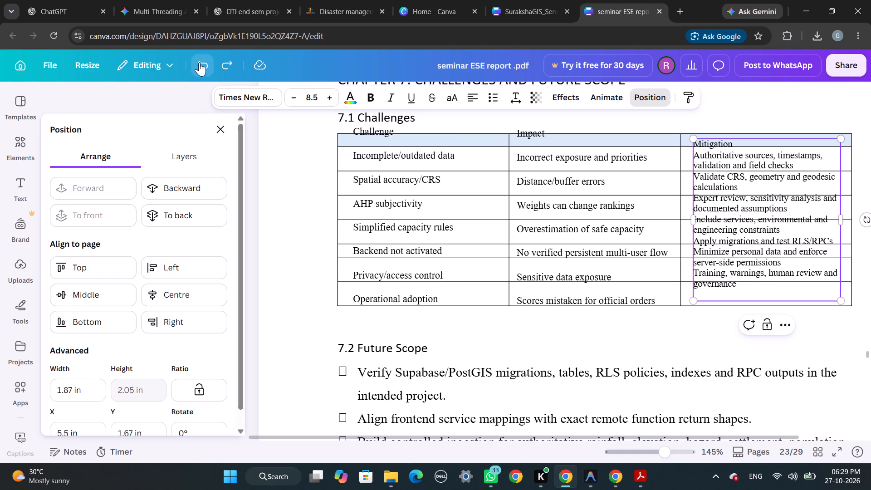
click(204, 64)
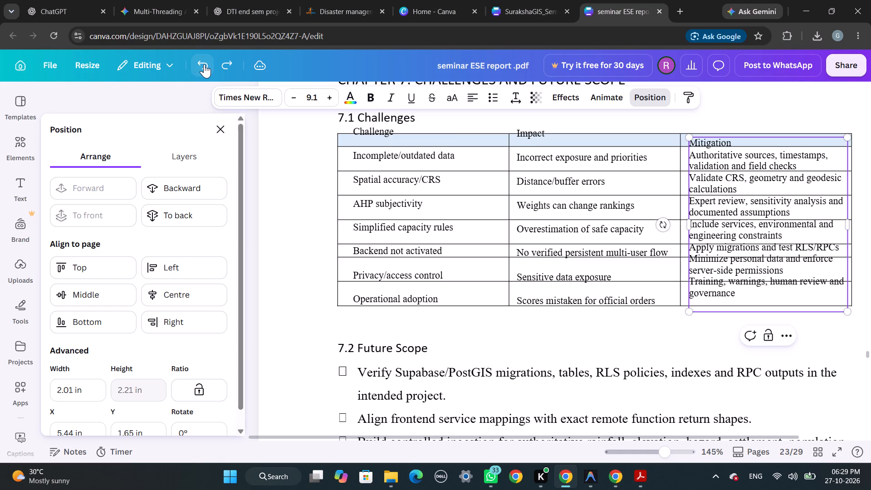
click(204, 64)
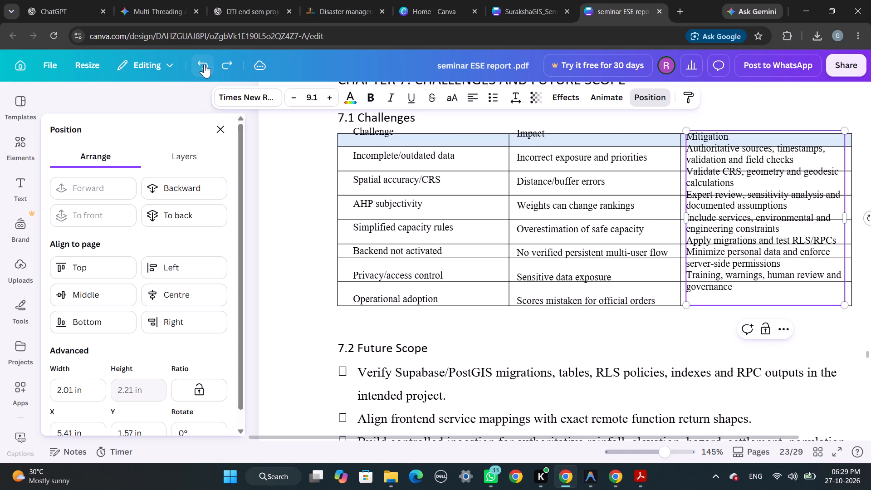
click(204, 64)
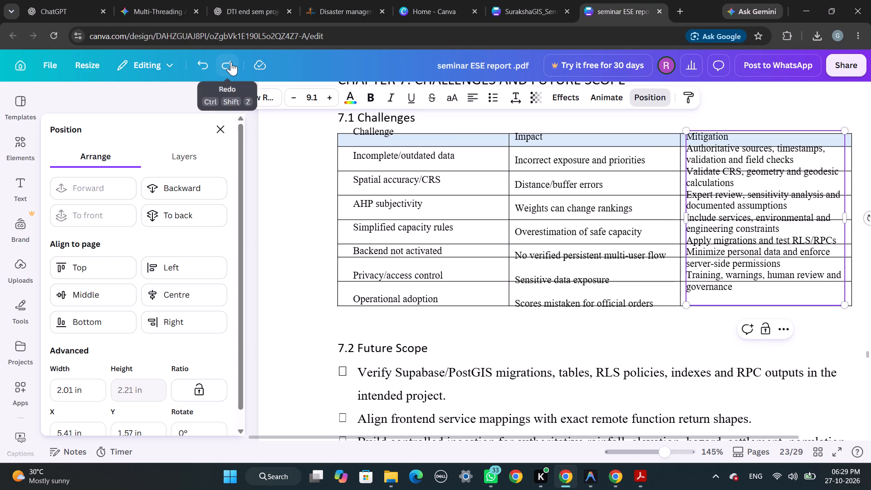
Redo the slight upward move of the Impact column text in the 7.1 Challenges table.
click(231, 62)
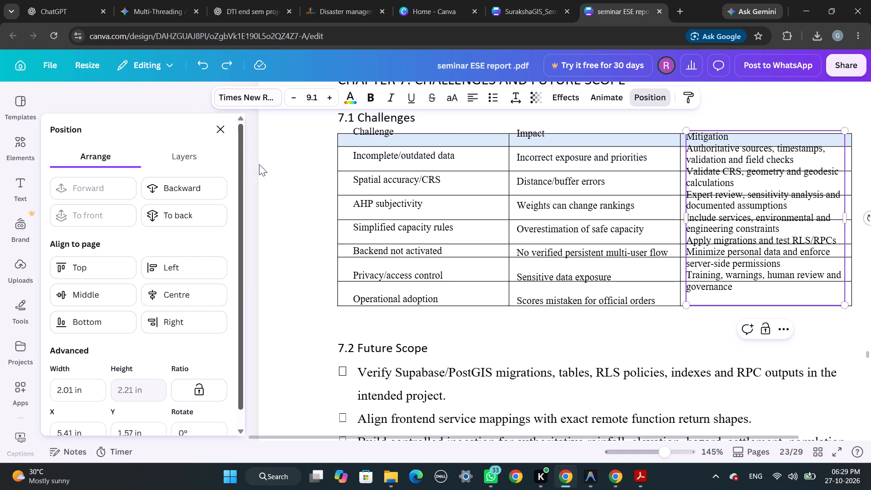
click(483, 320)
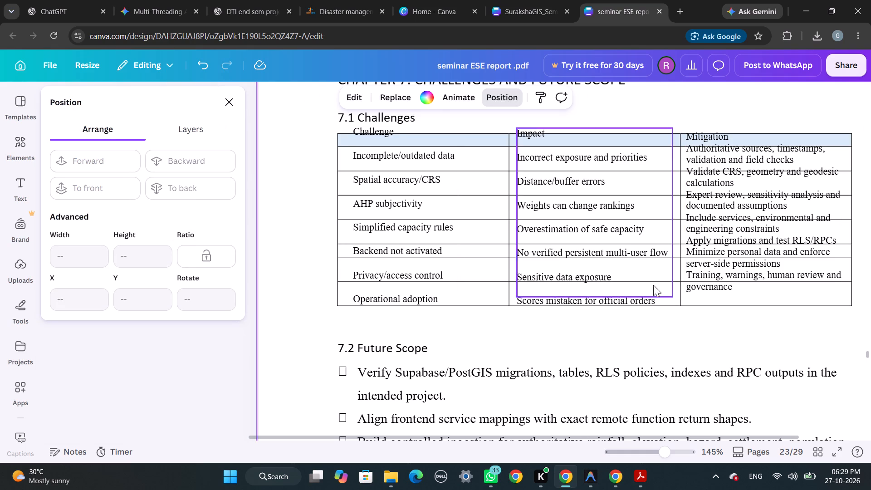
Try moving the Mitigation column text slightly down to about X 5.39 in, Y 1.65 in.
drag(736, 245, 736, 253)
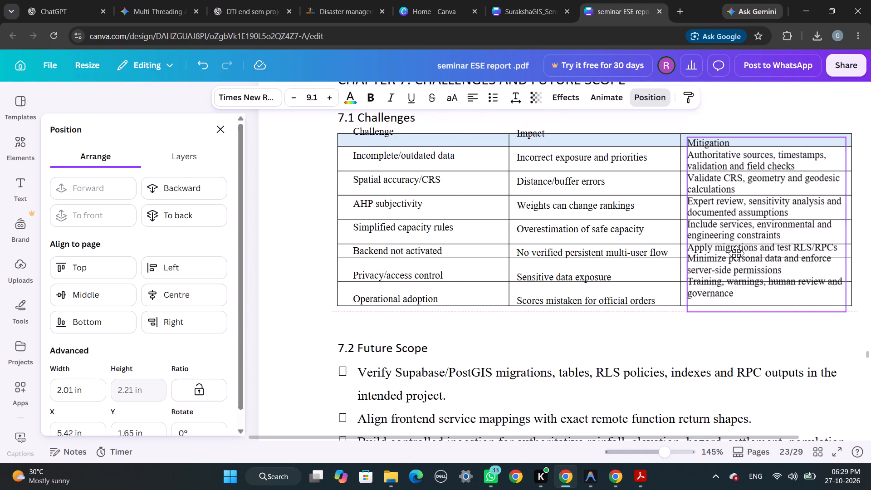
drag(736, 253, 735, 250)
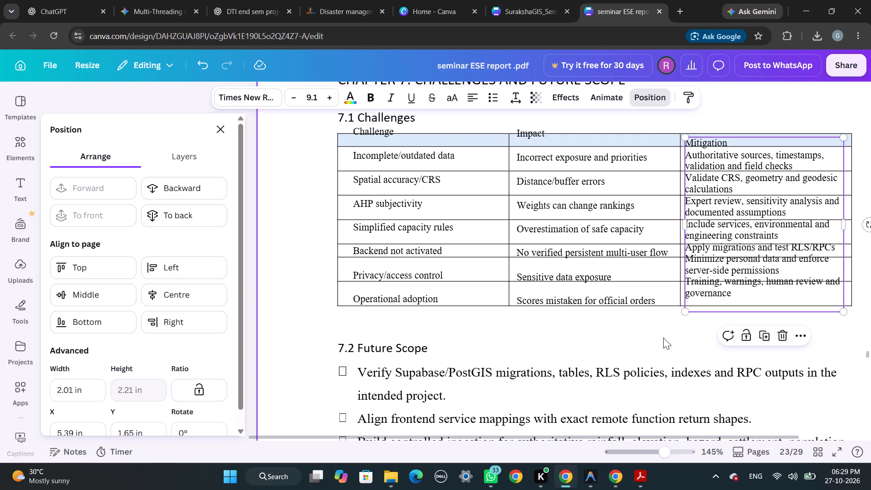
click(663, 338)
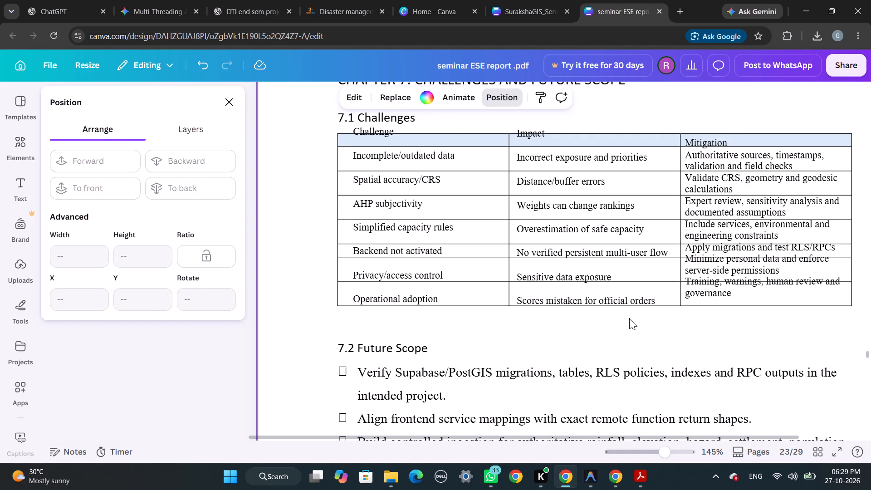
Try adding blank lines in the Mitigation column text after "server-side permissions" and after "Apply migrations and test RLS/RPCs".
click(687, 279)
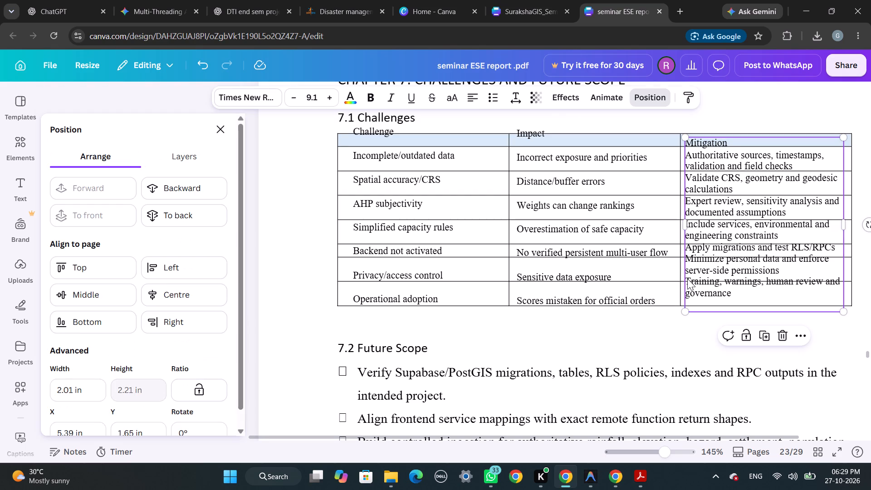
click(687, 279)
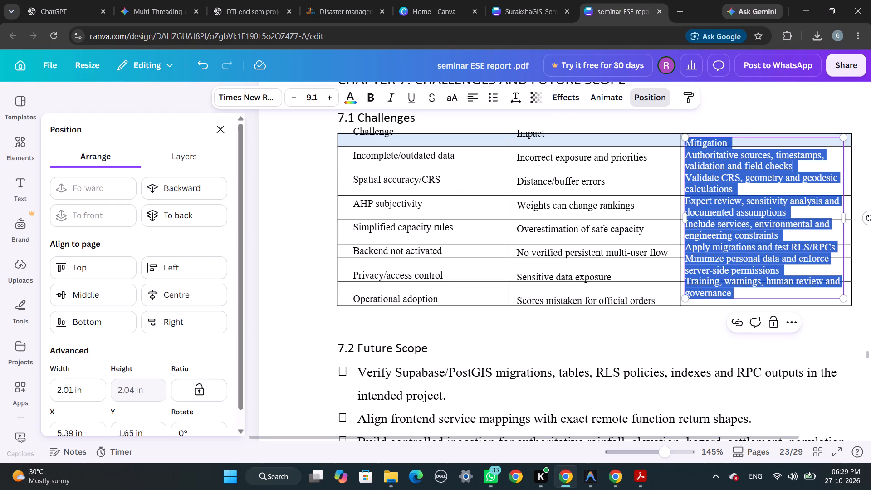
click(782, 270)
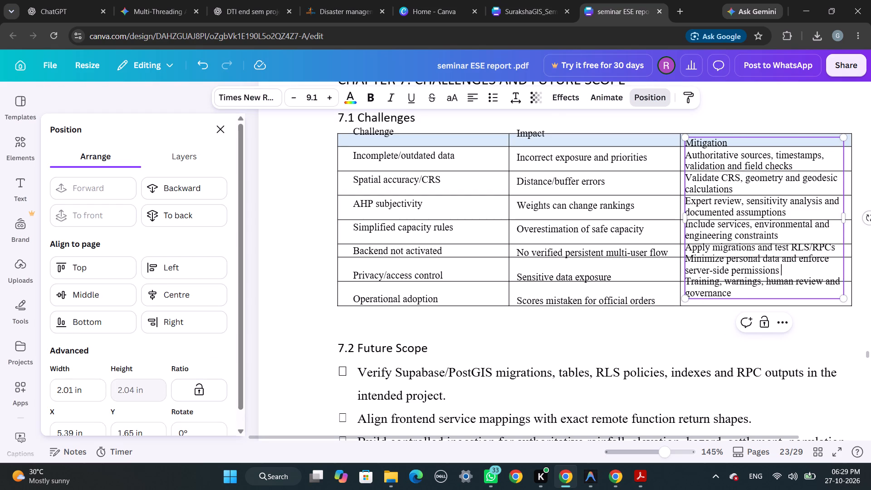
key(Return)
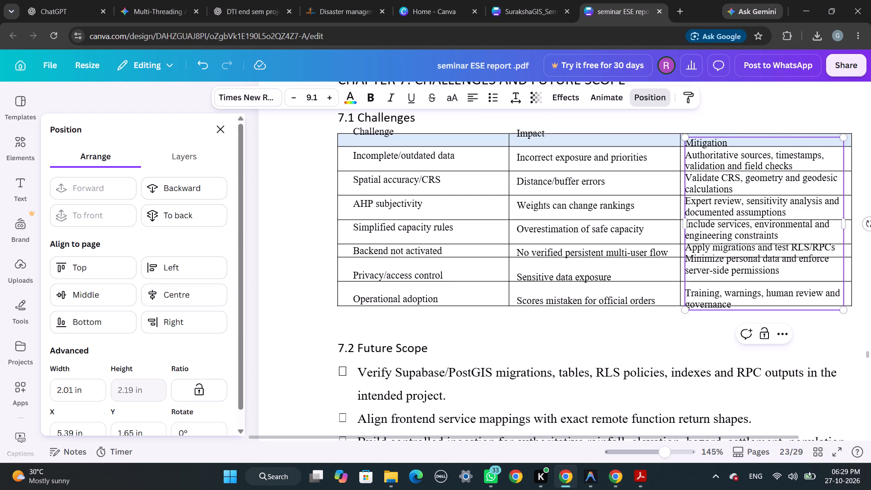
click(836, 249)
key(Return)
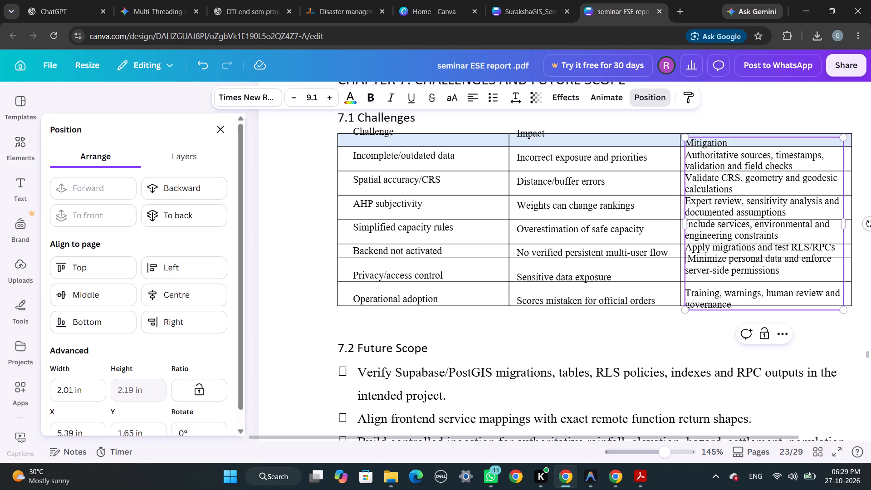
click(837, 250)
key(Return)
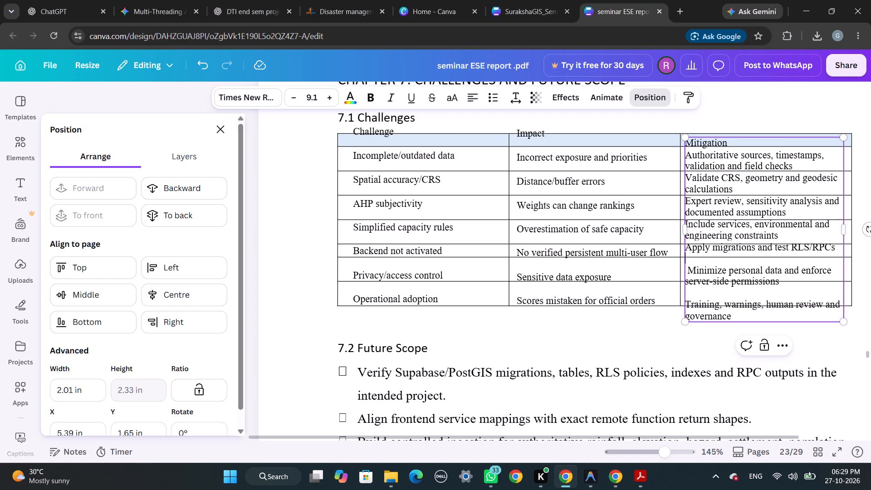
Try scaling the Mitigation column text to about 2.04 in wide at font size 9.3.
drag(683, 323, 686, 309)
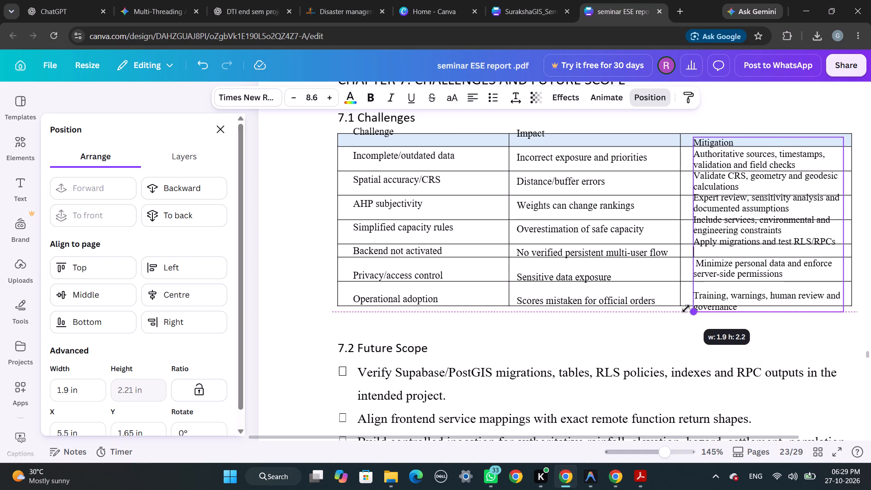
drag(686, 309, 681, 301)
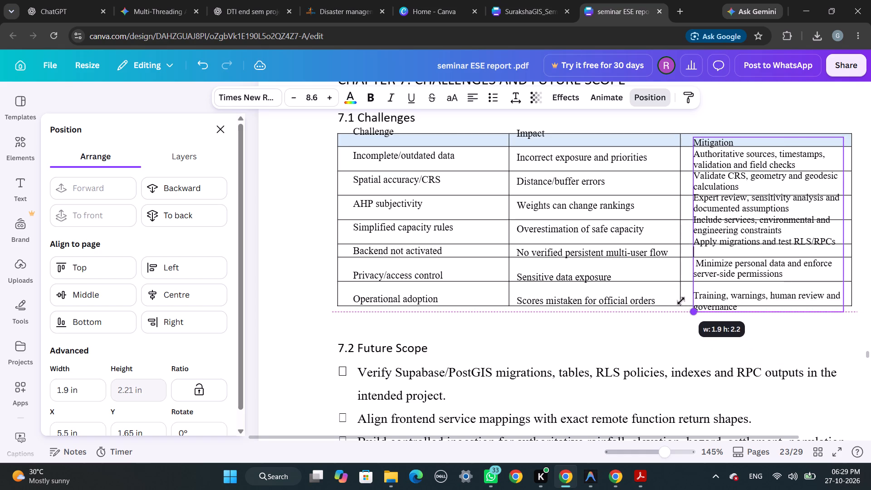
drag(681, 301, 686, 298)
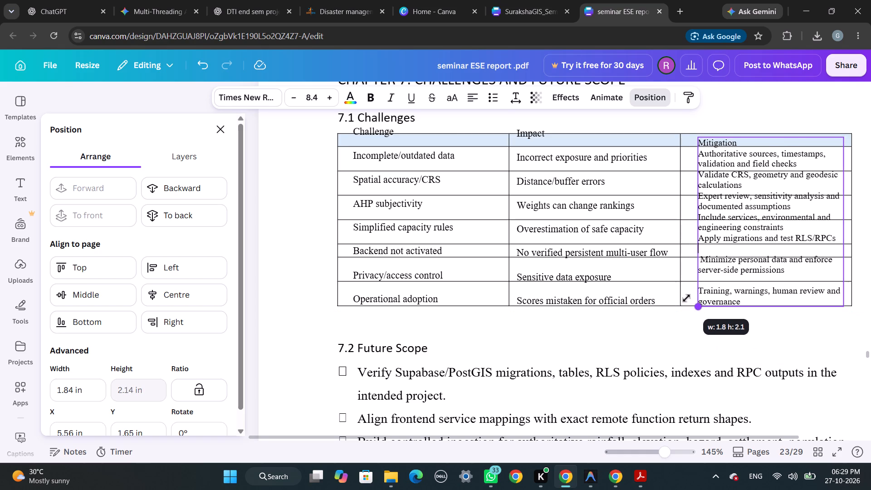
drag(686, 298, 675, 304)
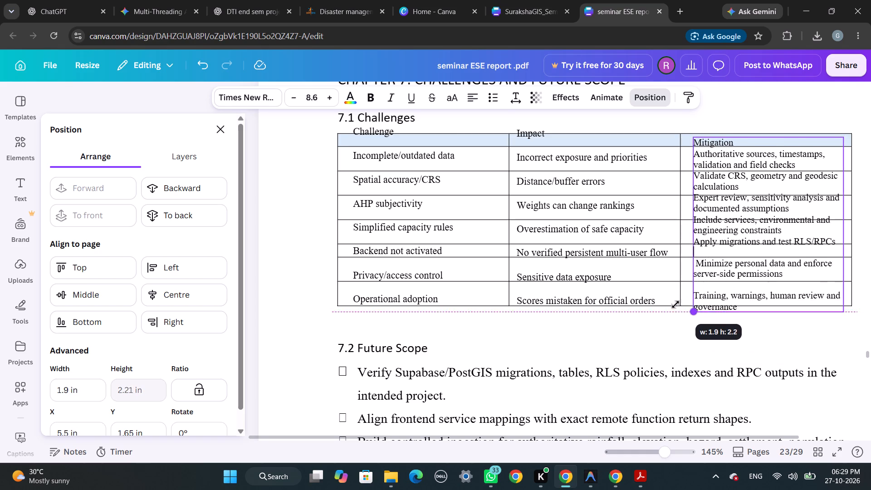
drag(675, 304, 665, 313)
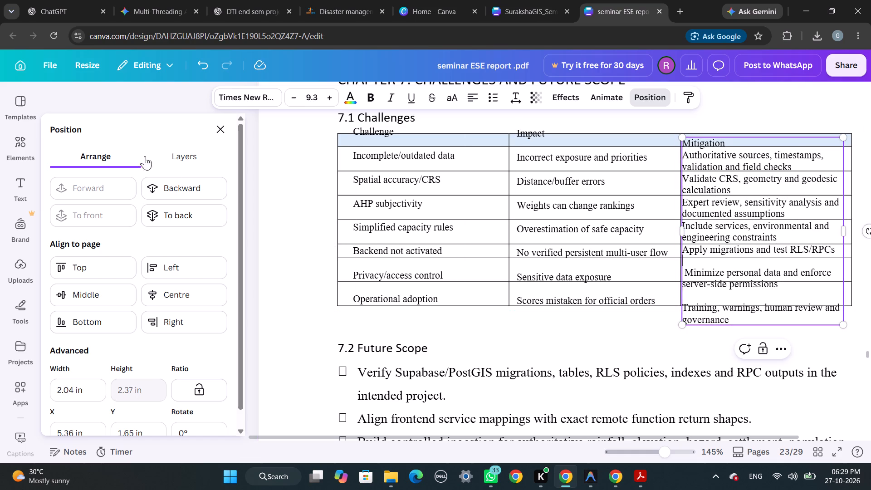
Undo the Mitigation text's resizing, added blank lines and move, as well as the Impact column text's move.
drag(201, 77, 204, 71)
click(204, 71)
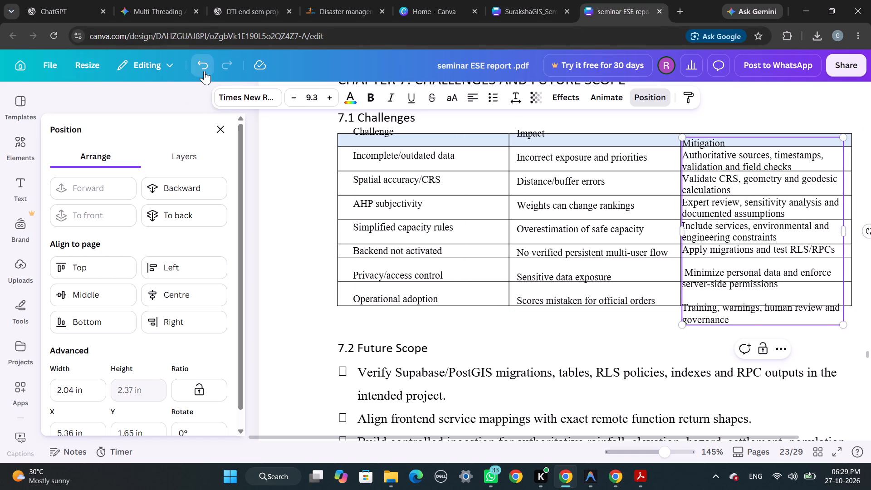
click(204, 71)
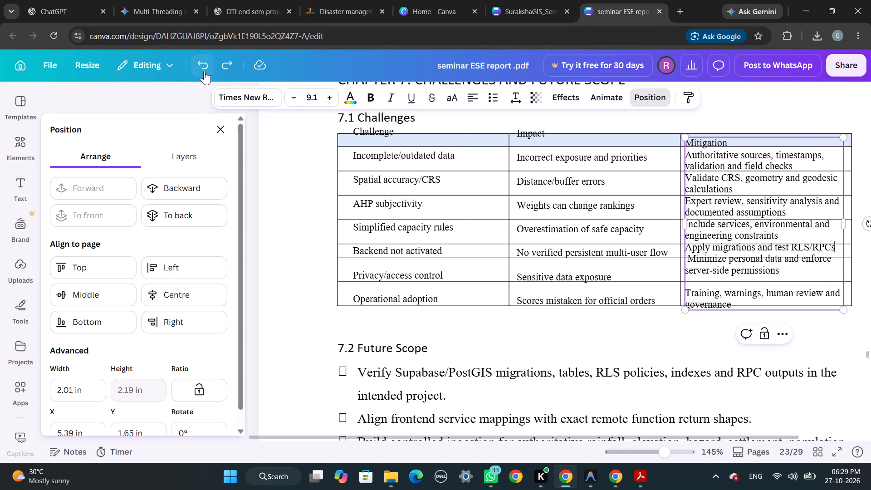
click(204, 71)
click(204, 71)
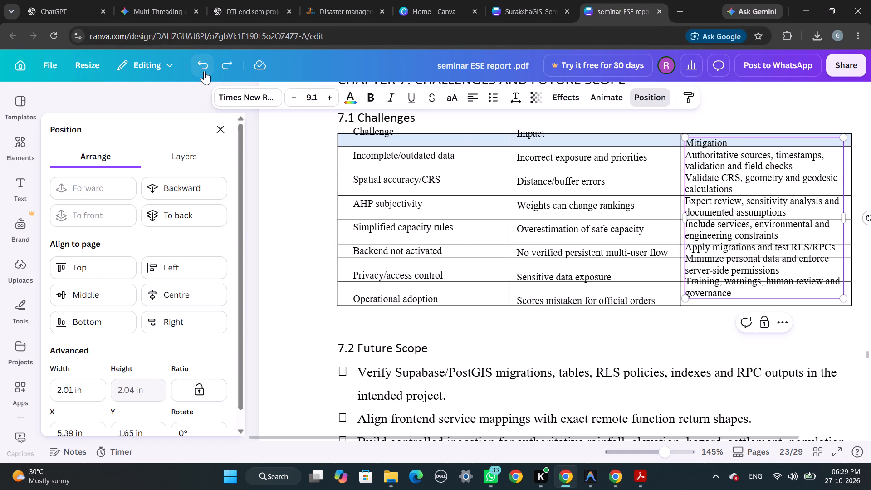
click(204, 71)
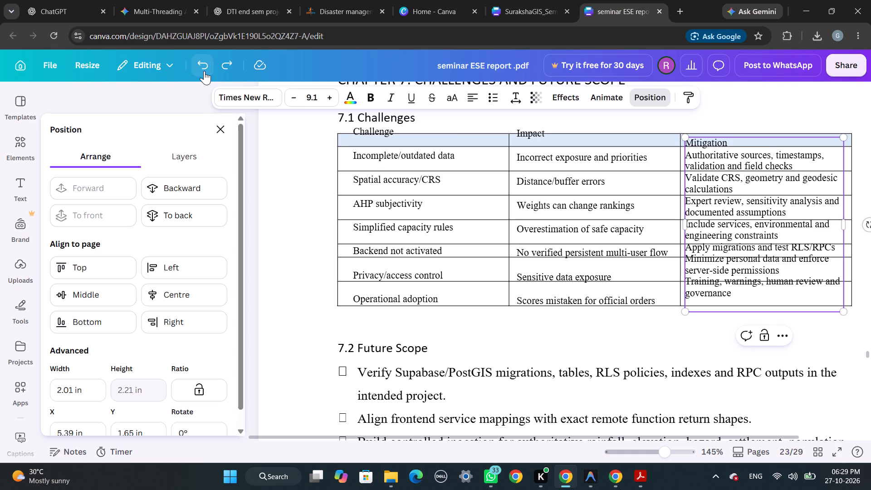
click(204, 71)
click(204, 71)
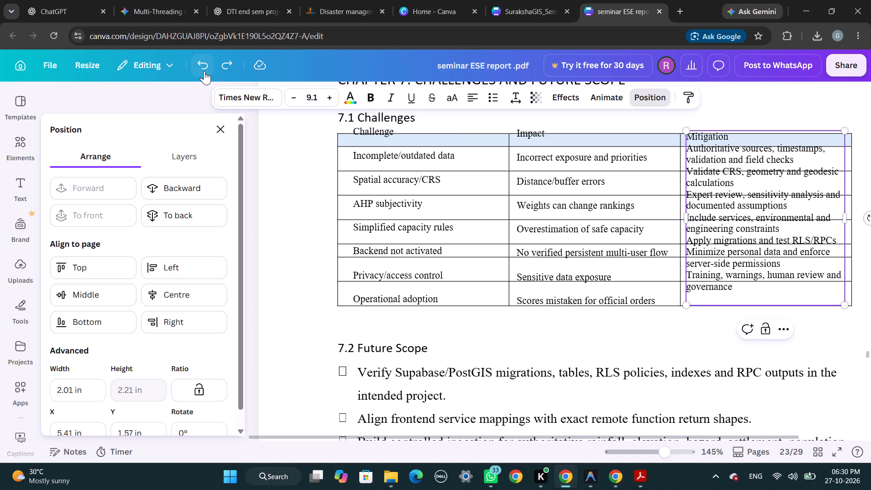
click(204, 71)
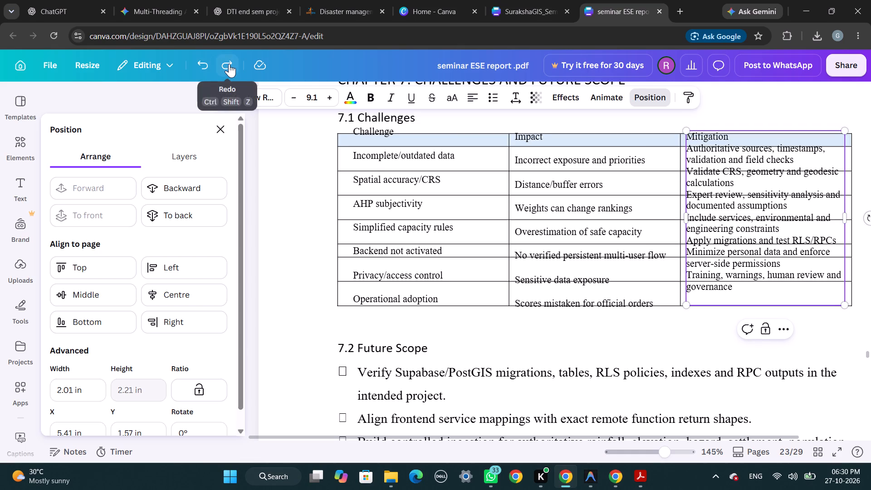
Redo the slight upward move of the Impact column text.
click(229, 64)
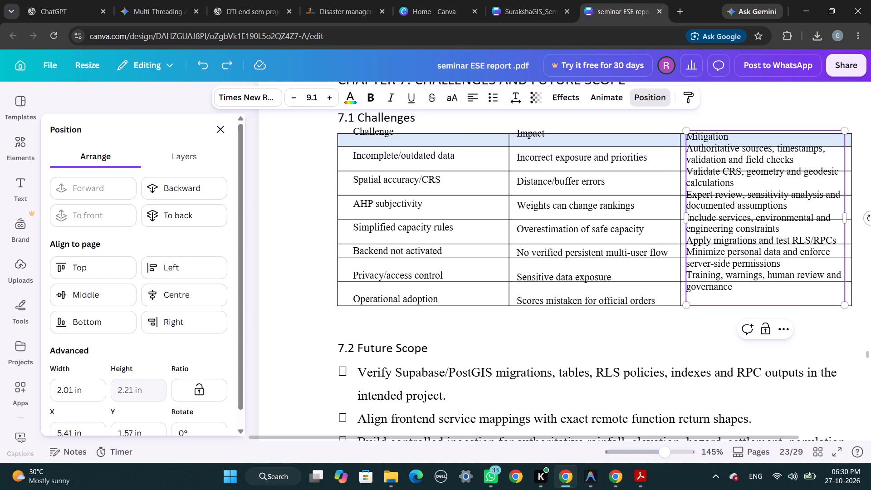
Move the Mitigation column text to about X 5.47 in, Y 1.65 in, and close the position settings.
double_click(700, 231)
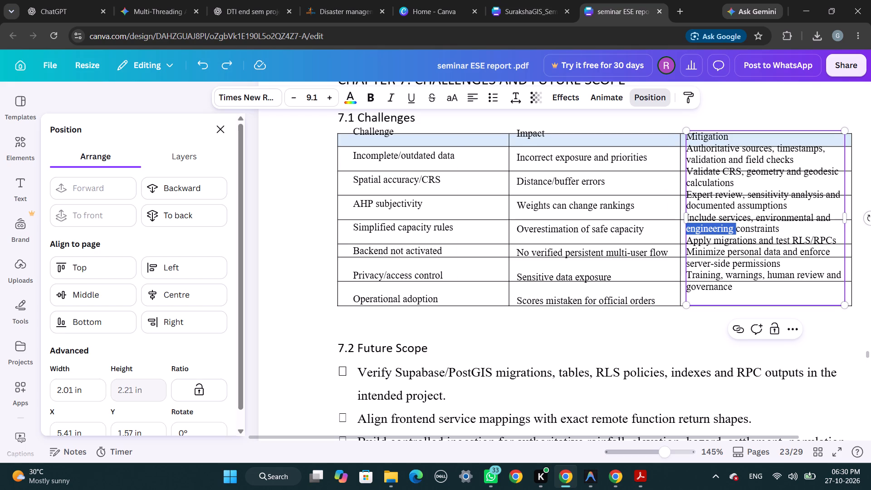
click(709, 333)
drag(733, 261, 736, 264)
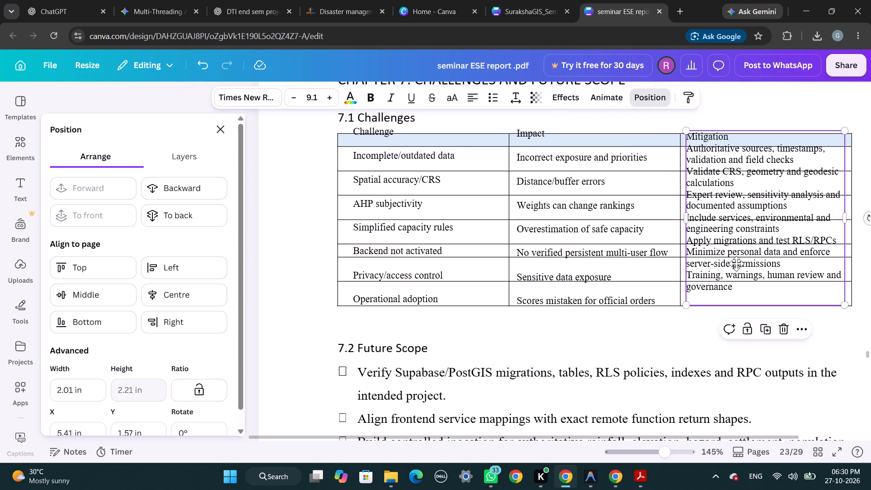
drag(736, 264, 738, 266)
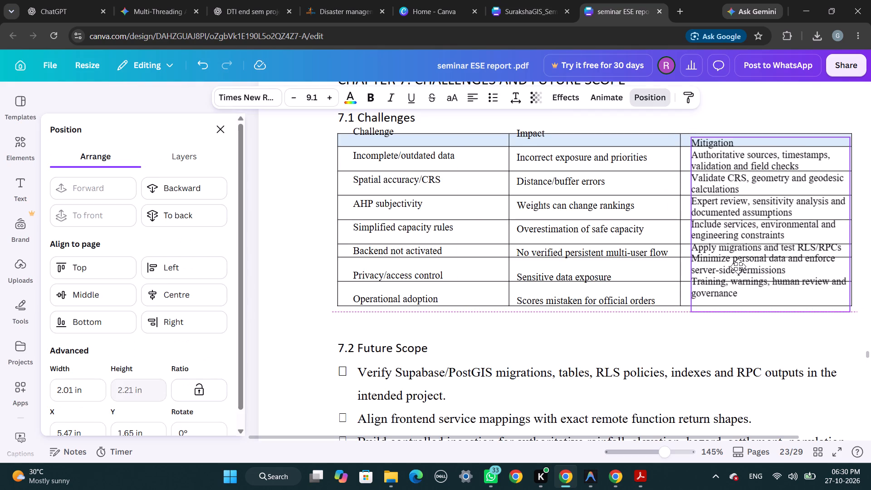
drag(738, 266, 738, 266)
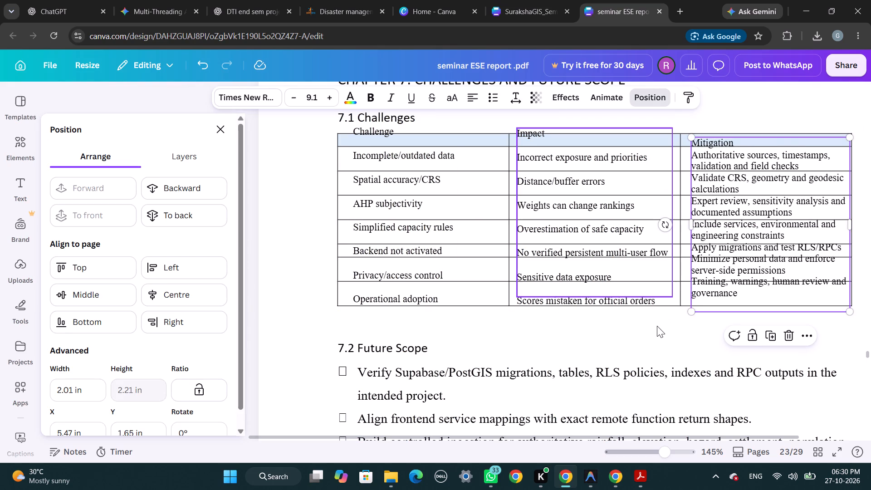
click(653, 331)
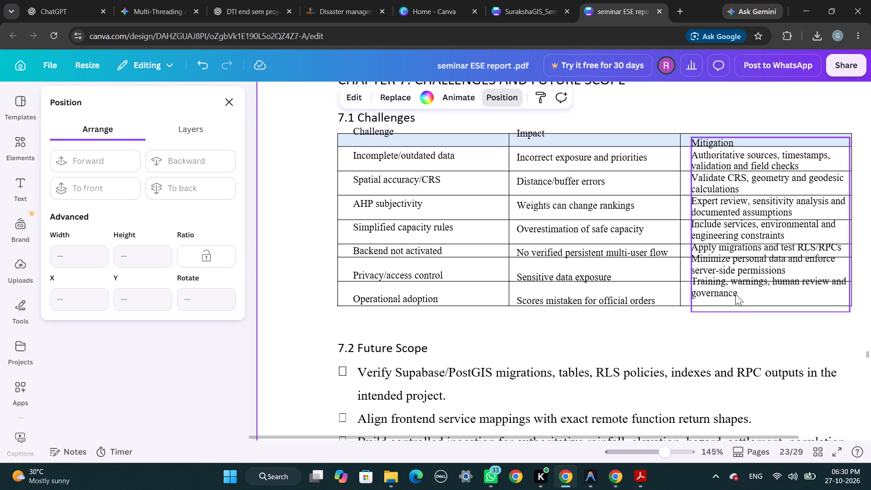
click(690, 324)
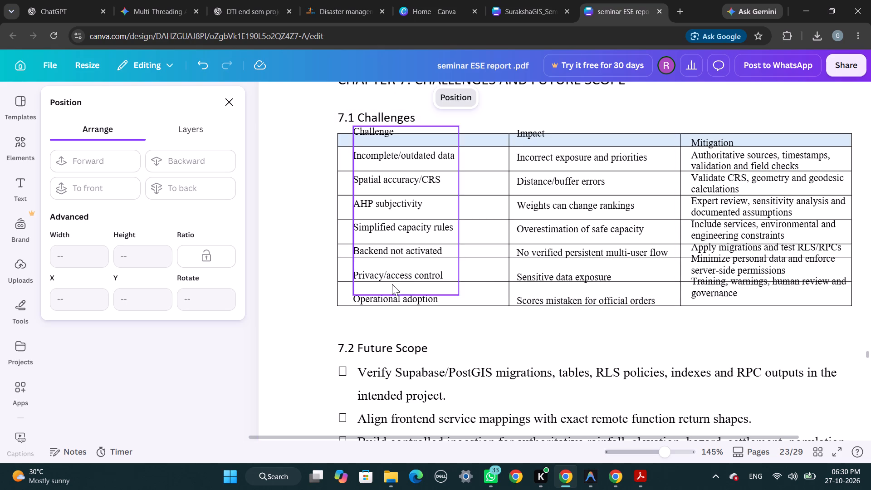
click(228, 105)
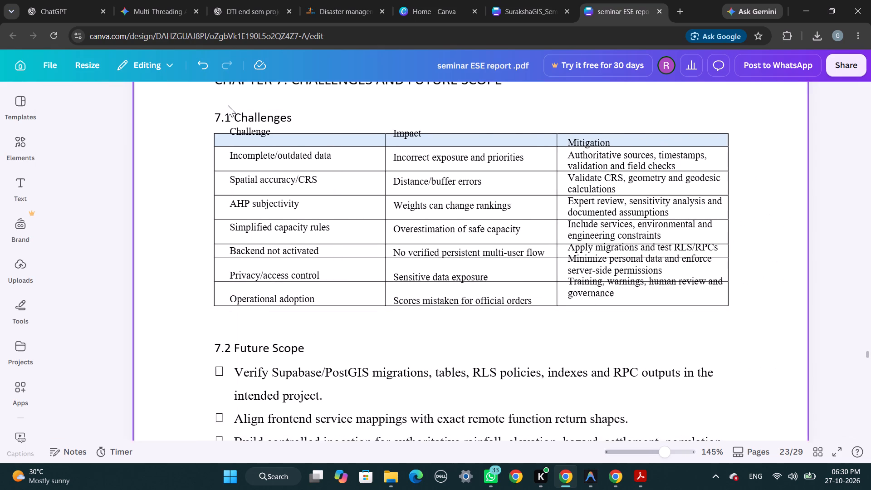
Shift the Challenge column text slightly right and scale it down to font size 8.5, bringing its heading into the header row.
drag(230, 129, 231, 135)
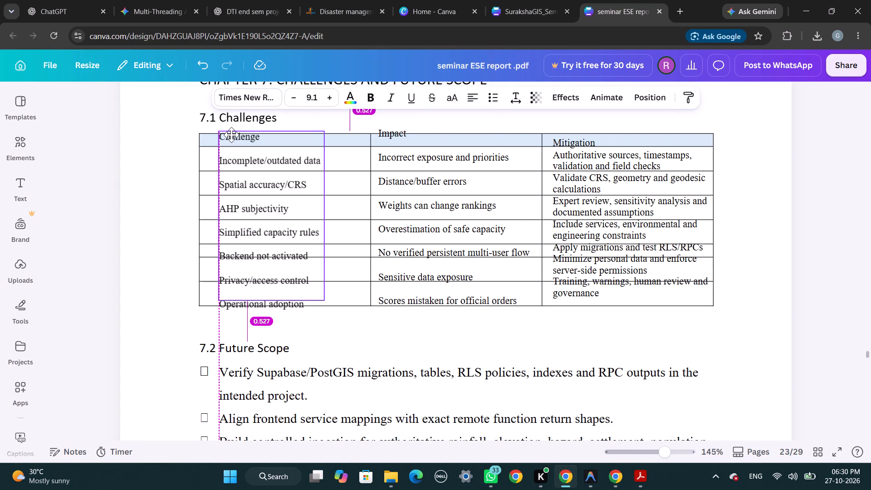
drag(231, 135, 240, 128)
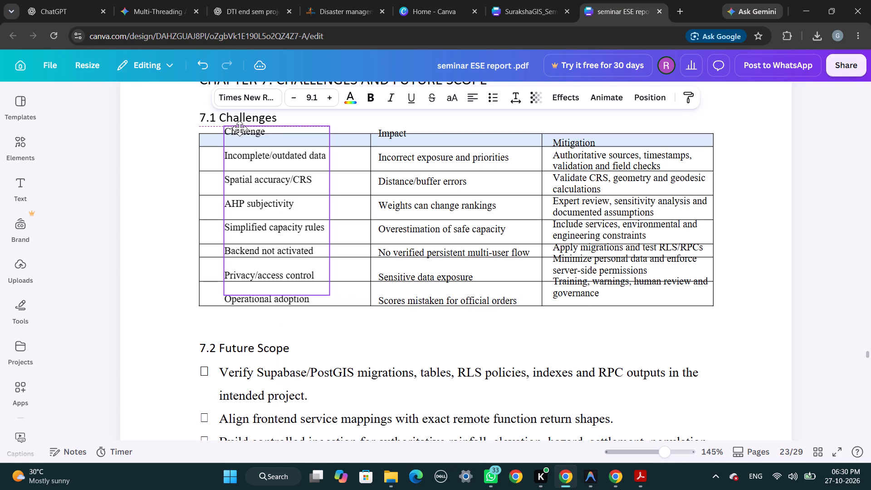
drag(240, 128, 239, 128)
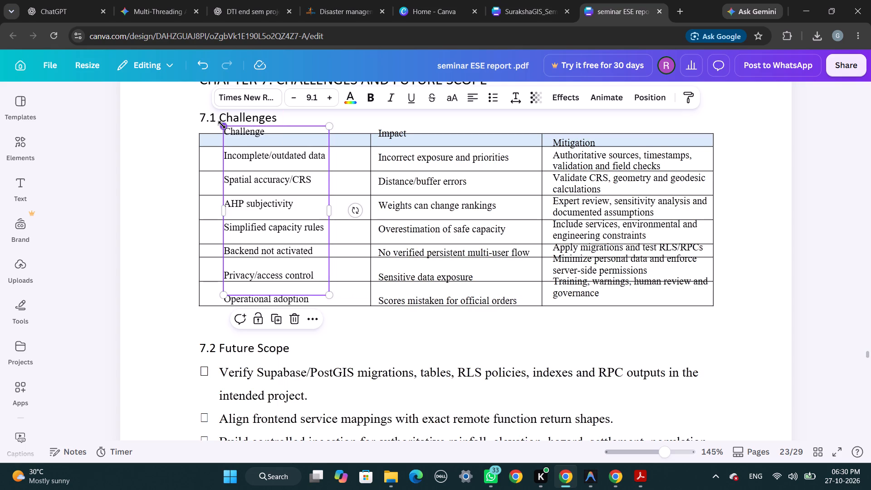
drag(222, 125, 227, 134)
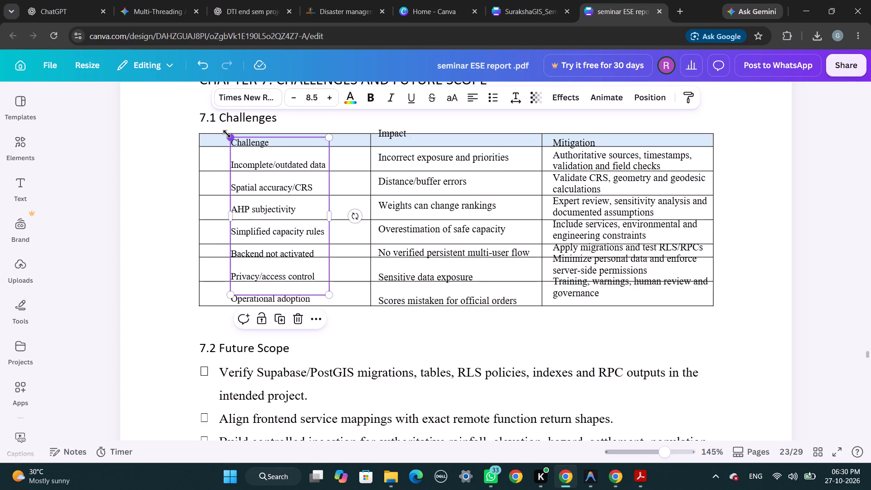
click(166, 248)
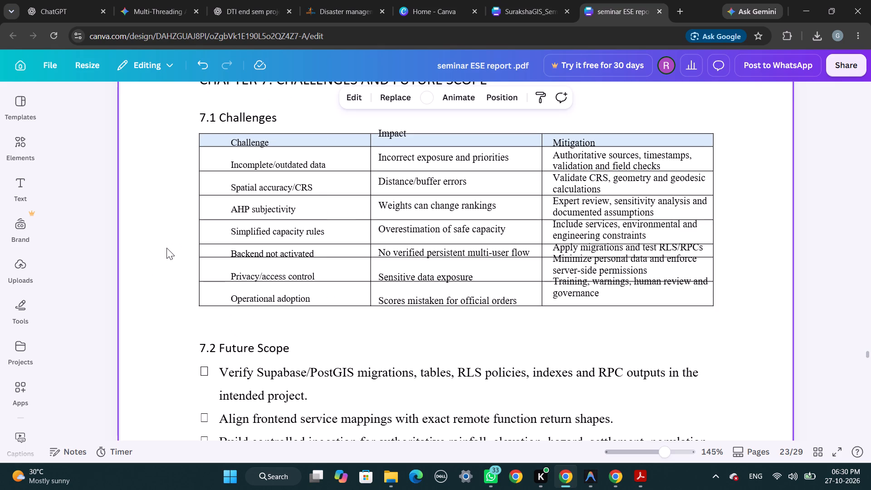
Scale the Impact column text down to font size 8.8 and shift it slightly to place its heading inside the header row.
click(390, 152)
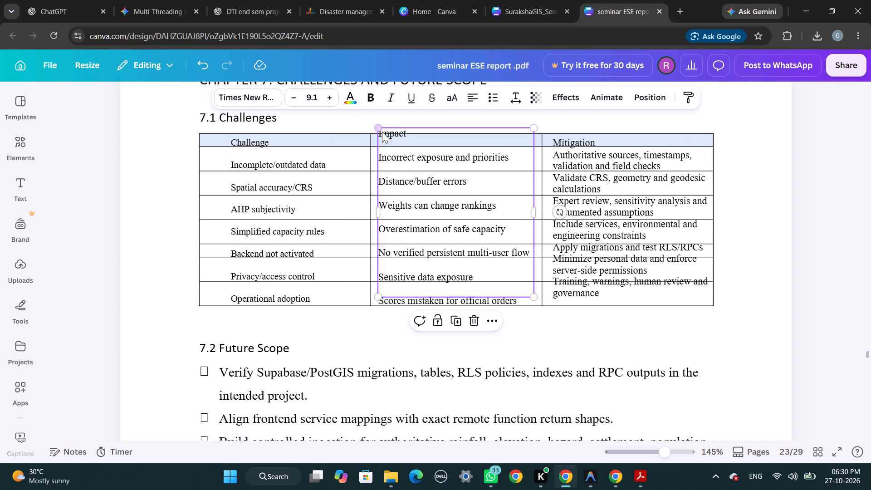
drag(379, 129, 385, 137)
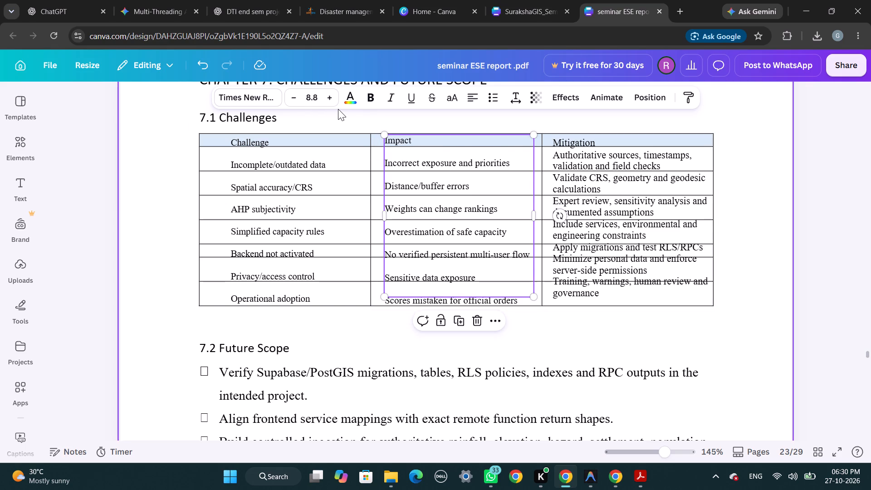
click(338, 109)
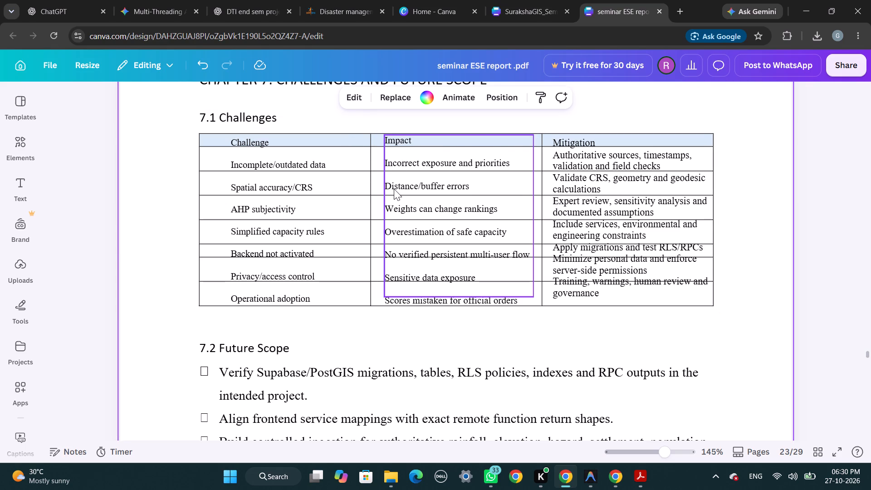
drag(394, 189, 393, 184)
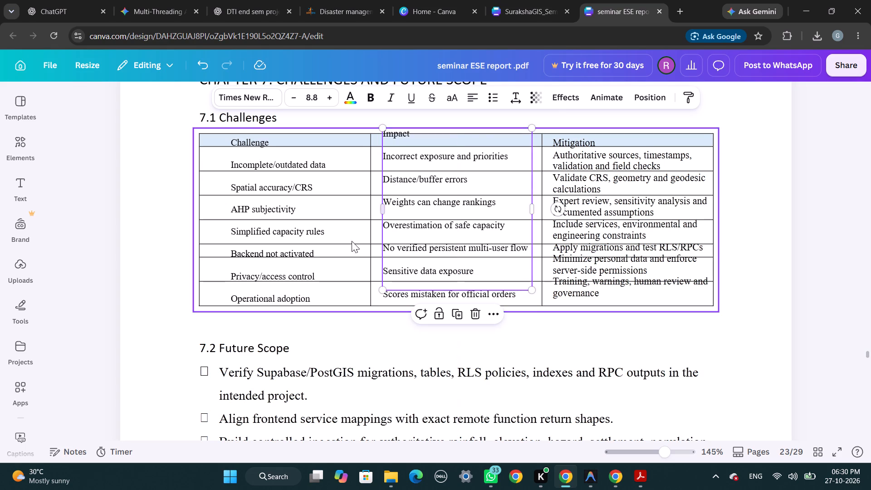
click(371, 327)
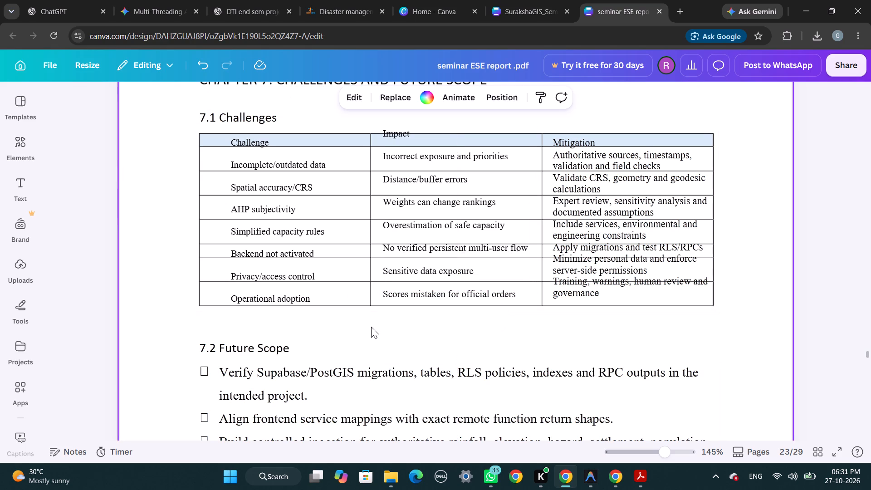
drag(393, 249, 397, 250)
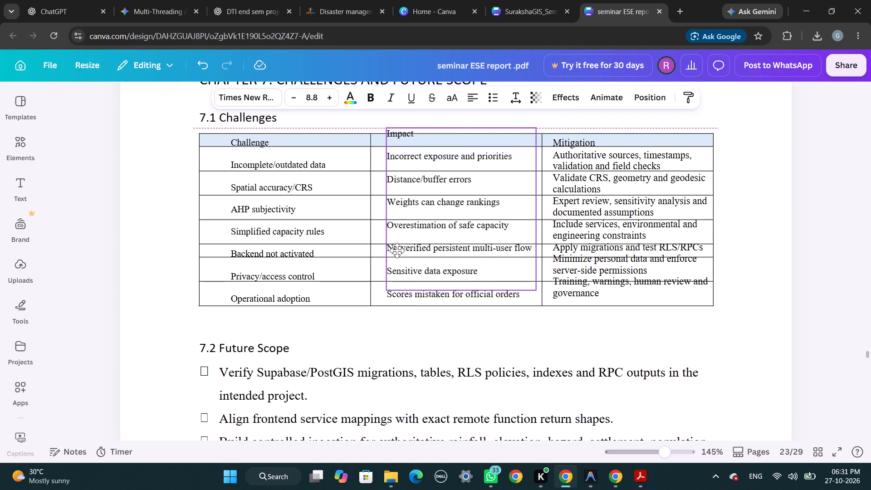
drag(397, 250, 396, 253)
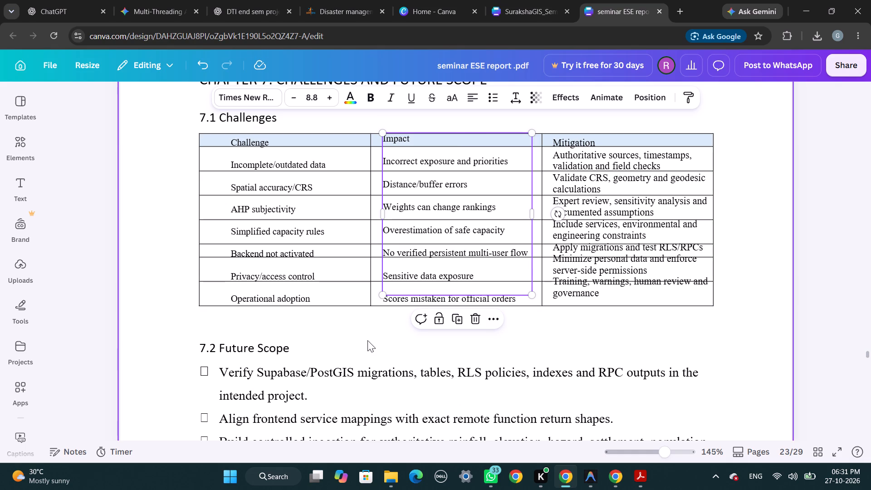
click(376, 339)
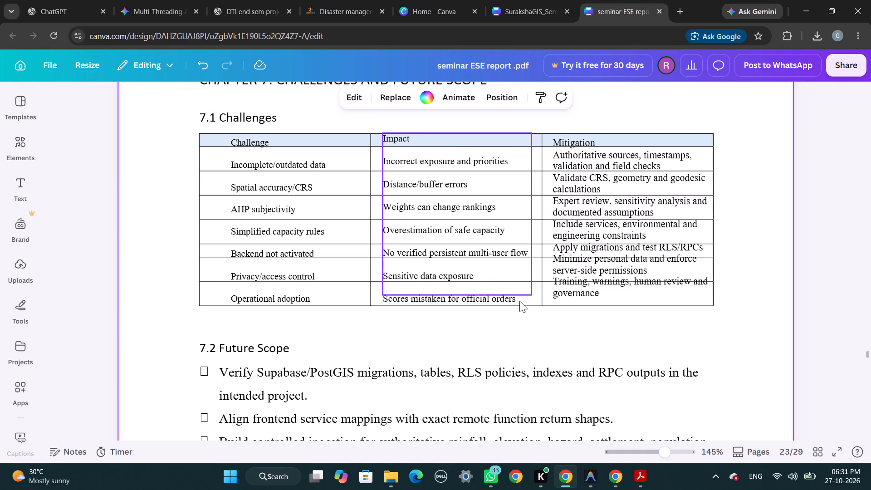
click(546, 326)
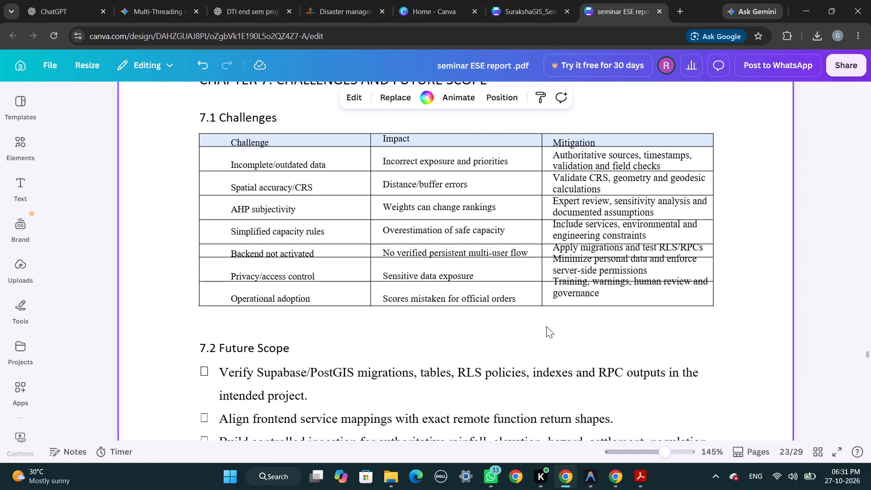
Replace the printed page number below the A.6 References for Appendix with 28.
scroll(546, 326, up, 1)
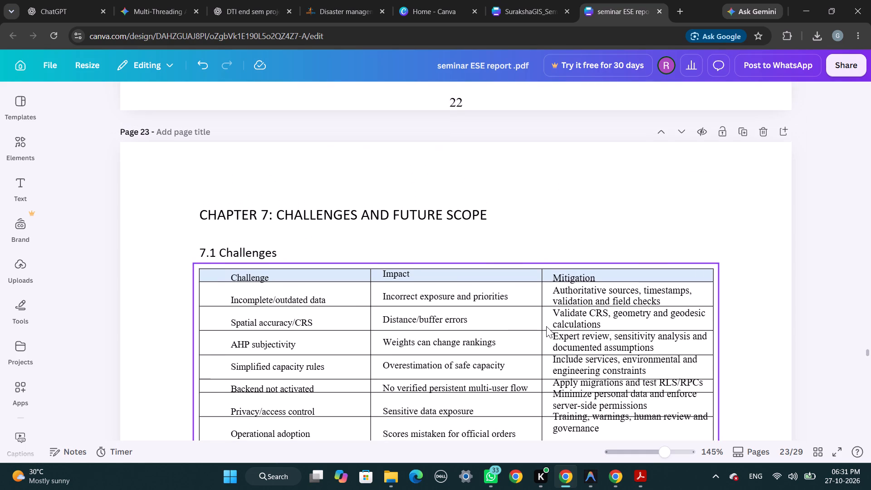
scroll(546, 326, down, 17)
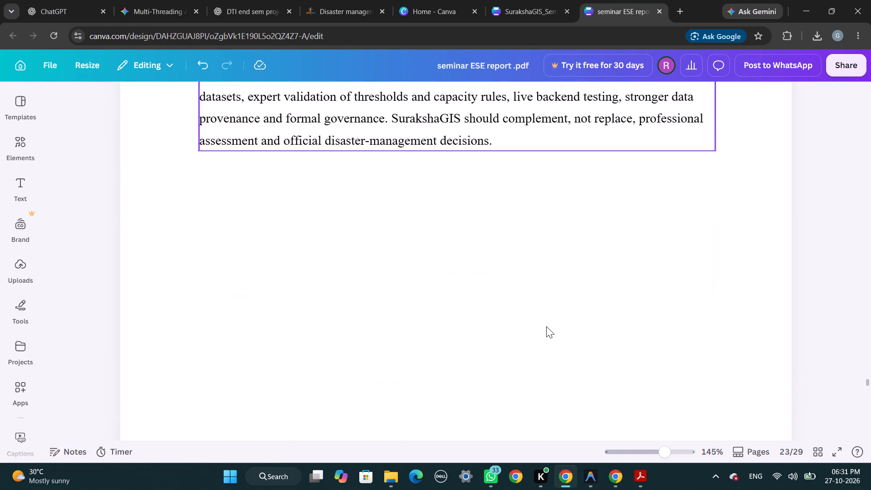
scroll(546, 326, down, 20)
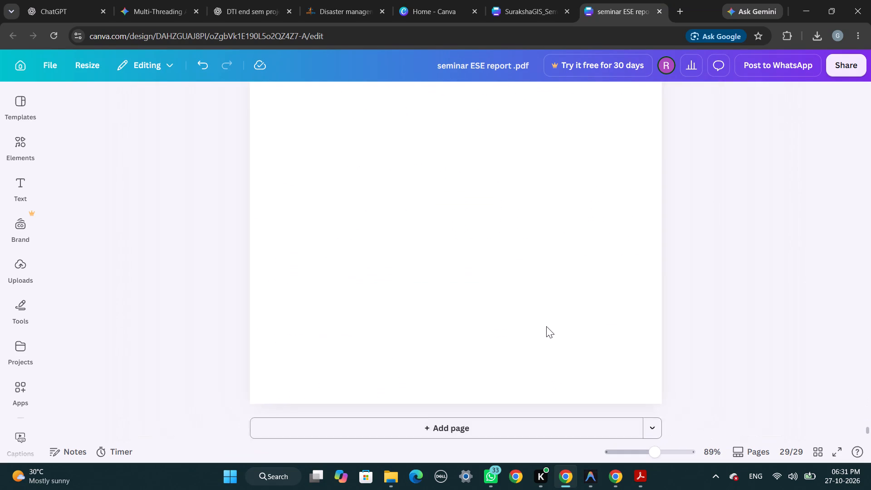
scroll(546, 326, down, 1)
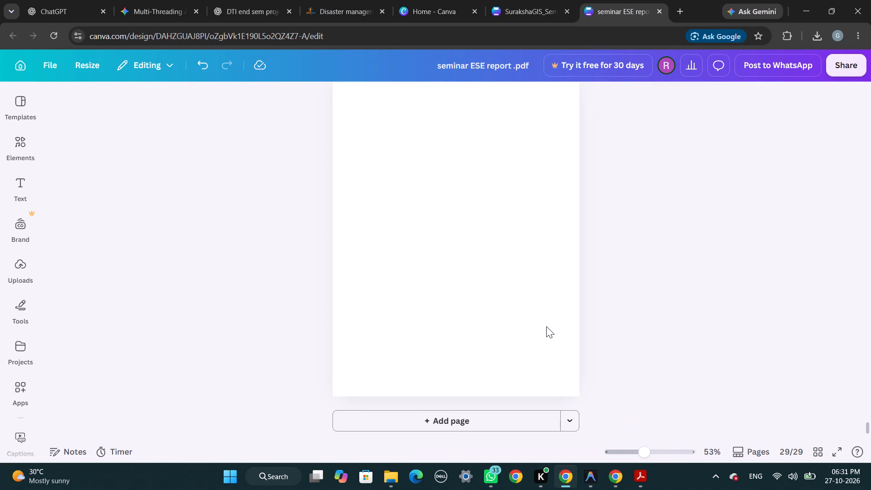
scroll(546, 326, up, 4)
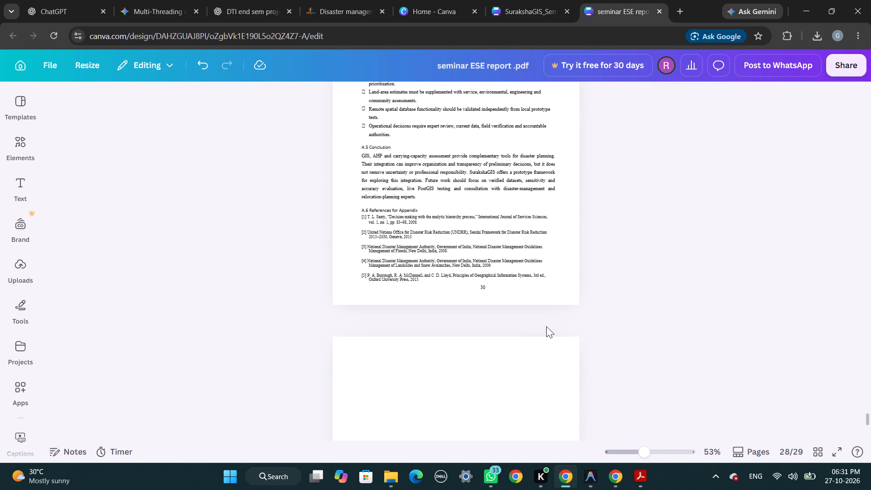
scroll(546, 326, up, 1)
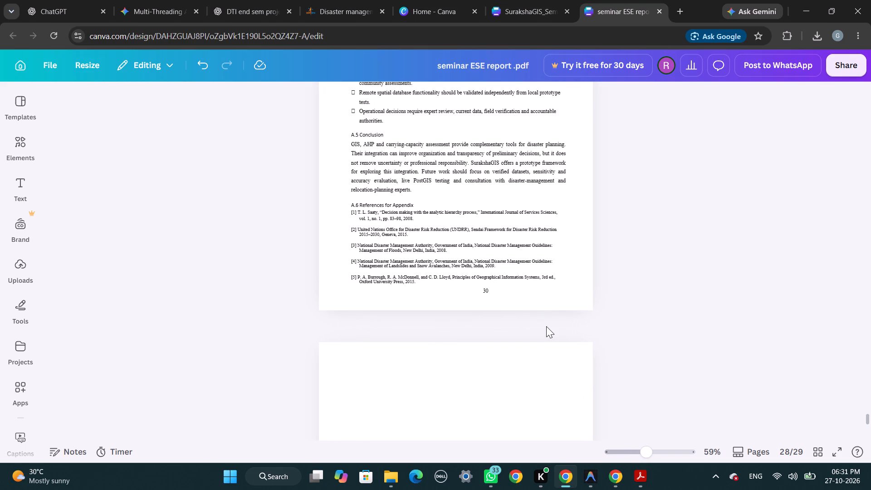
scroll(546, 326, up, 4)
scroll(546, 326, down, 1)
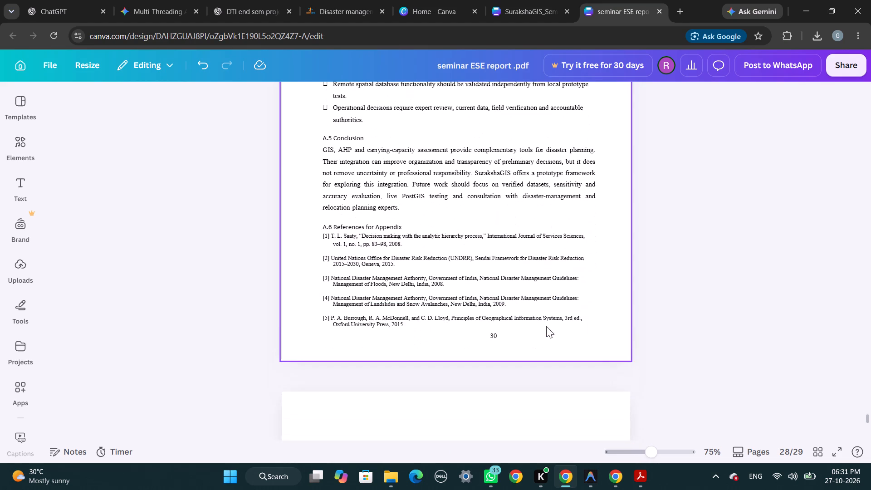
double_click(490, 332)
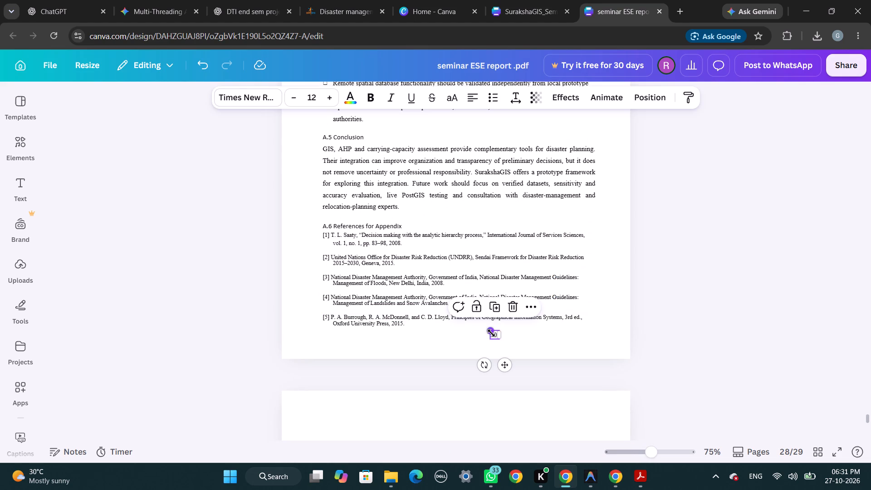
double_click(495, 335)
key(BackSpace)
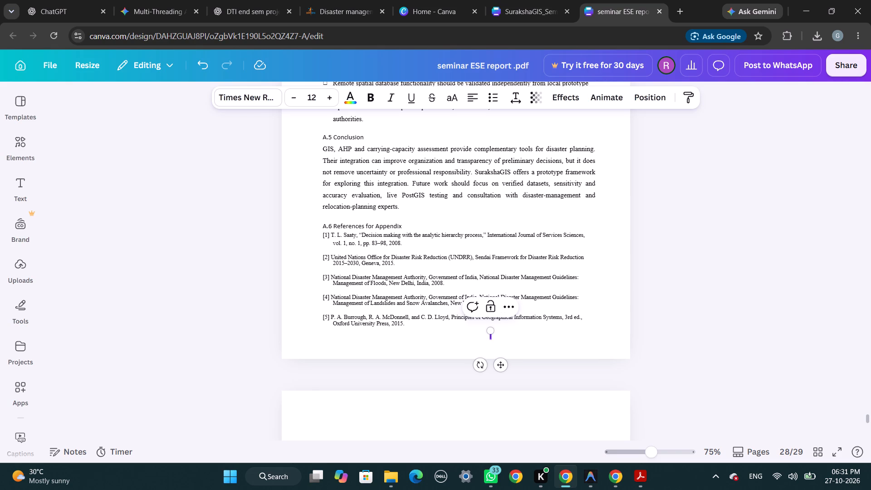
text(28)
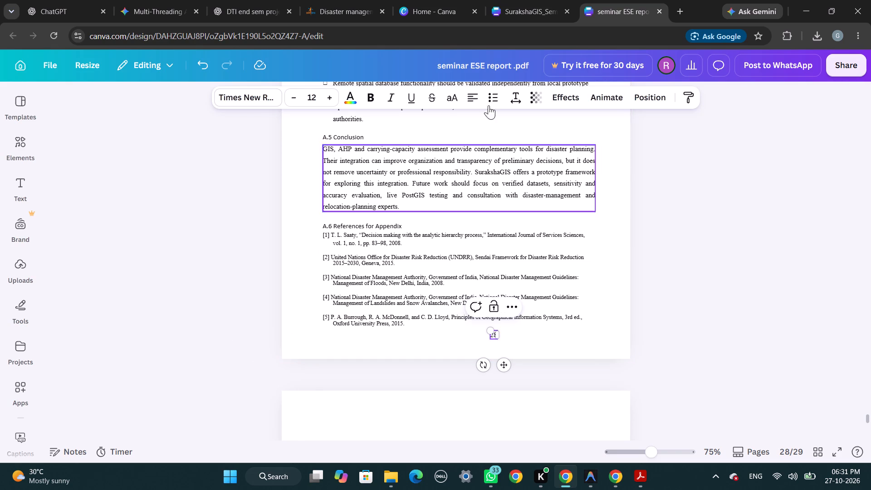
Align the new page number to the horizontal centre and bottom of the page, and deselect it.
click(664, 98)
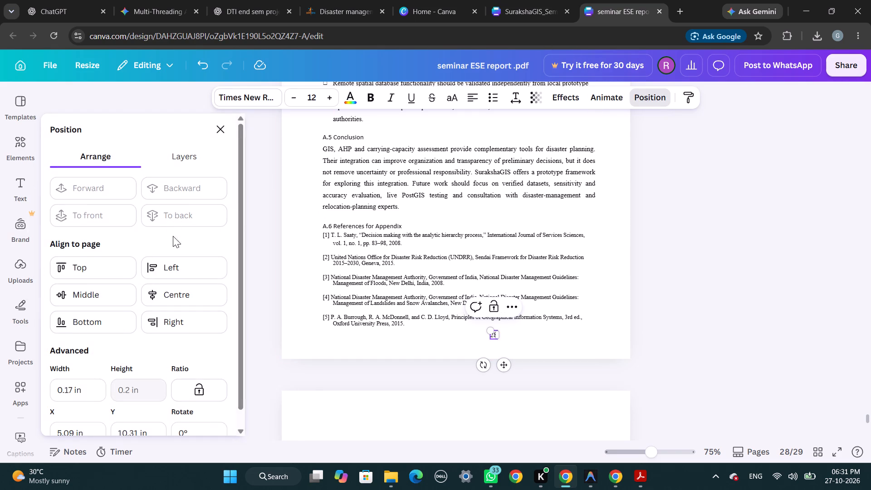
click(168, 295)
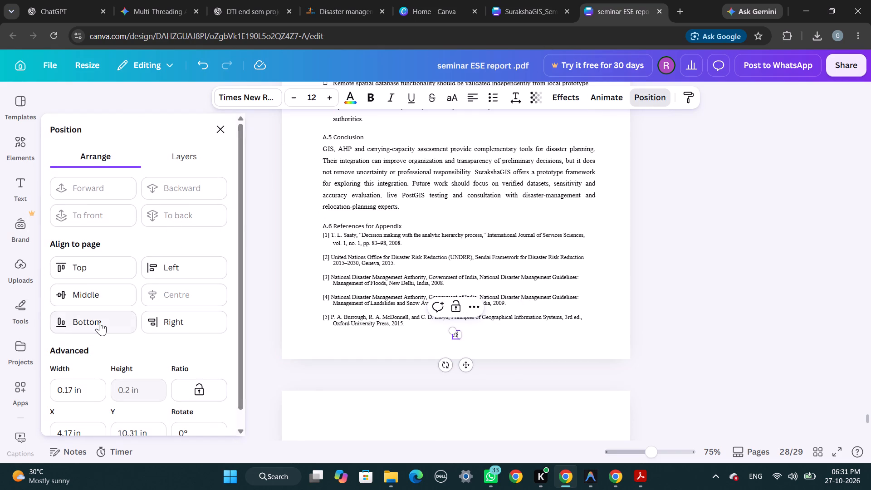
click(100, 322)
click(706, 313)
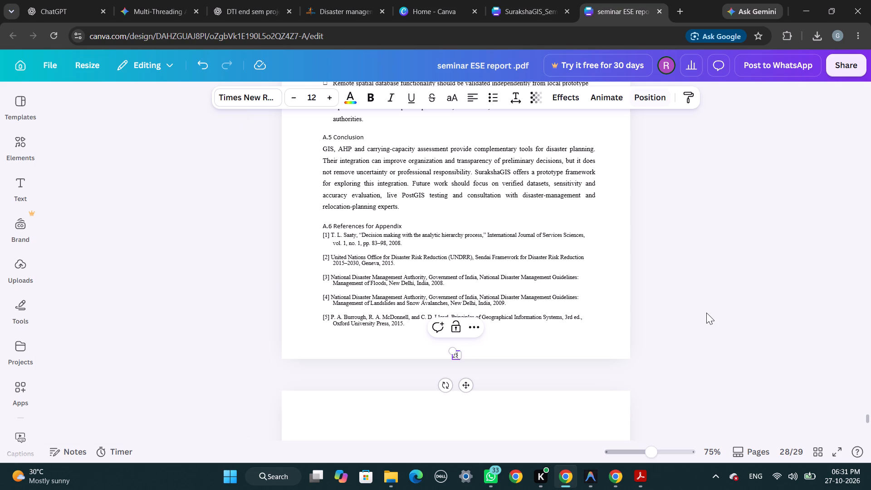
click(706, 313)
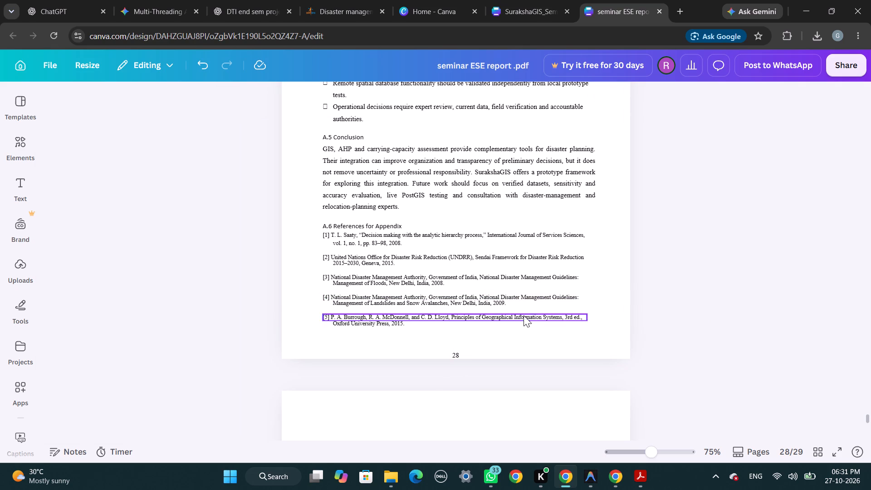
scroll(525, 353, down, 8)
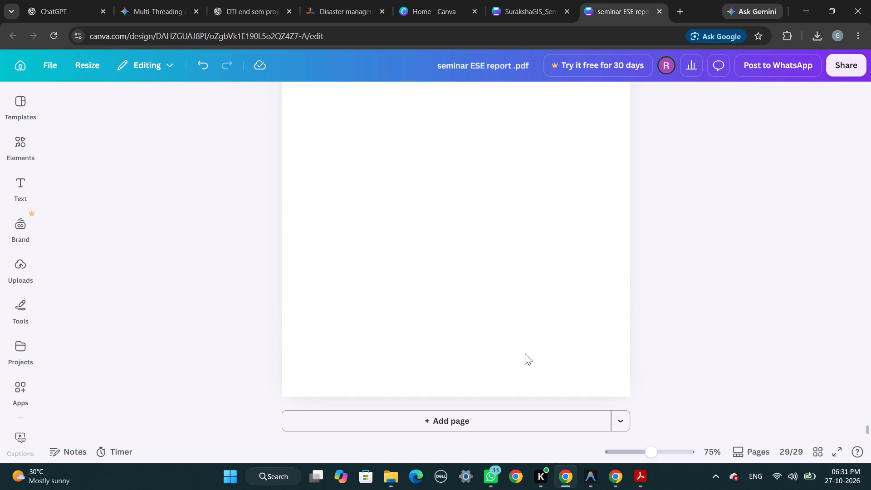
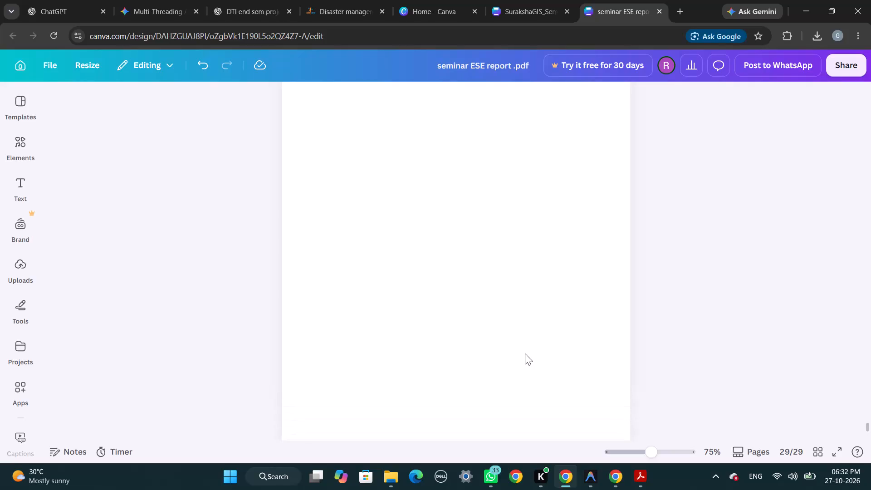
Review the report pages backwards from the blank last page through the appendix, references and conclusion to the 7.1 Challenges table.
scroll(525, 353, up, 3)
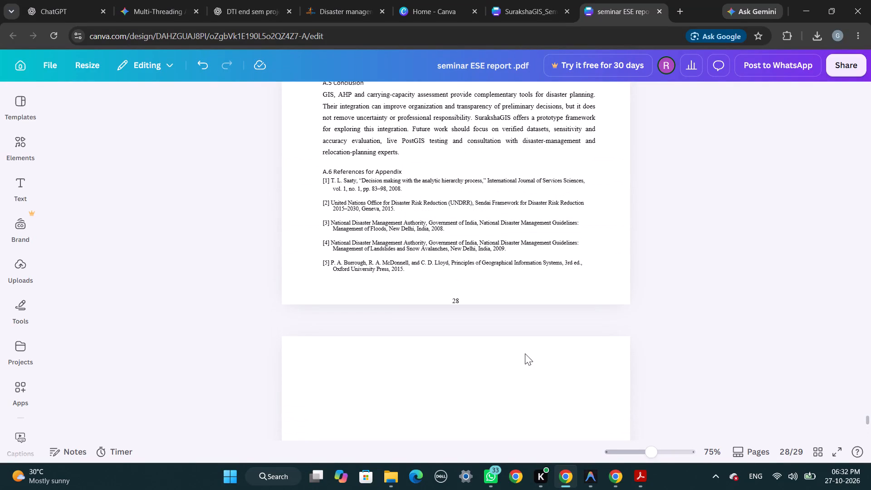
scroll(525, 353, down, 2)
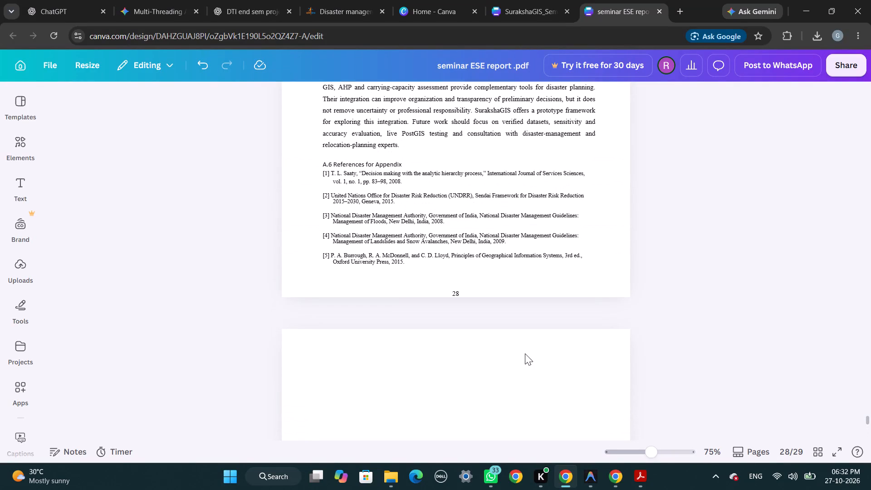
scroll(525, 353, down, 4)
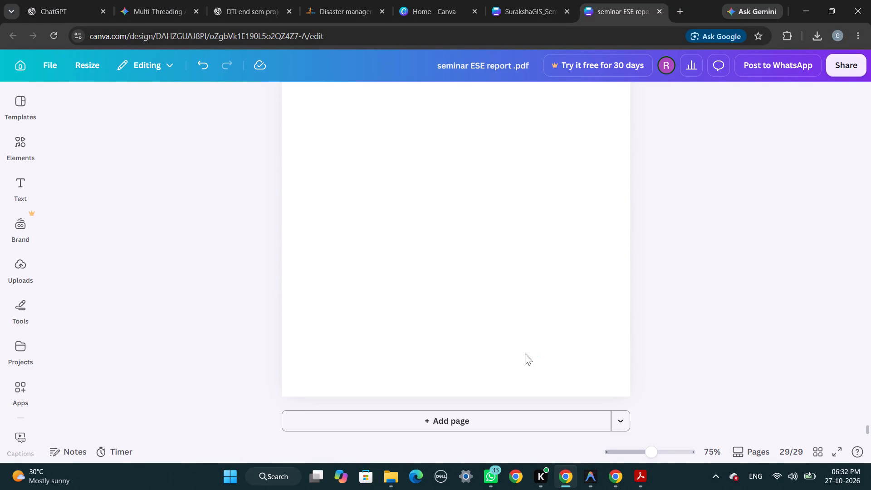
scroll(525, 353, up, 5)
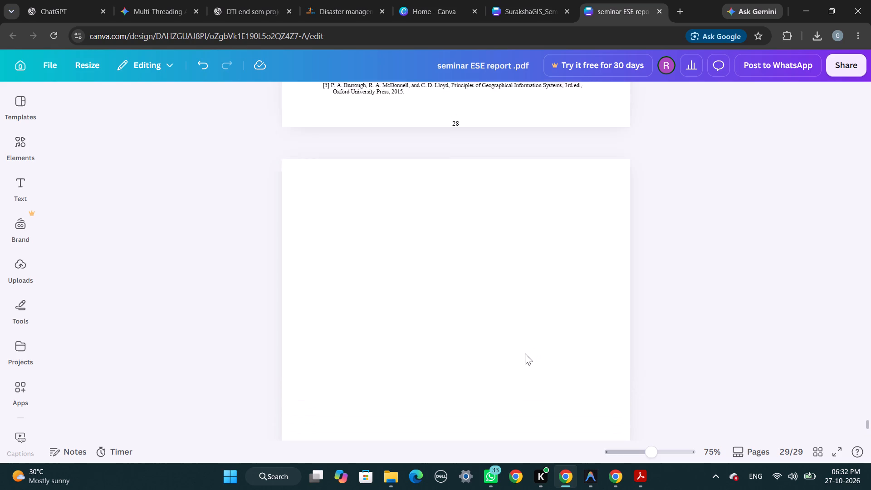
scroll(525, 353, up, 9)
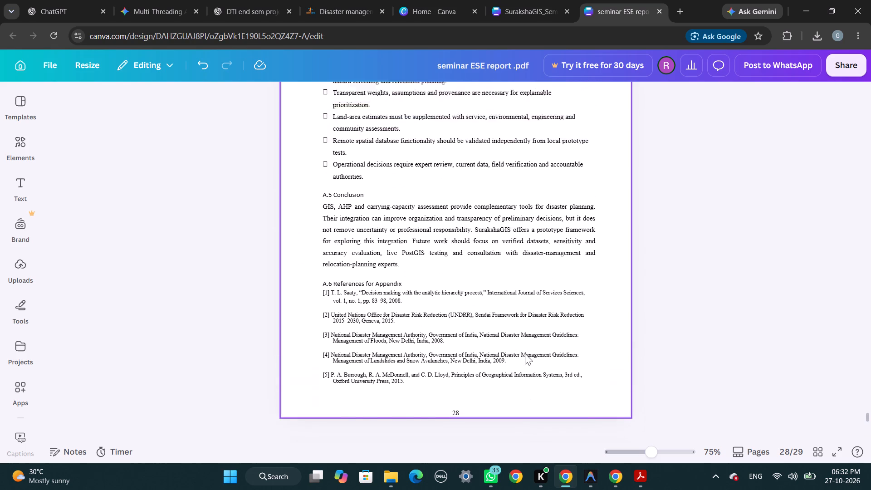
scroll(525, 353, up, 6)
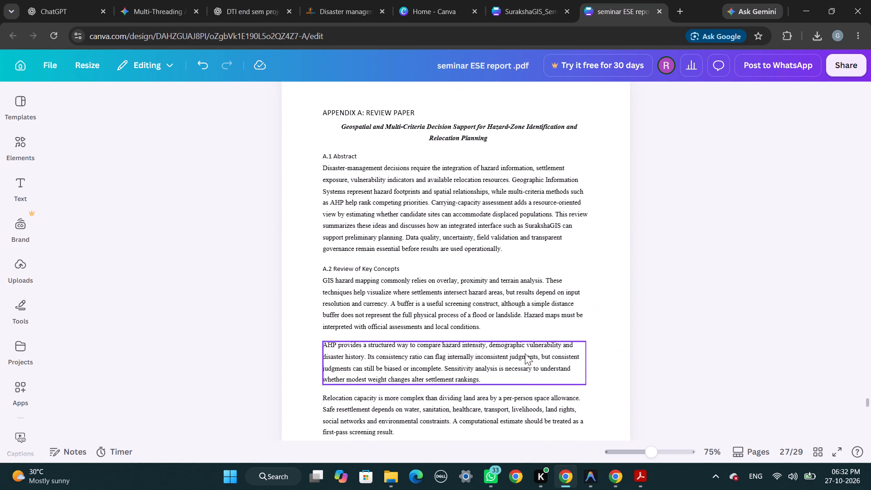
scroll(525, 353, up, 4)
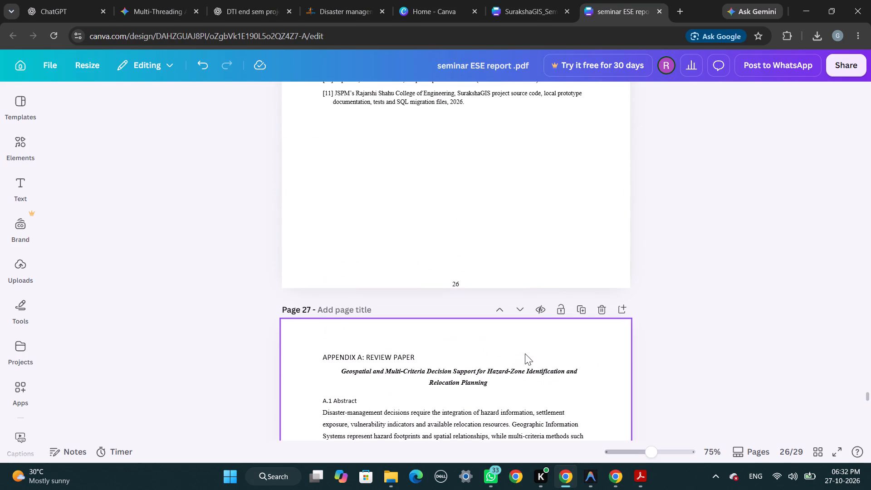
scroll(525, 353, up, 3)
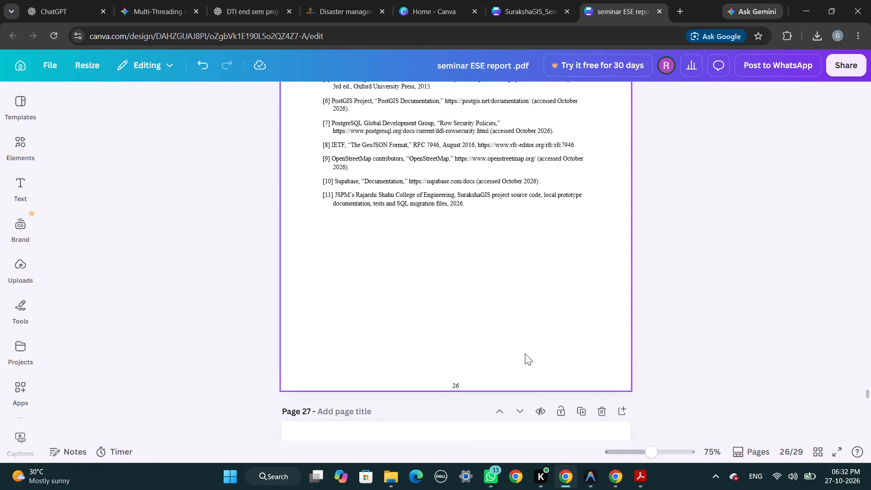
scroll(525, 353, up, 4)
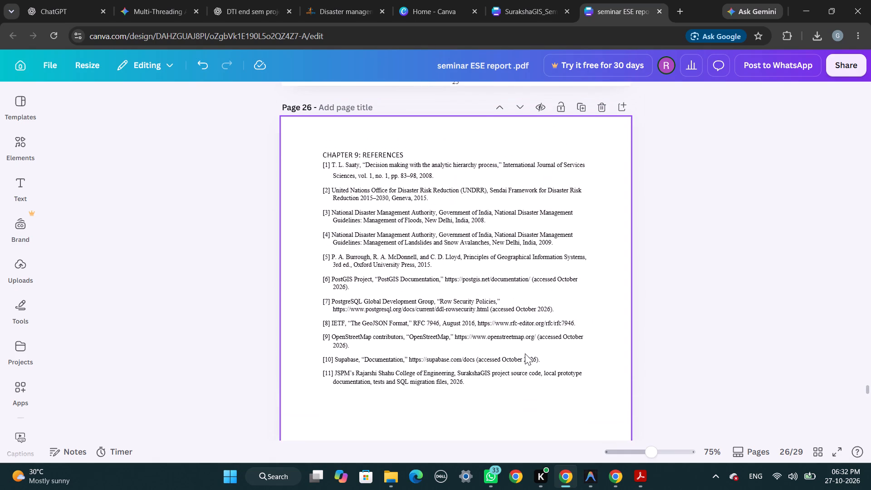
scroll(525, 353, up, 1)
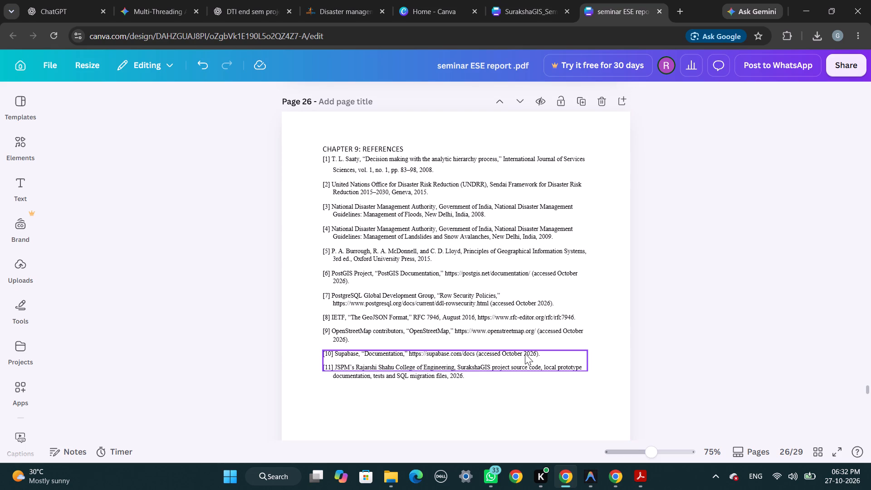
scroll(525, 353, up, 2)
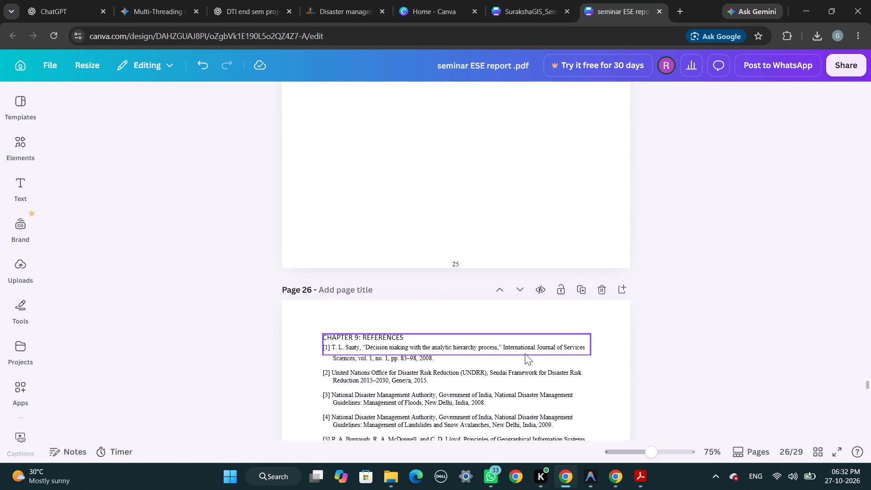
scroll(525, 353, up, 6)
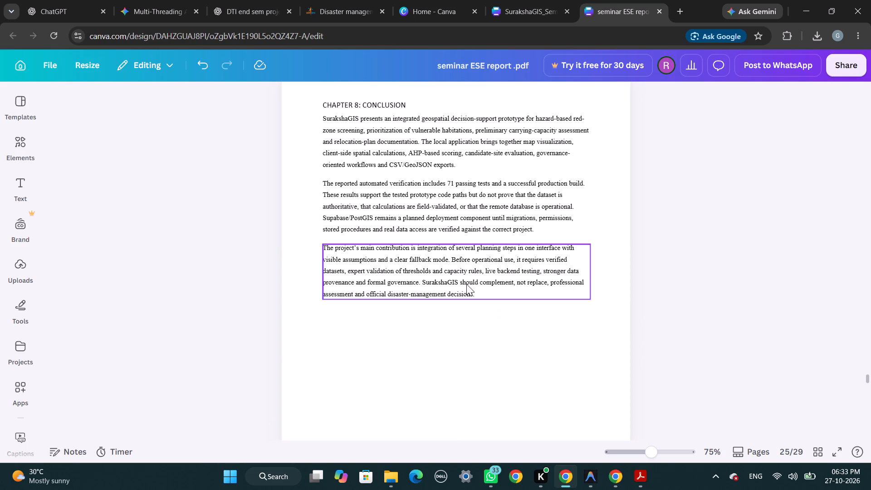
click(470, 316)
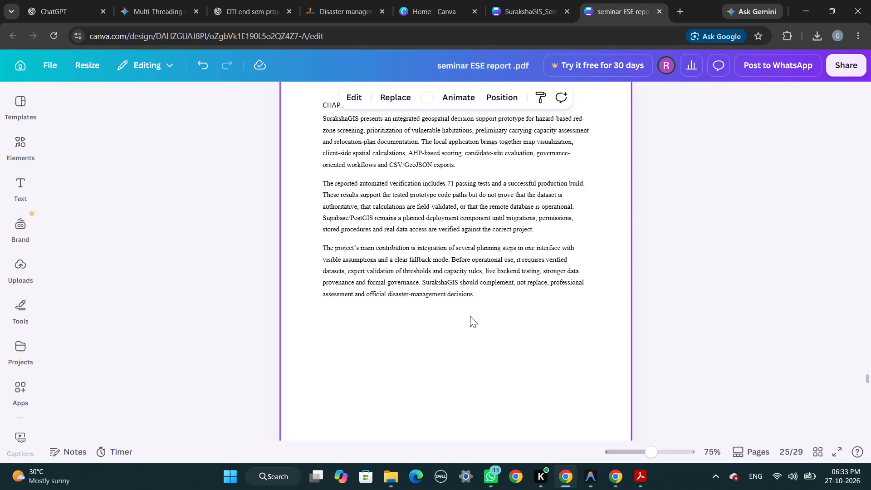
scroll(470, 316, up, 2)
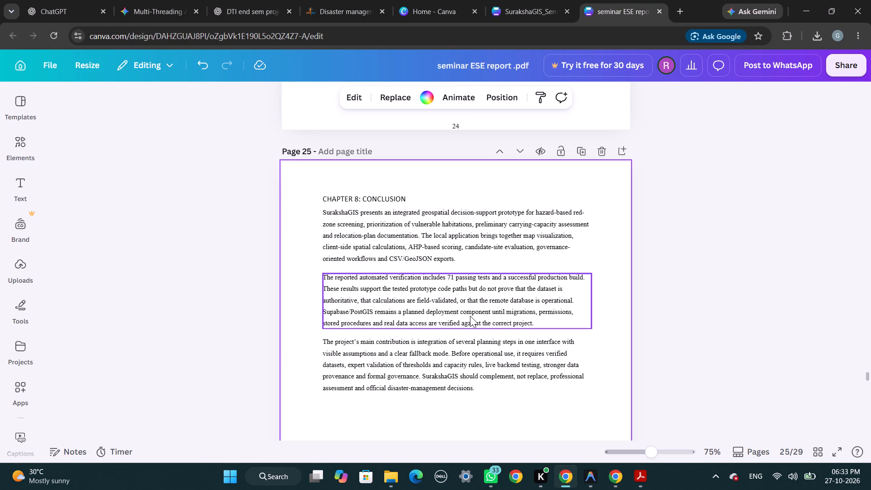
click(661, 277)
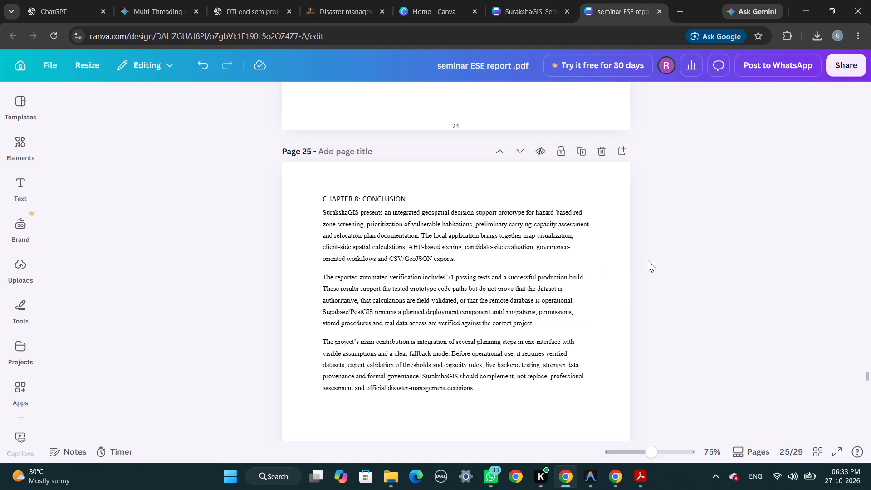
scroll(661, 257, up, 5)
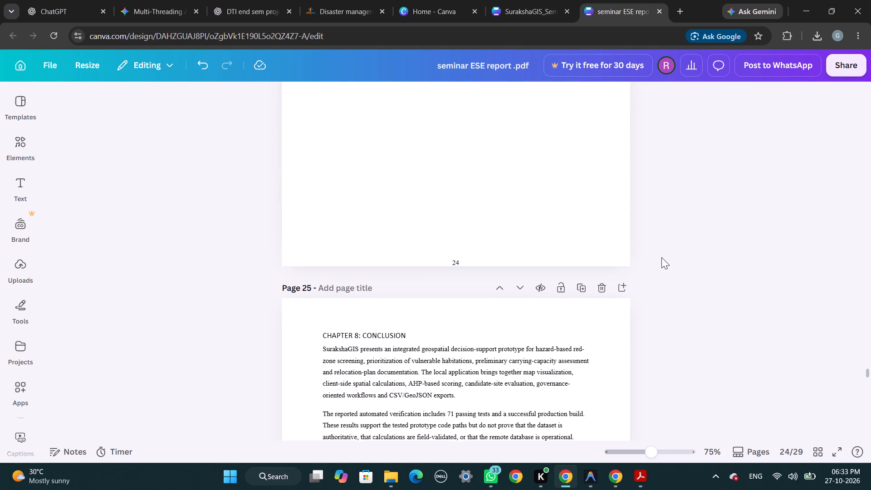
scroll(661, 257, up, 7)
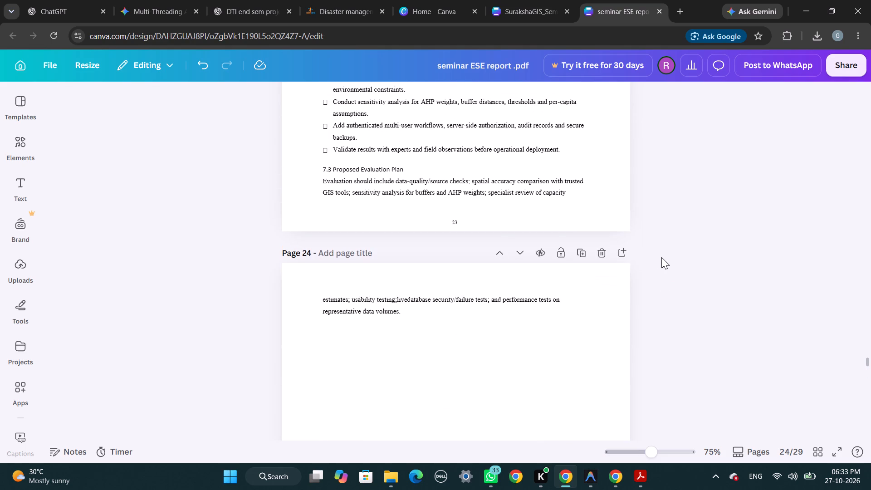
scroll(661, 257, up, 7)
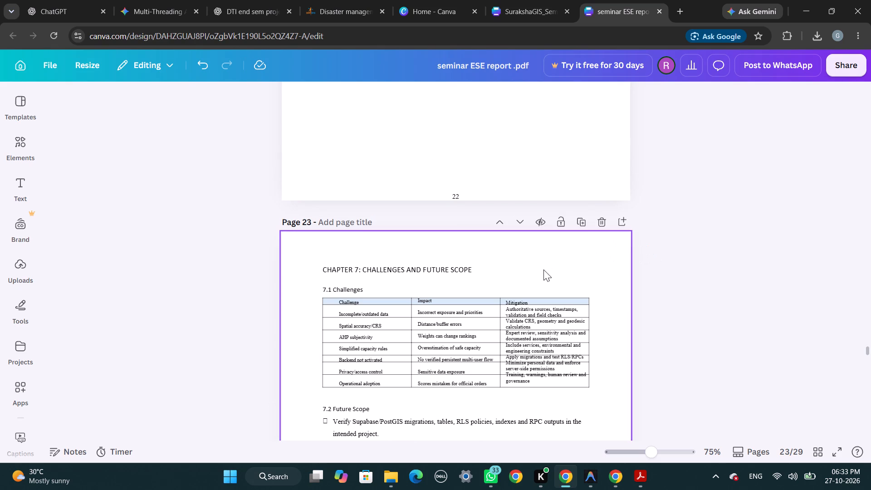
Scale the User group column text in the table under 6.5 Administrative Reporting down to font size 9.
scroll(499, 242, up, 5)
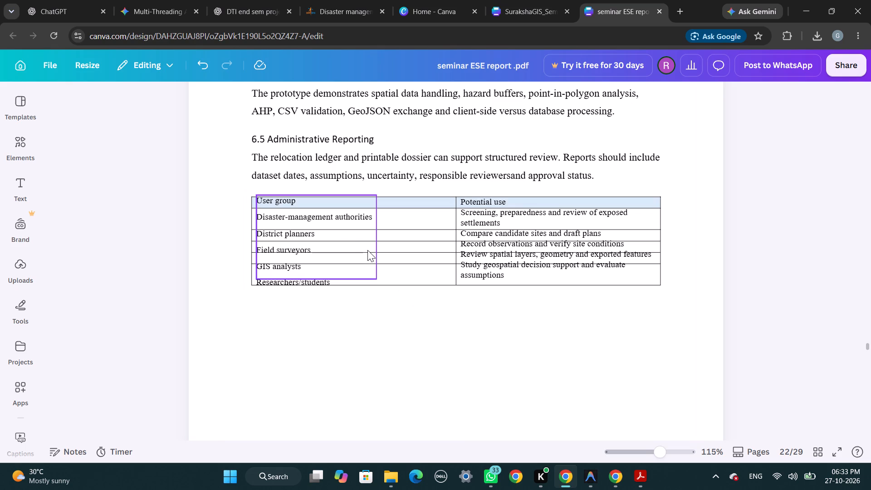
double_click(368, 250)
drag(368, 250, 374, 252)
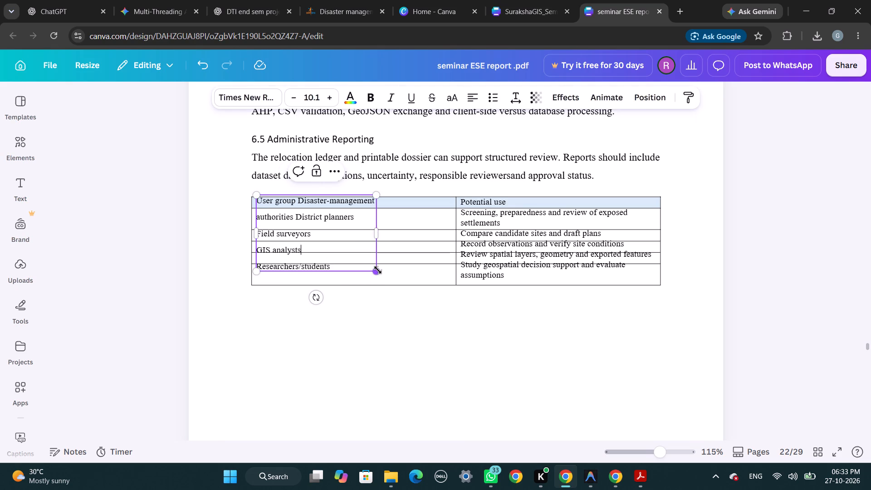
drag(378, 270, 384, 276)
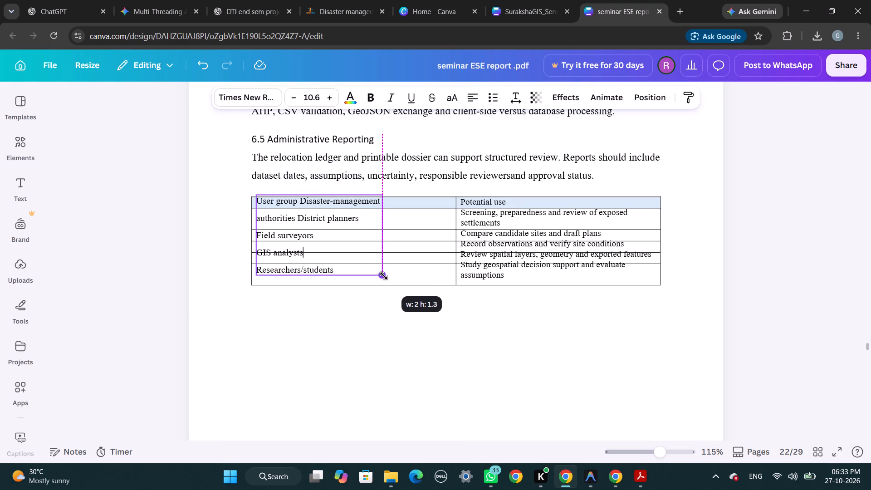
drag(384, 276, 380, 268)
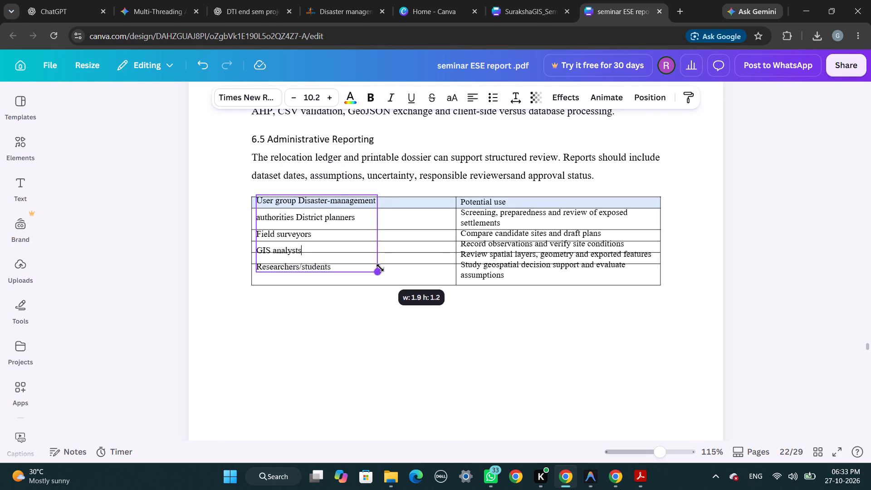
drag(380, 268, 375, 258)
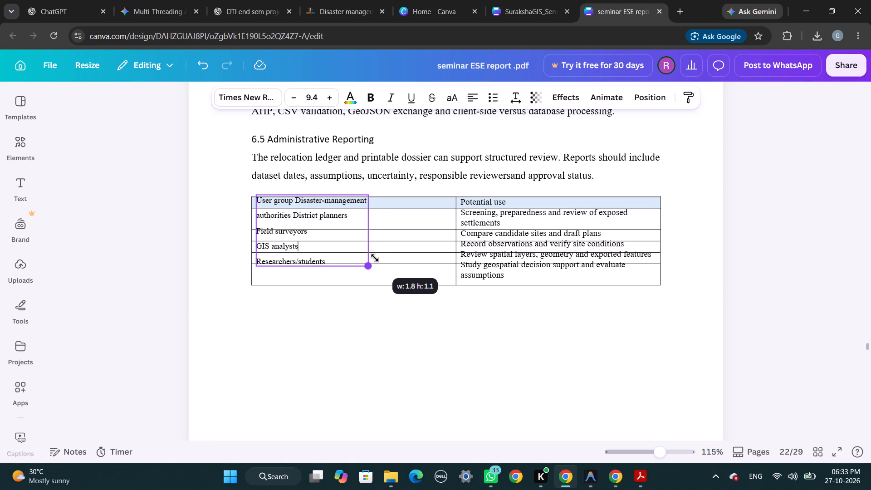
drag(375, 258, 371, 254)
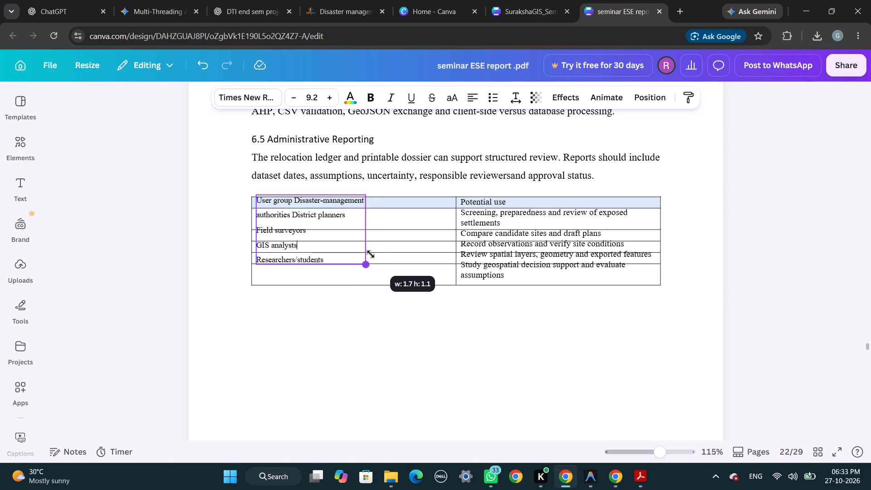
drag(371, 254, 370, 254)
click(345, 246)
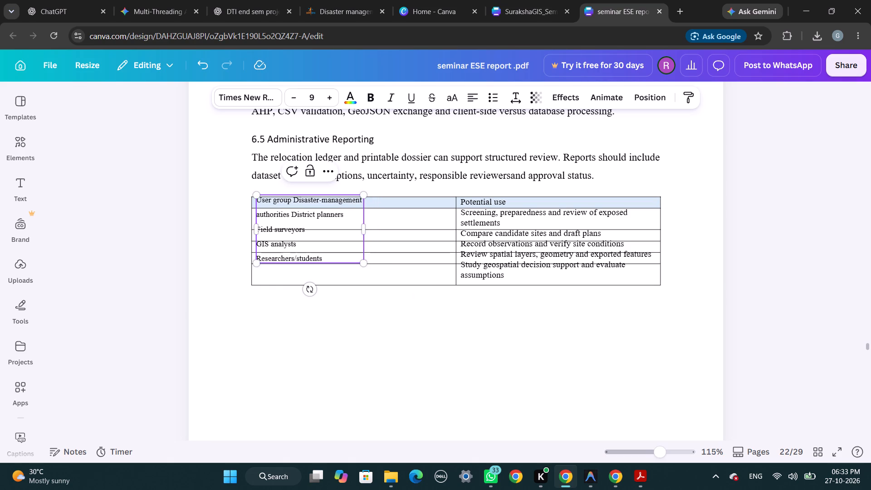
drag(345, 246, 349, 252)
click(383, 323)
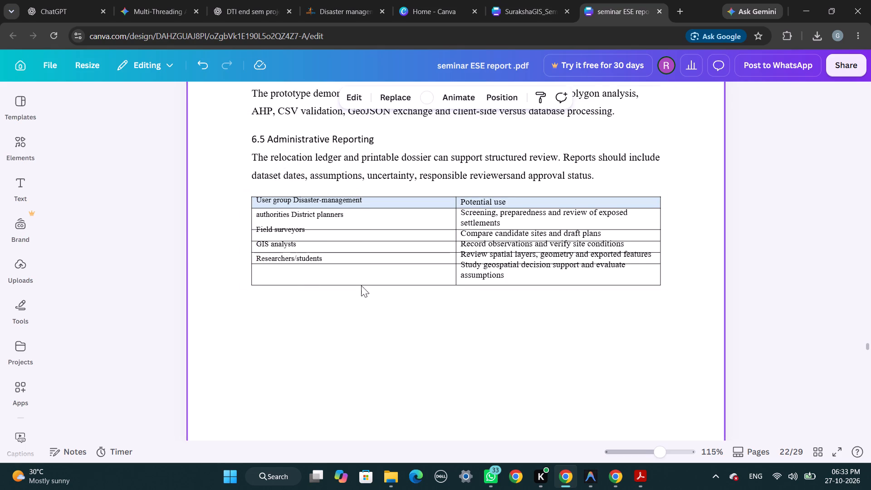
Shift the User group column text slightly right and down in its column and enlarge it to font size 10.5.
drag(344, 250, 354, 255)
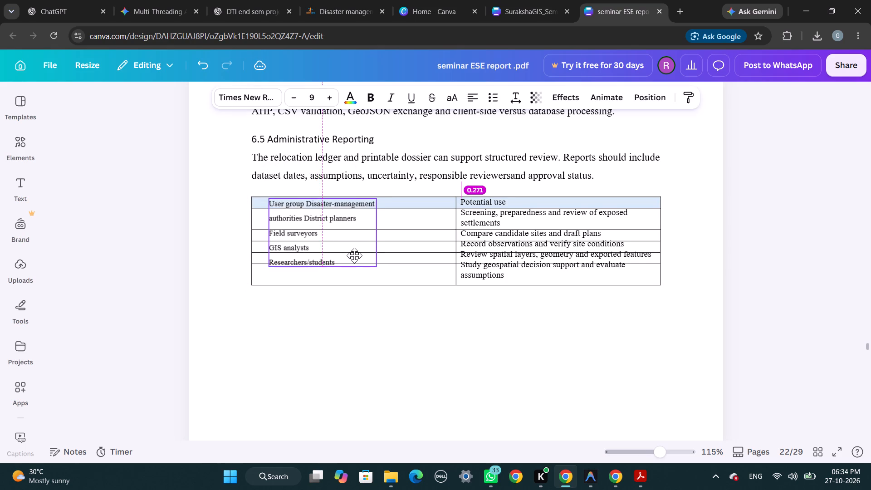
drag(354, 255, 355, 255)
drag(375, 268, 383, 276)
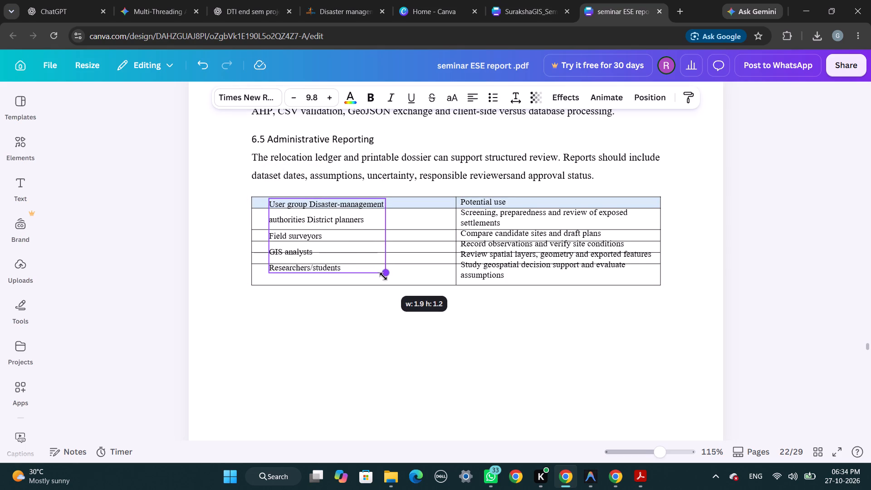
drag(383, 276, 389, 279)
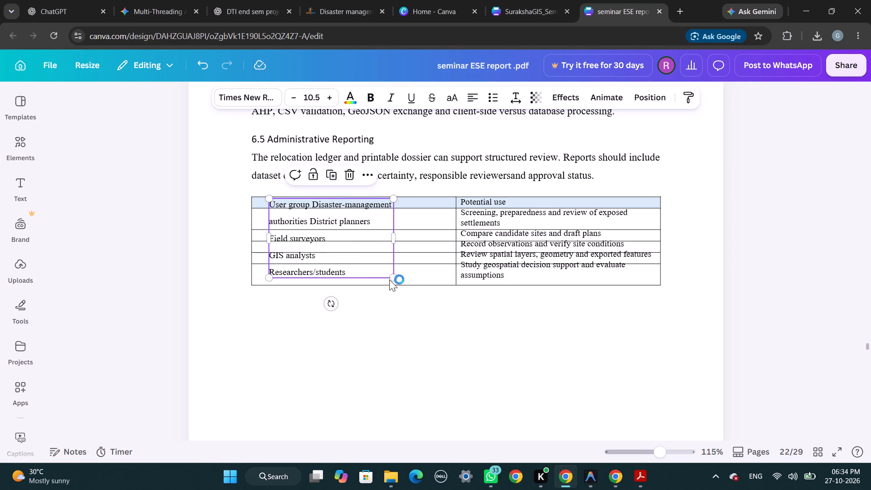
drag(370, 259, 366, 259)
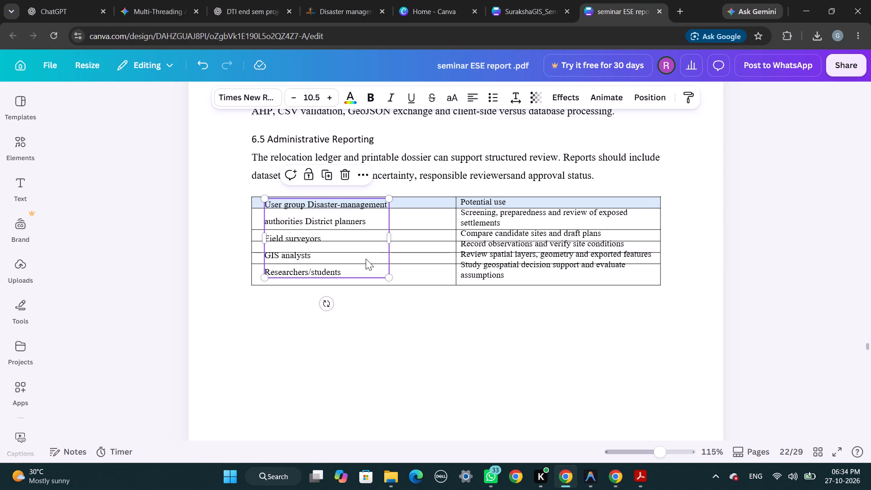
Remove the table grid with its shaded header row from behind the User group and Potential use column texts.
click(481, 241)
click(481, 241)
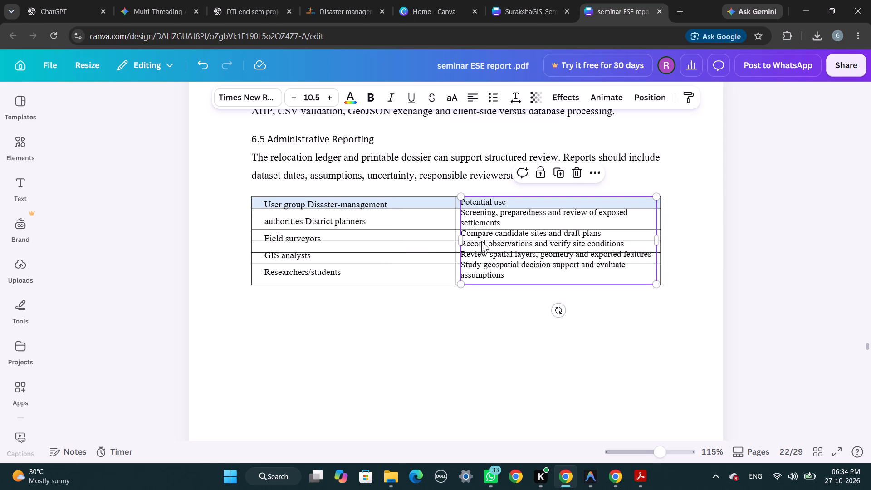
click(481, 241)
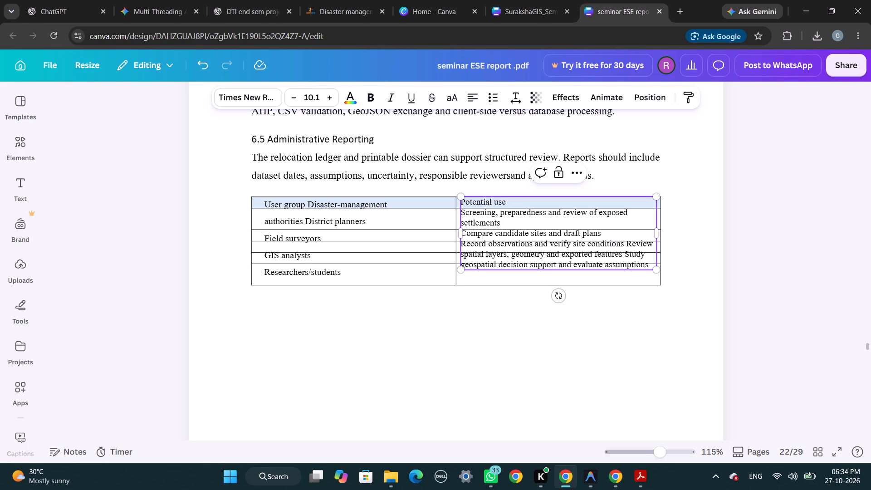
right_click(450, 257)
click(469, 193)
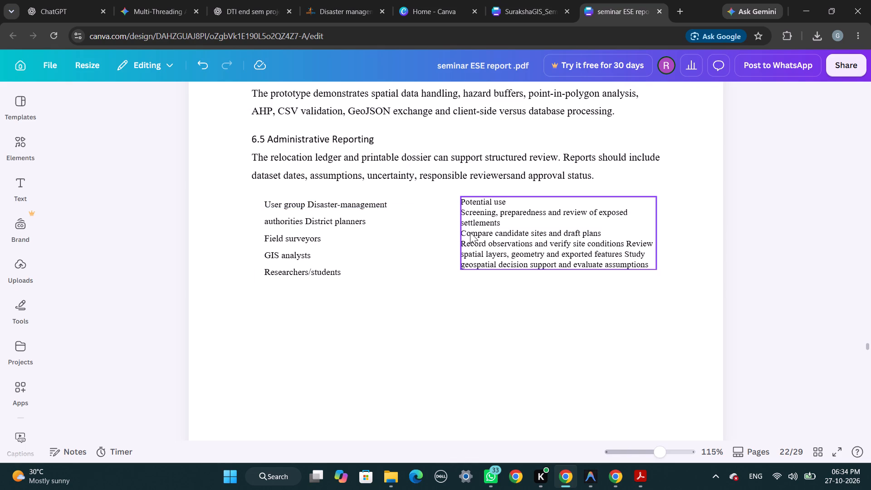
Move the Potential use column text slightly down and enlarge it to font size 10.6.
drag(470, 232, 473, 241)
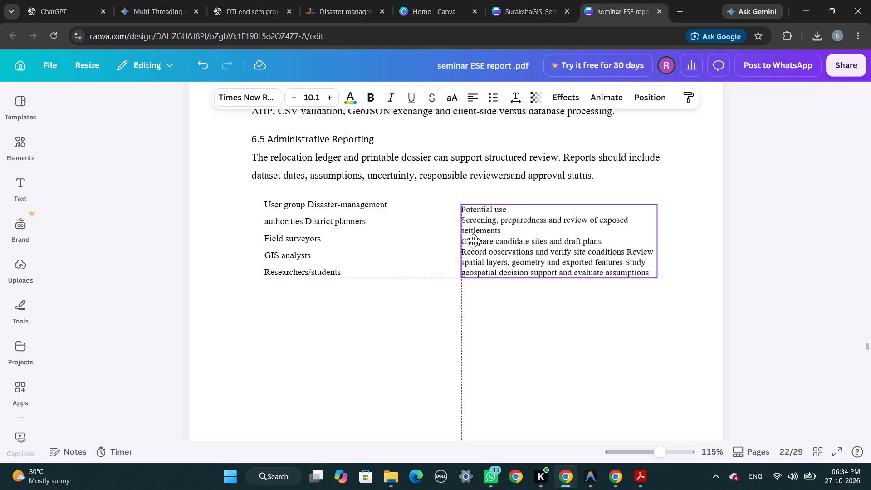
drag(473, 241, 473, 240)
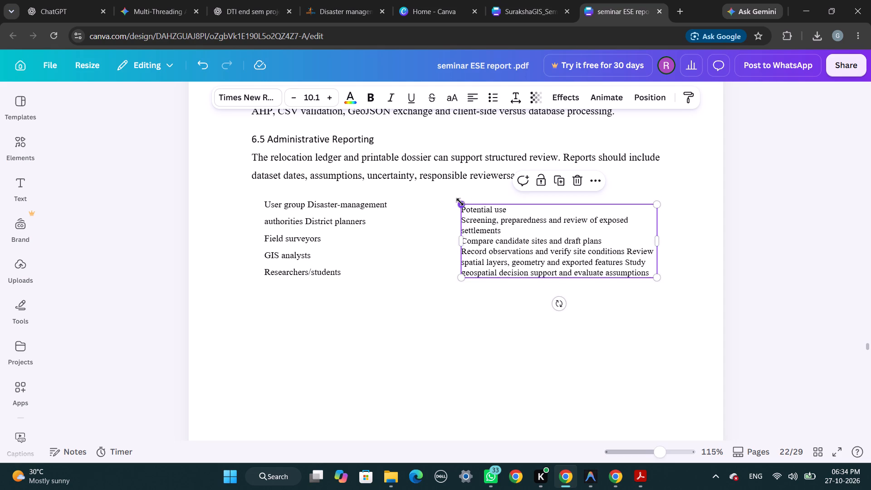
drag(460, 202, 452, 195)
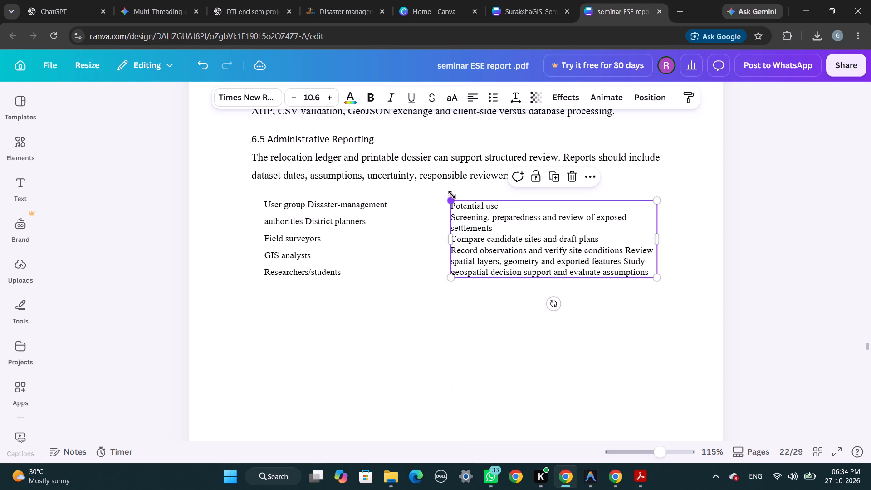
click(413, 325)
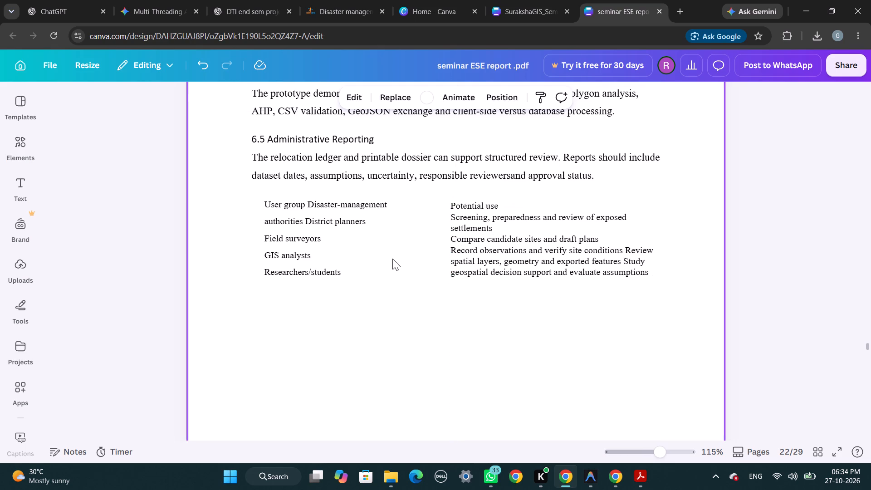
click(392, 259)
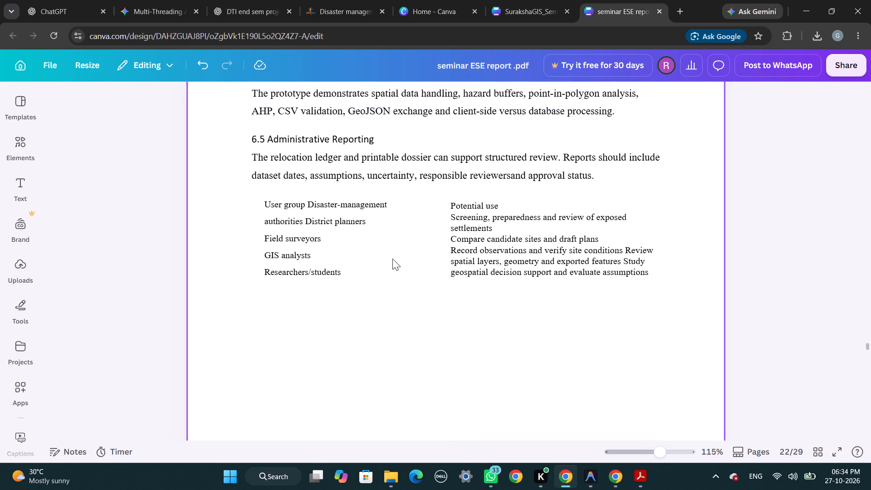
Undo the Potential use text's resize and move, along with the removal of the table grid under 6.5 Administrative Reporting.
click(202, 65)
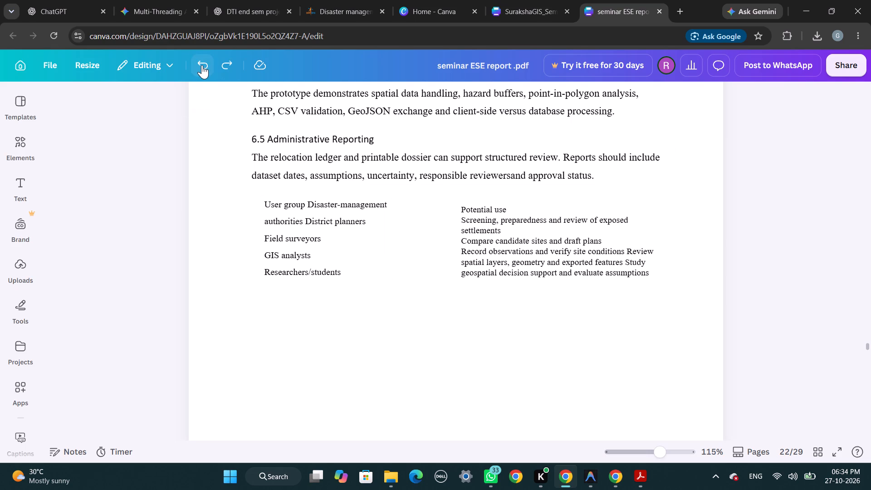
click(202, 65)
click(202, 65)
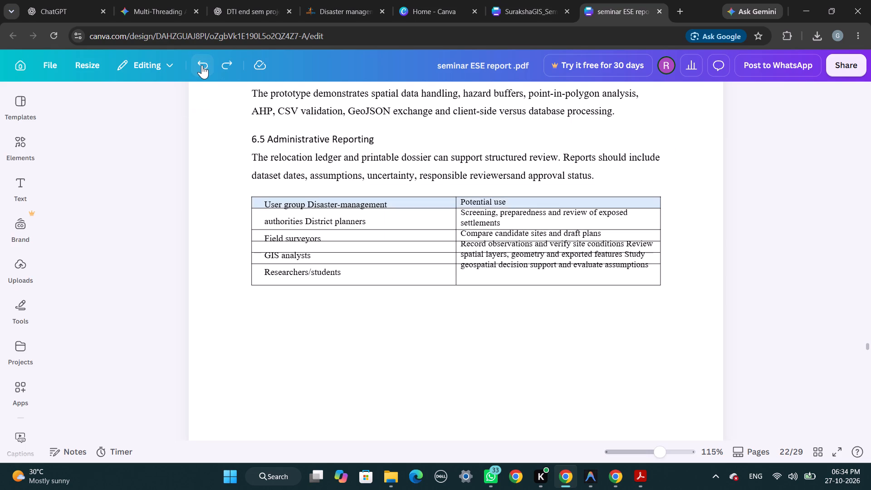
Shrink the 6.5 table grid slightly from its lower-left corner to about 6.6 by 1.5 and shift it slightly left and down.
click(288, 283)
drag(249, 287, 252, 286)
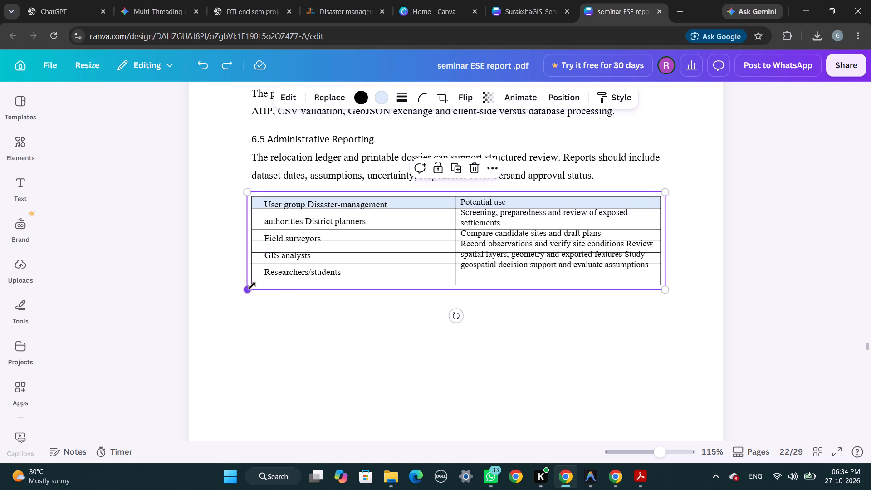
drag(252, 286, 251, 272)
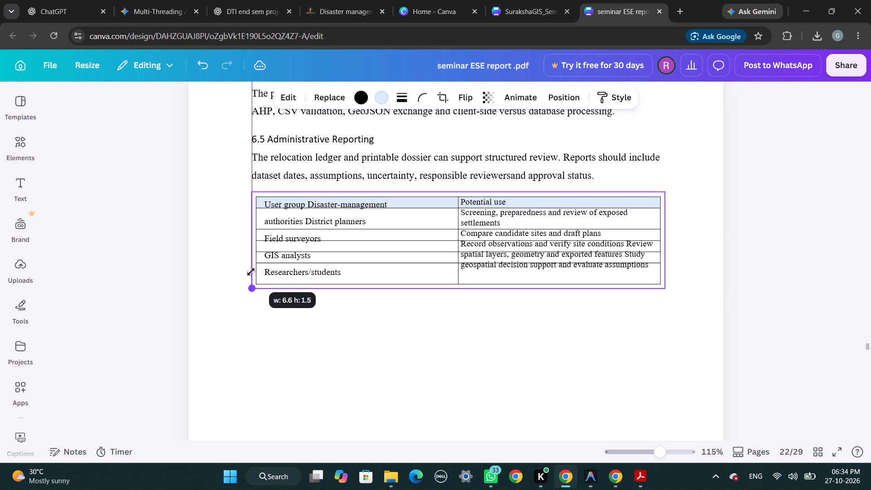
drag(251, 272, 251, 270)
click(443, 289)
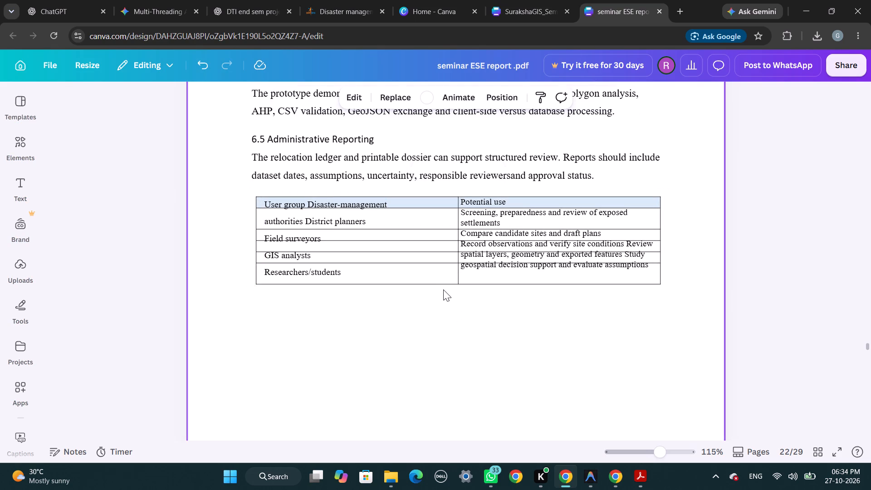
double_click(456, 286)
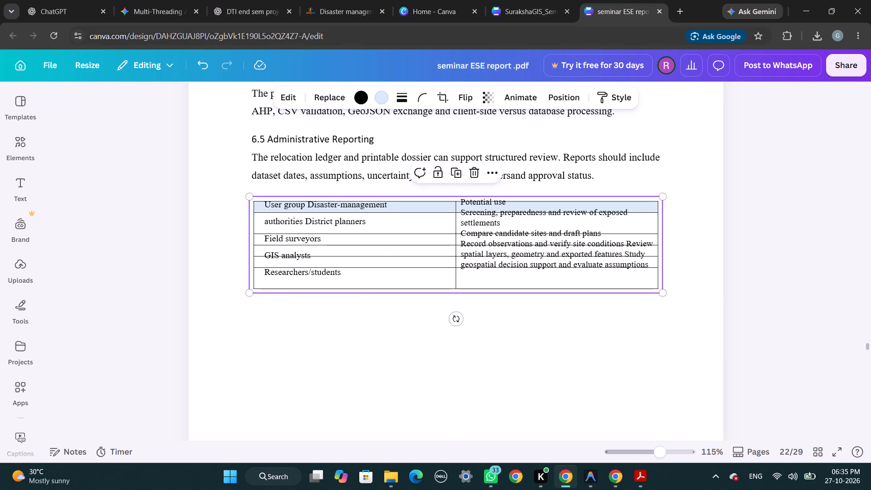
Undo the grid's move and resize, the Potential use text's rewrapping and the User group text's enlargement, keeping the User group text's earlier shift.
click(198, 63)
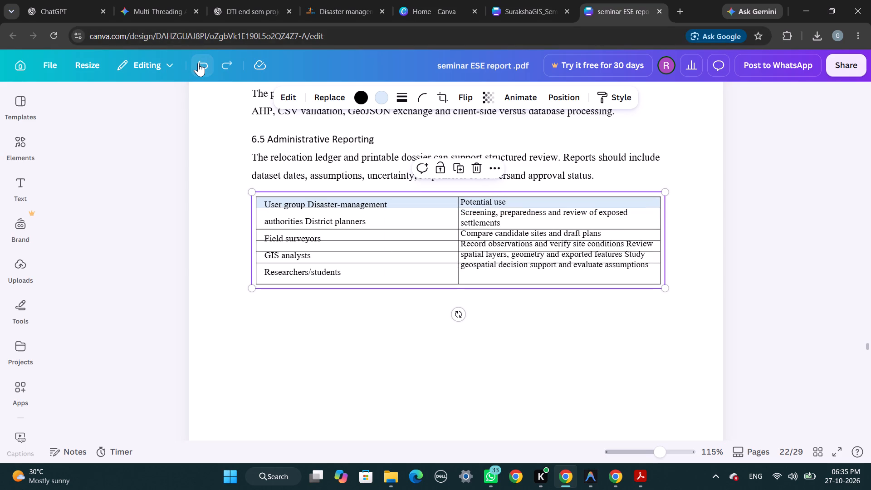
click(198, 63)
click(198, 63)
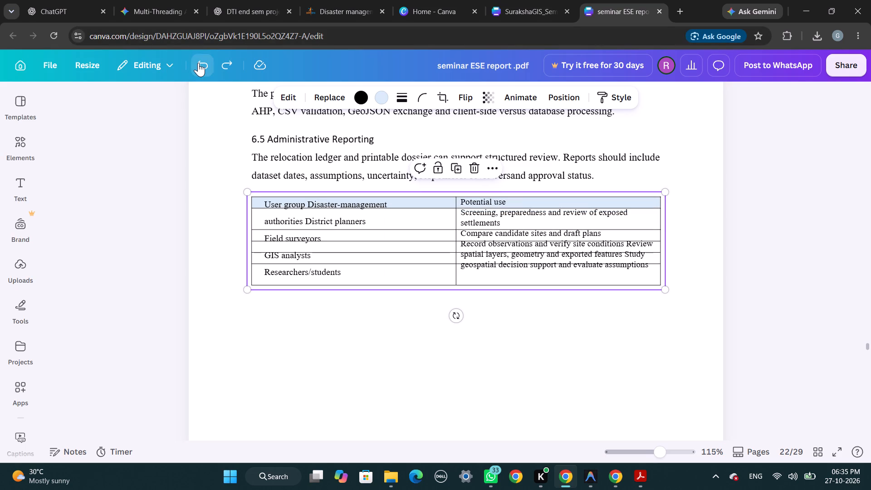
click(198, 63)
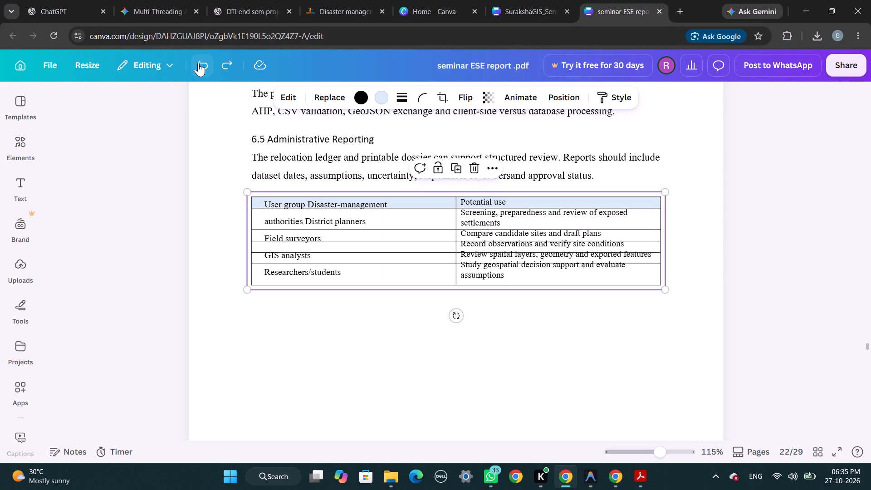
click(224, 64)
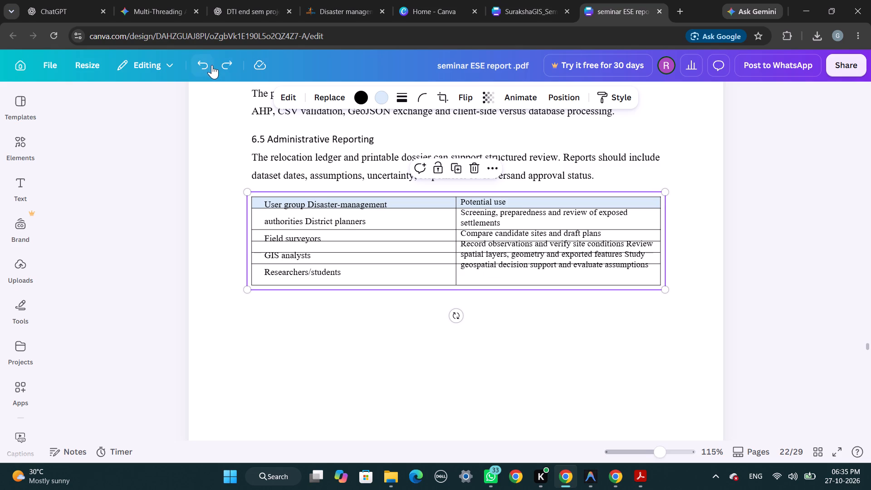
click(206, 63)
click(206, 63)
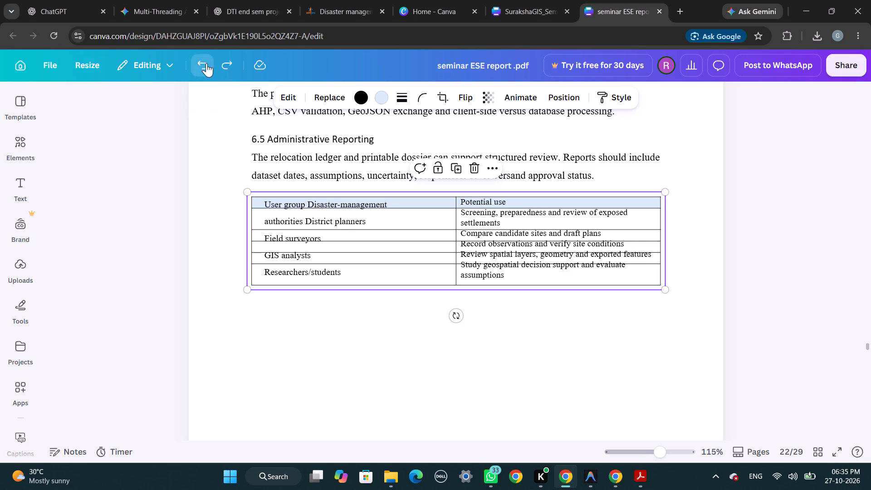
click(206, 63)
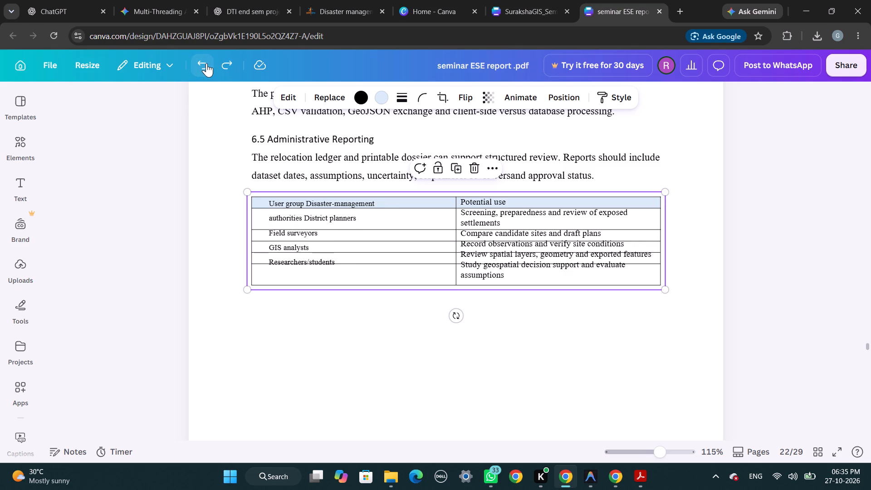
click(206, 63)
click(206, 63)
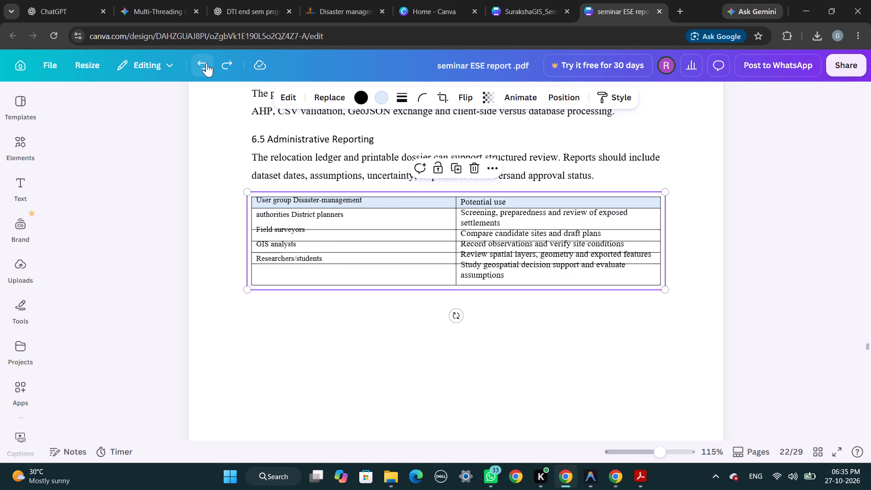
click(219, 62)
click(219, 62)
Enlarge the User group column text in the 6.5 table to font size 10.5 and nudge it slightly up.
click(280, 235)
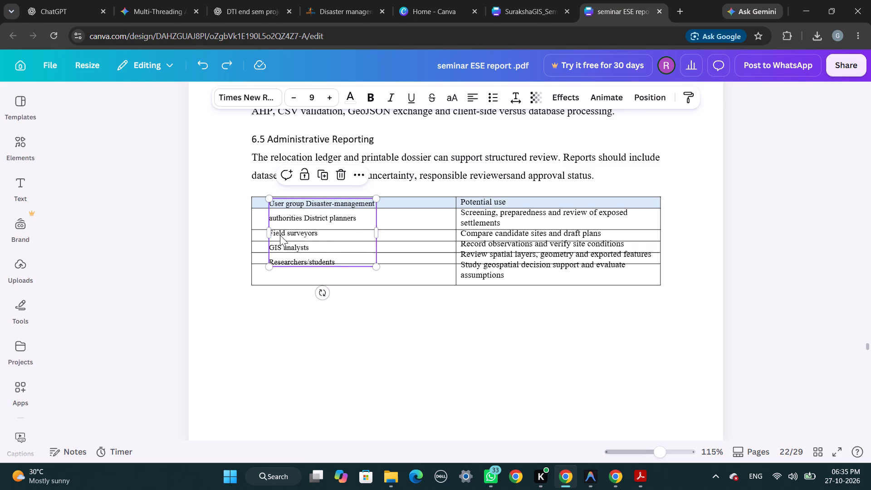
drag(378, 269, 386, 275)
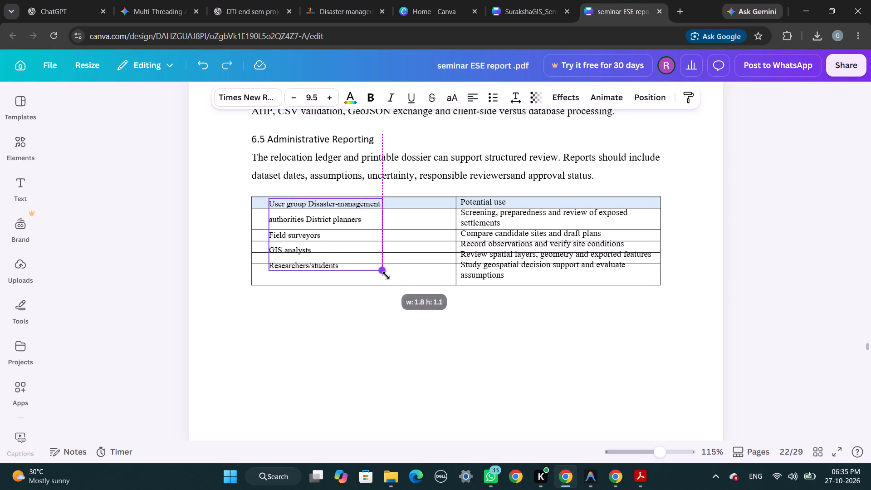
drag(386, 275, 390, 283)
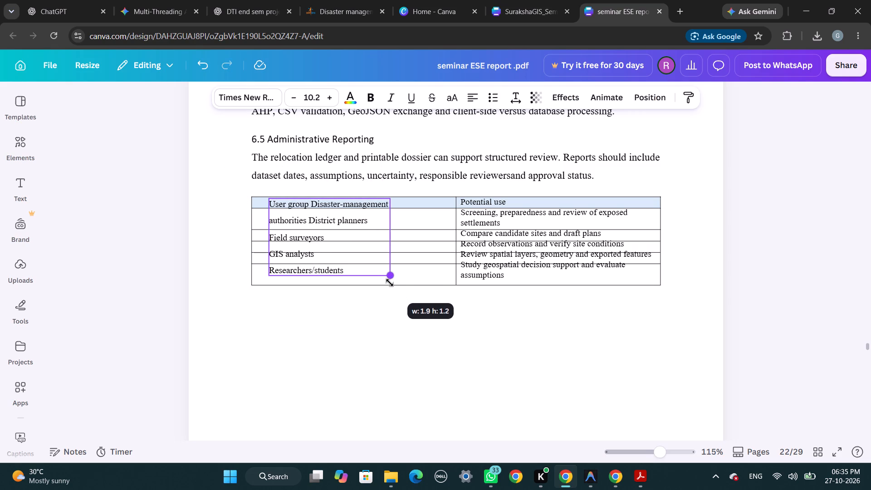
drag(390, 283, 394, 284)
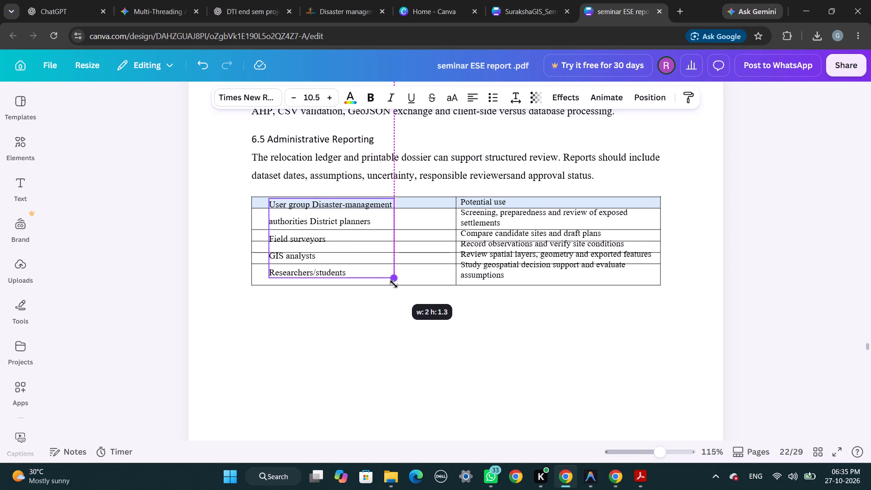
drag(394, 284, 394, 284)
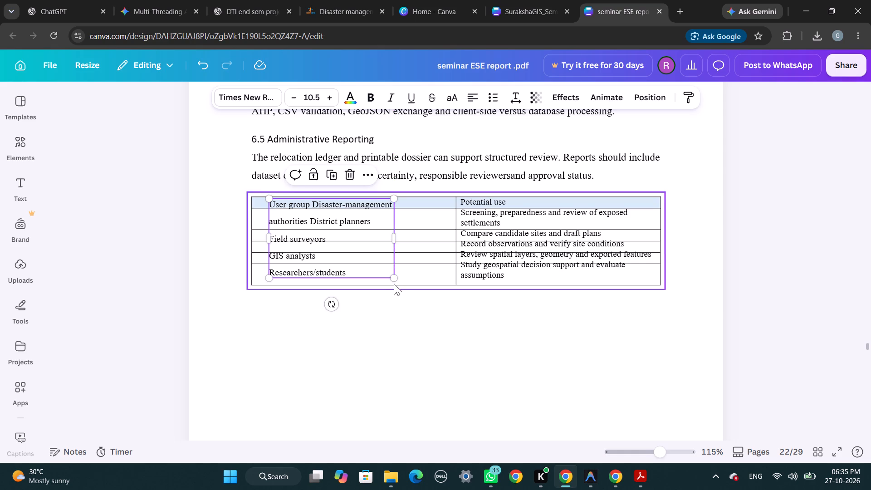
click(301, 360)
click(297, 272)
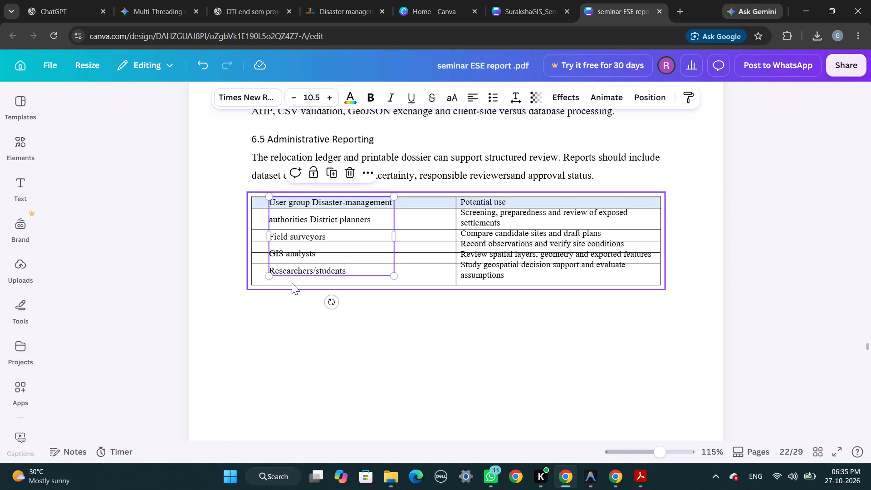
click(282, 322)
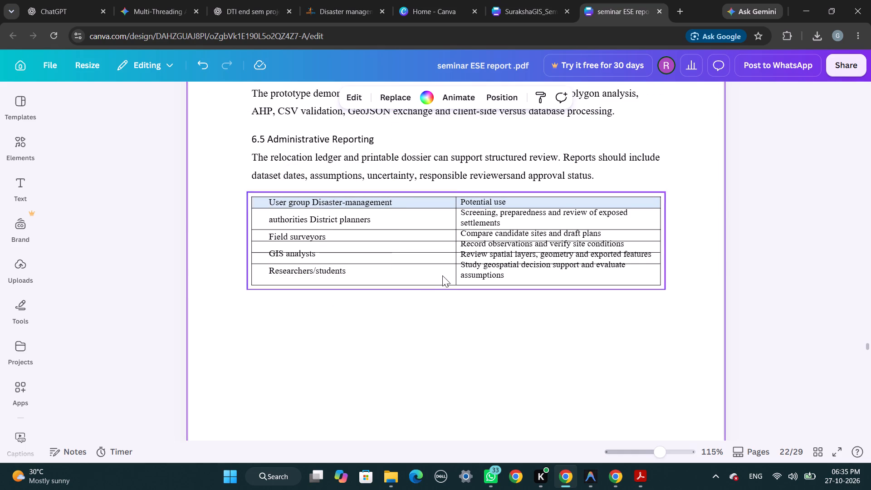
Narrow the Potential use text box to about 3 wide and move it slightly right and down within its column.
click(472, 259)
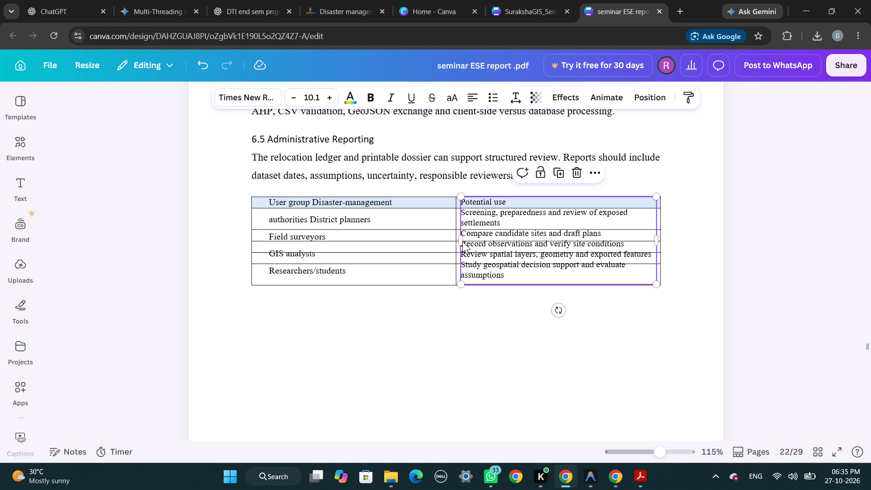
click(459, 241)
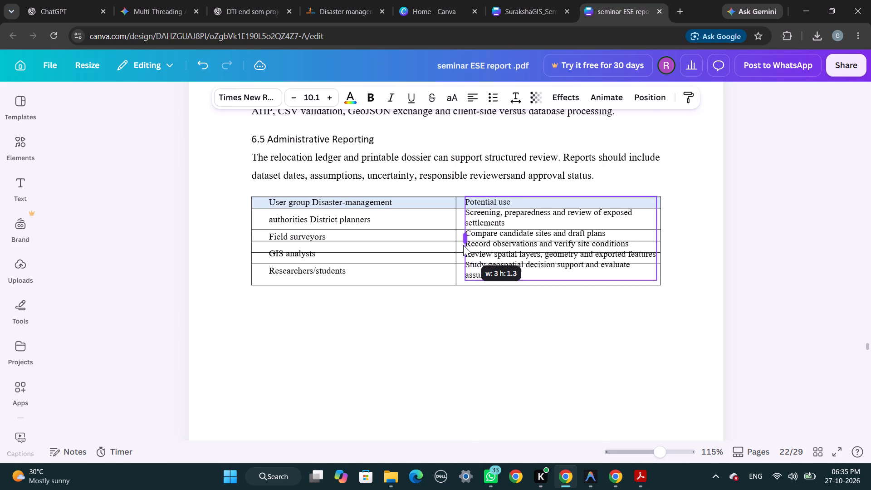
drag(481, 256, 484, 262)
click(425, 333)
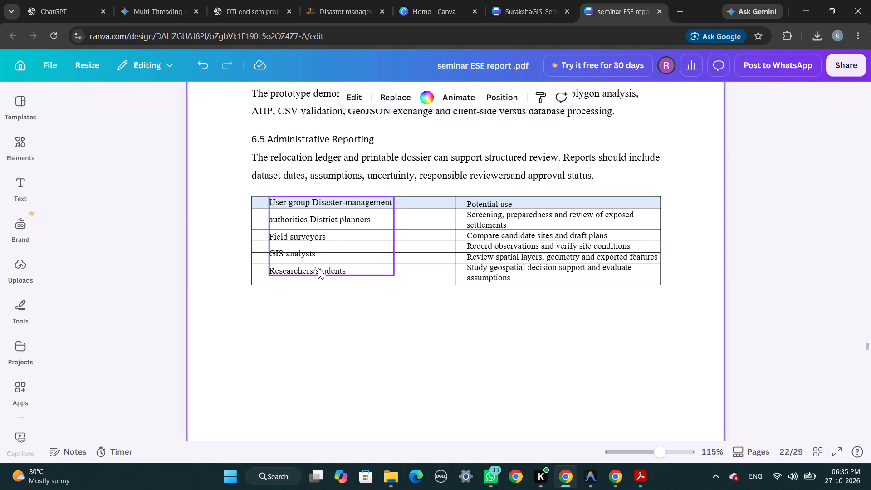
Move the User group column text slightly further right and down within its column.
drag(318, 268, 323, 271)
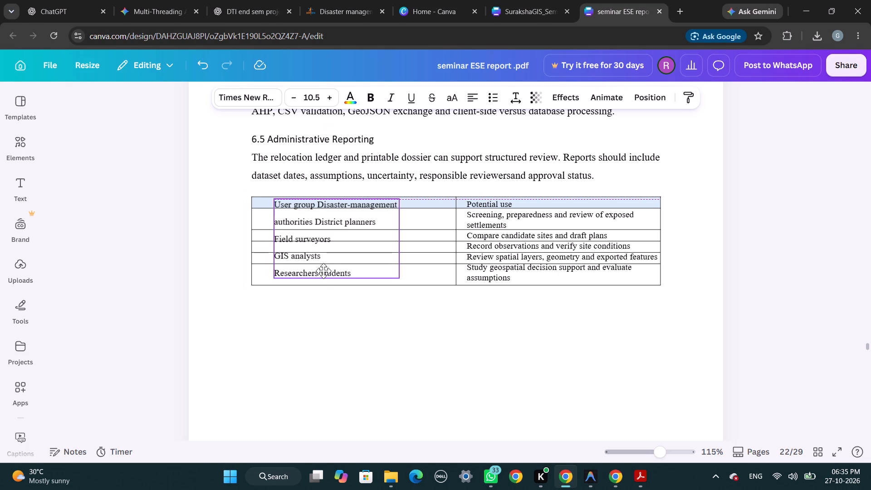
drag(323, 271, 325, 270)
click(293, 309)
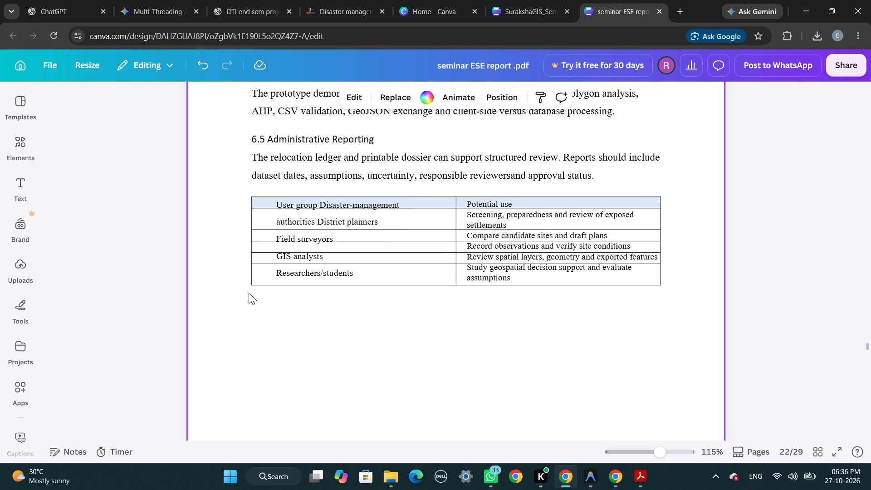
click(290, 318)
Review the 7.1 Challenges table and the following page, and go back up to the Chapter 5 limitations page.
scroll(290, 318, down, 5)
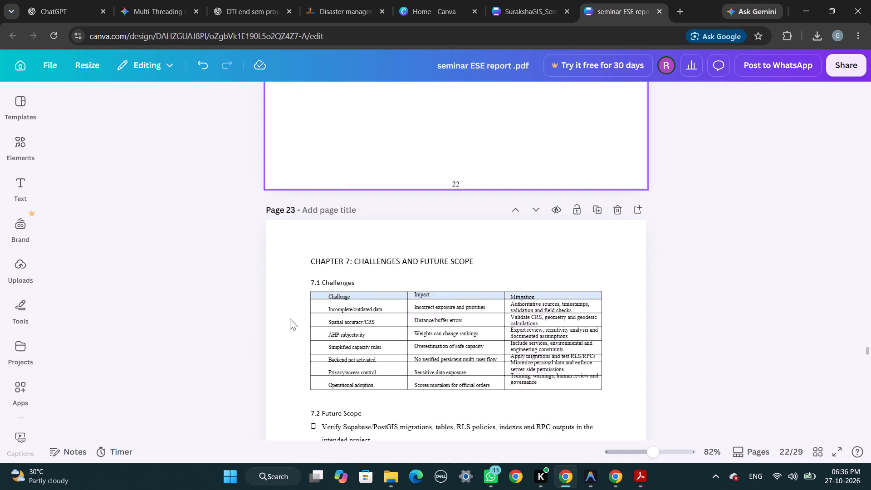
scroll(290, 318, down, 6)
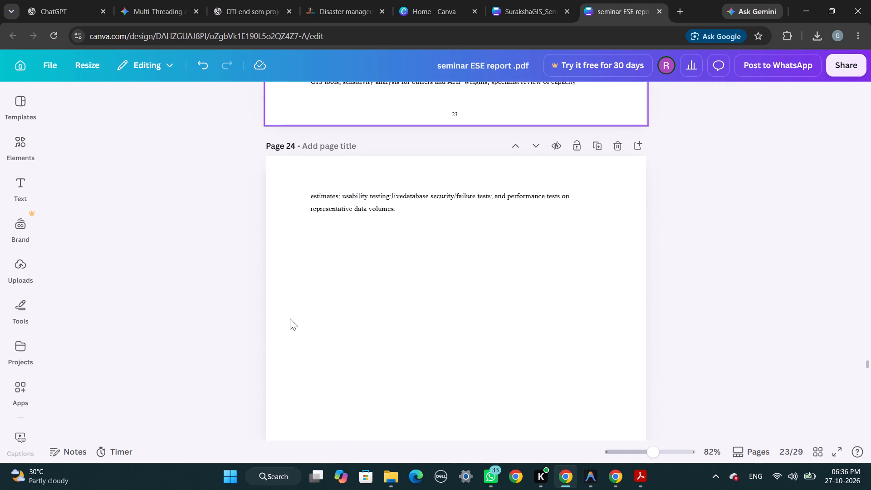
scroll(290, 318, up, 10)
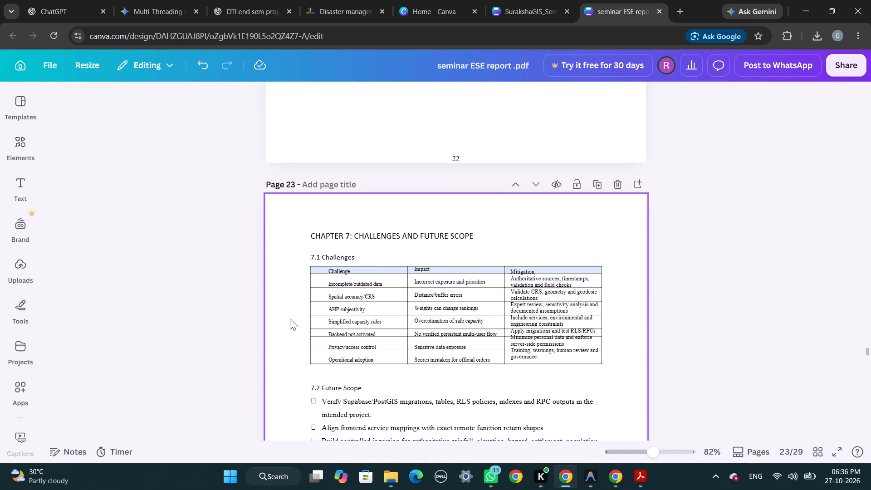
scroll(290, 318, up, 11)
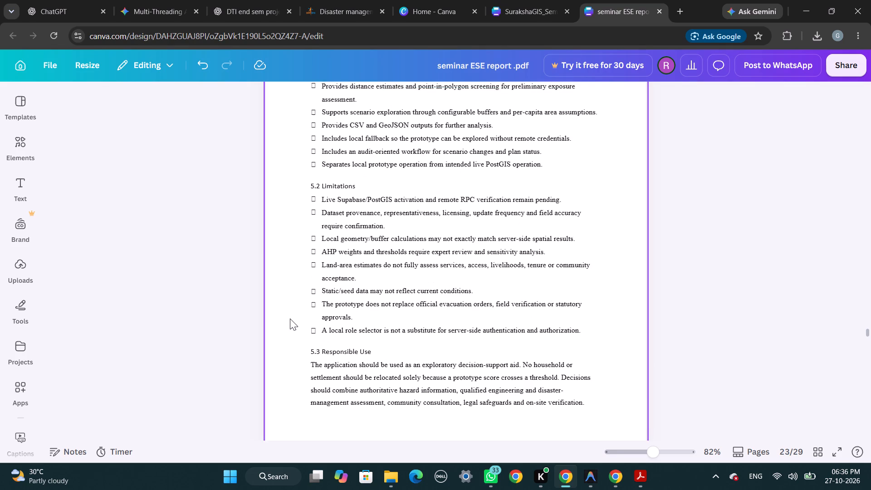
Shrink the Feature column text in the 4.2 Feature Coverage table to font size 8.6 and move it slightly right and down.
scroll(290, 318, up, 4)
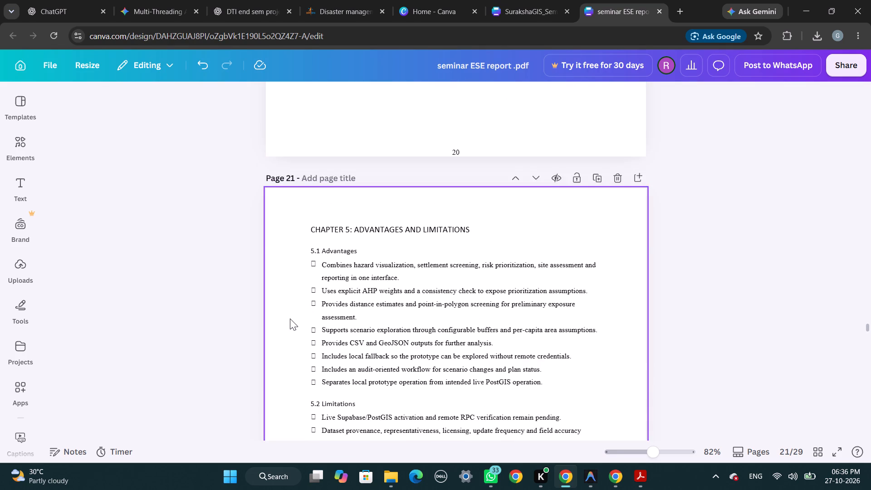
scroll(290, 318, up, 6)
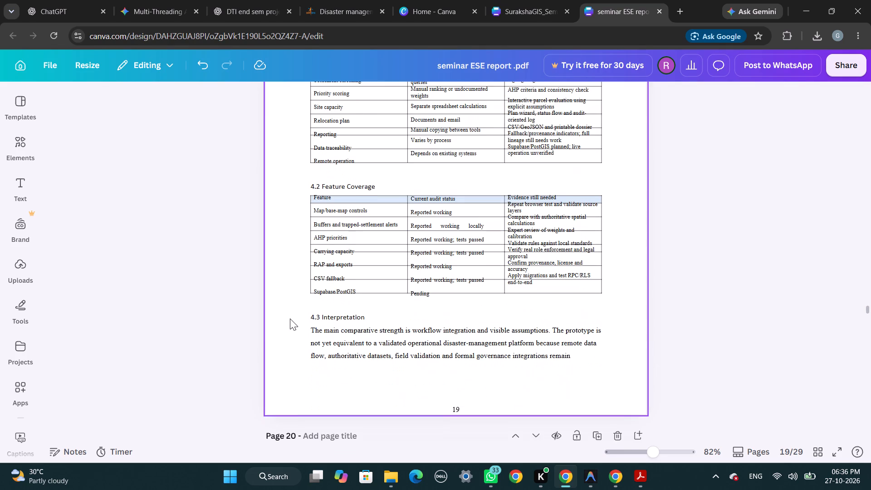
scroll(290, 318, up, 1)
click(333, 278)
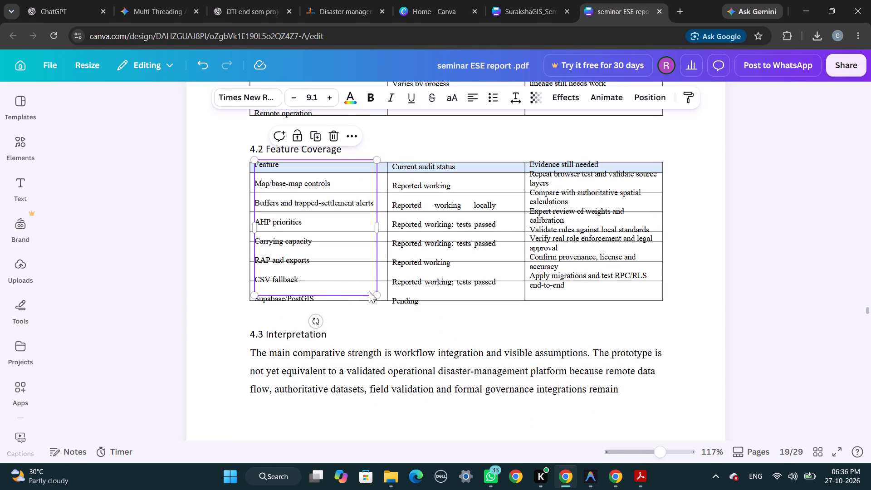
drag(376, 294, 371, 284)
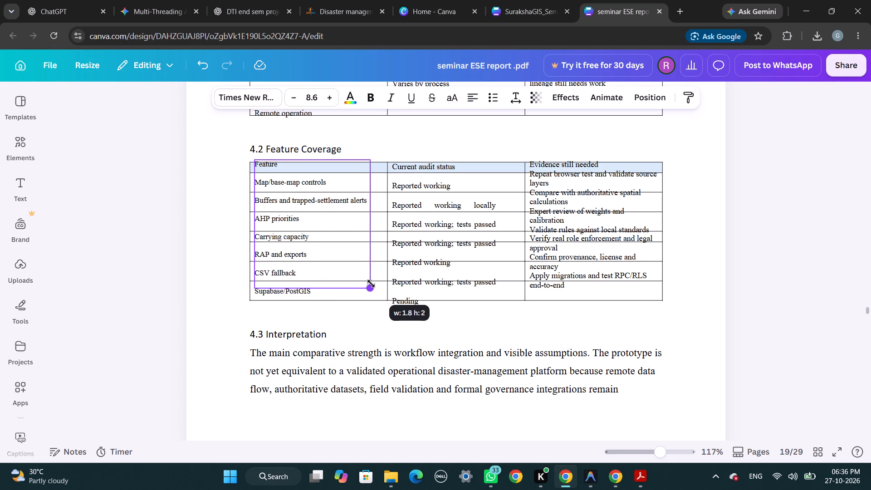
drag(371, 284, 370, 284)
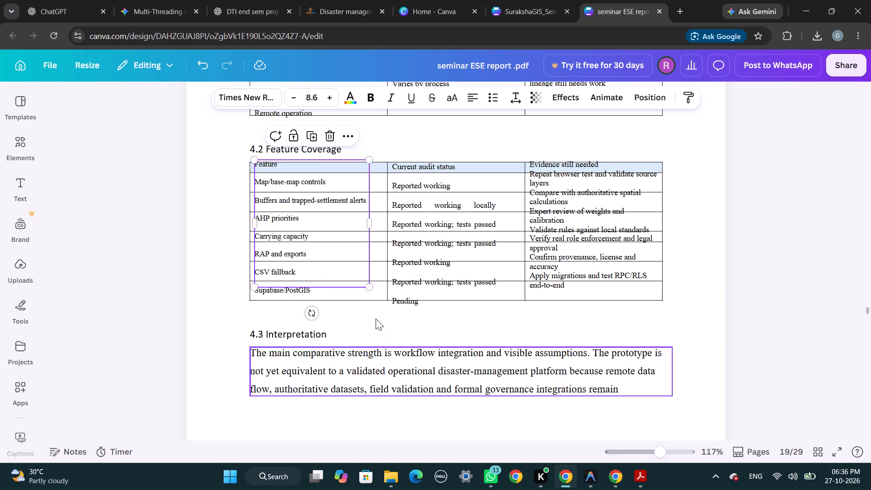
click(376, 318)
drag(356, 280, 360, 283)
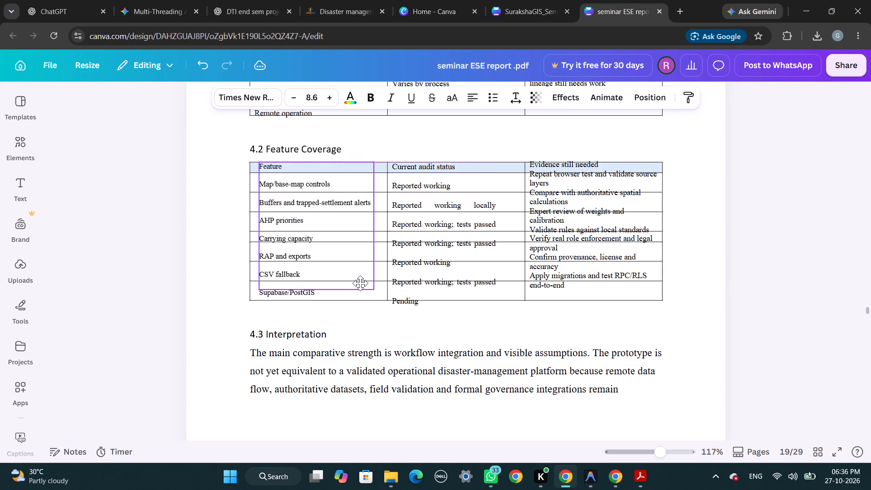
drag(360, 283, 359, 285)
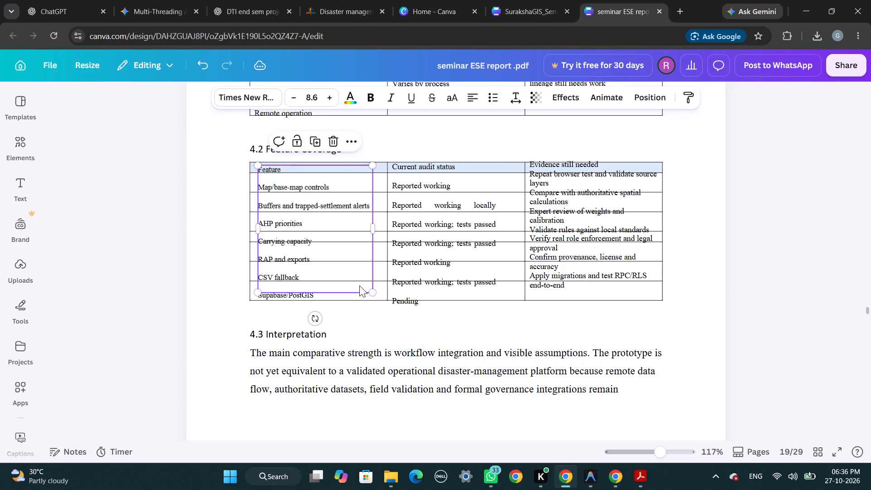
click(427, 324)
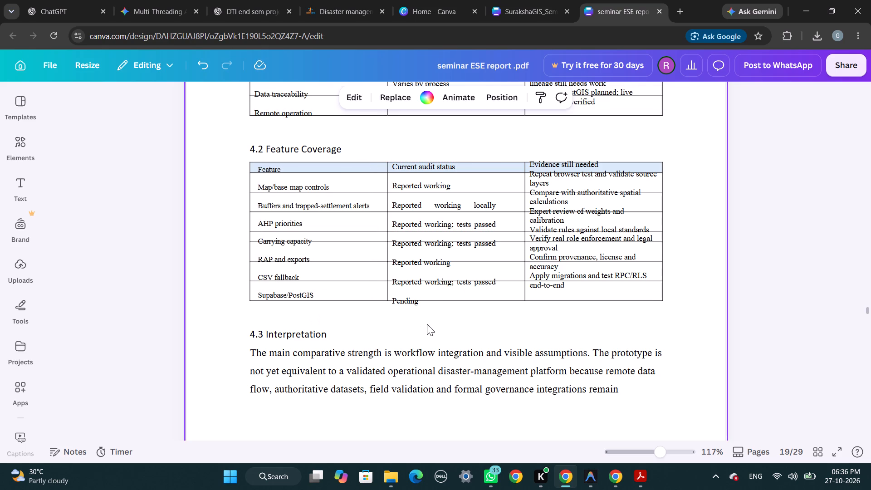
Scale down the Current audit status column text in the 4.2 table so its entries fit within their rows.
click(435, 286)
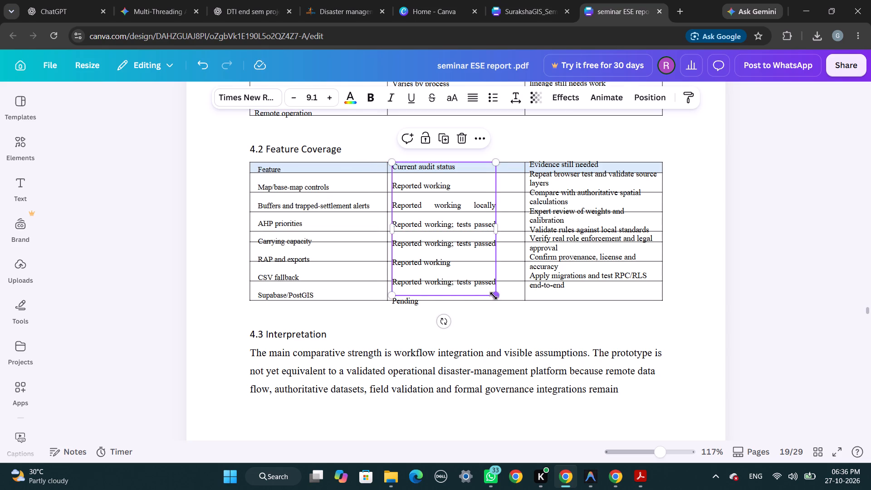
drag(494, 295, 485, 286)
click(482, 324)
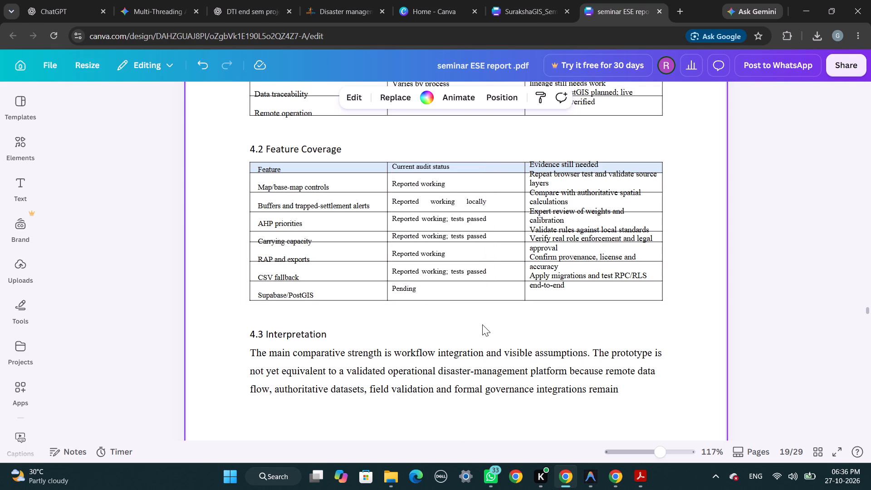
Shrink the Evidence still needed column text in the 4.2 table to font size 8.6.
click(559, 275)
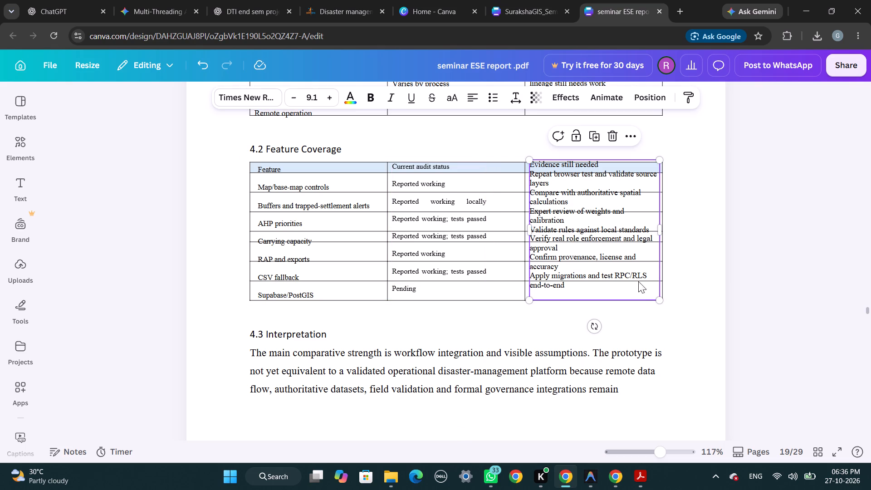
drag(659, 298, 655, 301)
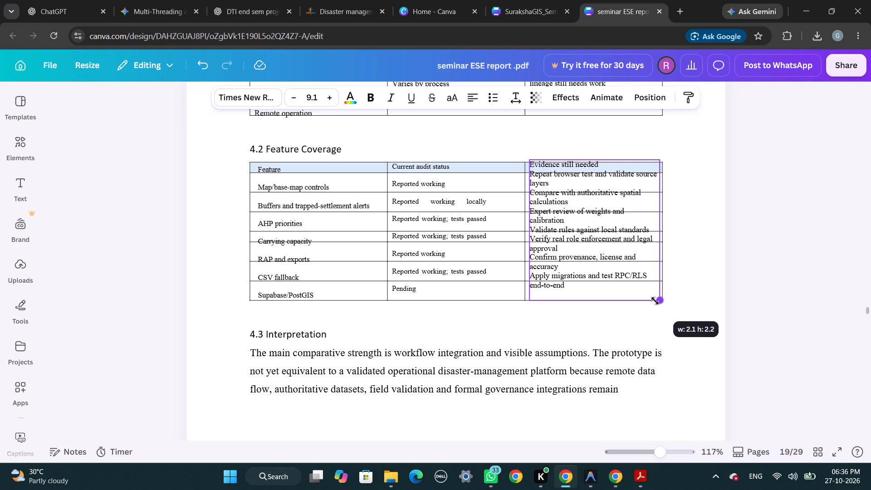
drag(655, 301, 652, 299)
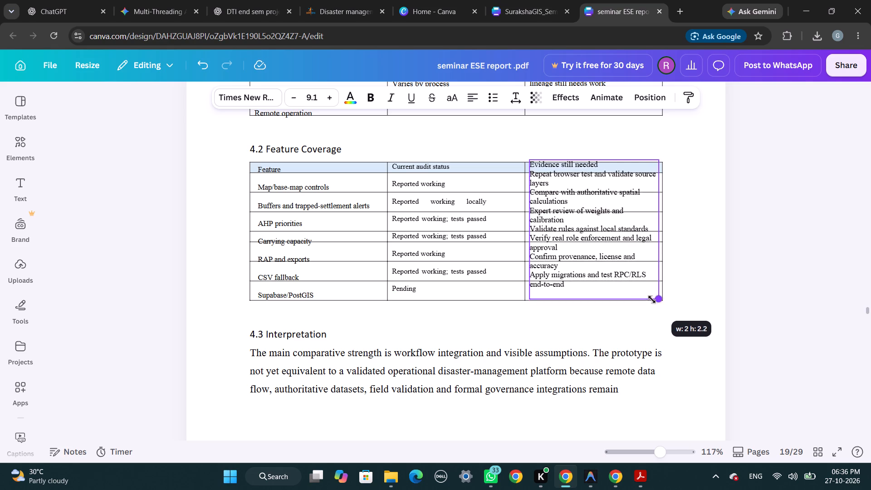
drag(652, 299, 645, 298)
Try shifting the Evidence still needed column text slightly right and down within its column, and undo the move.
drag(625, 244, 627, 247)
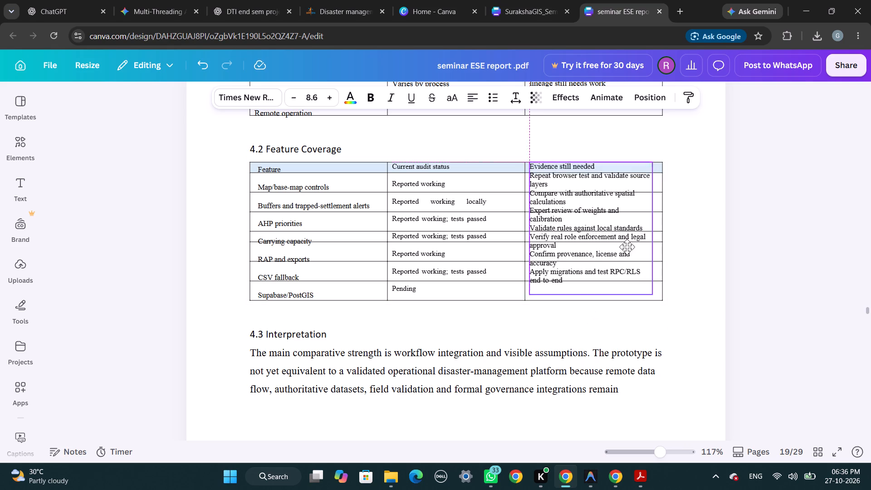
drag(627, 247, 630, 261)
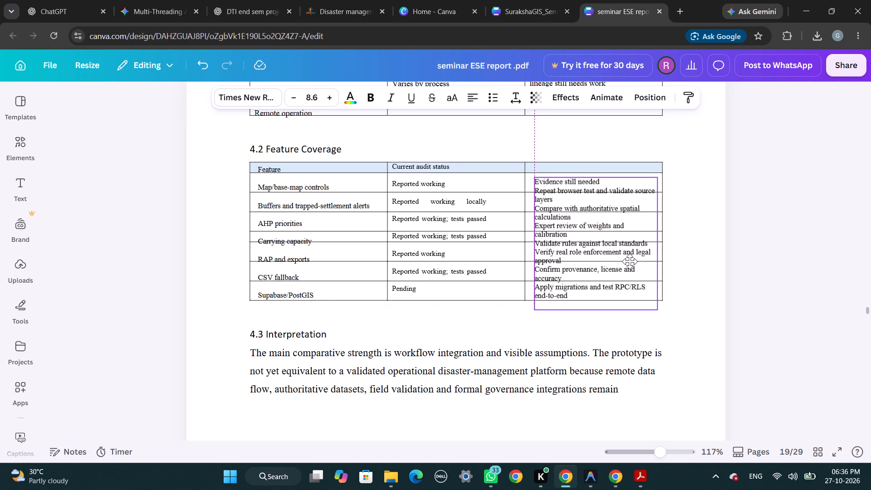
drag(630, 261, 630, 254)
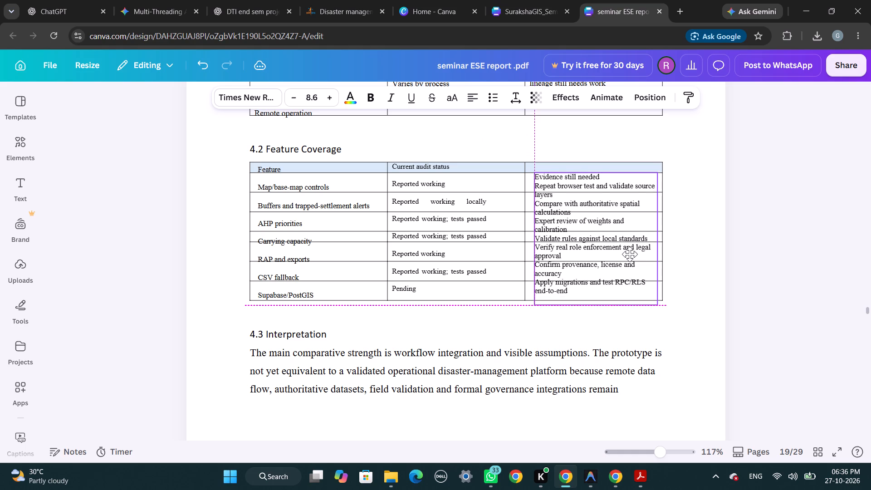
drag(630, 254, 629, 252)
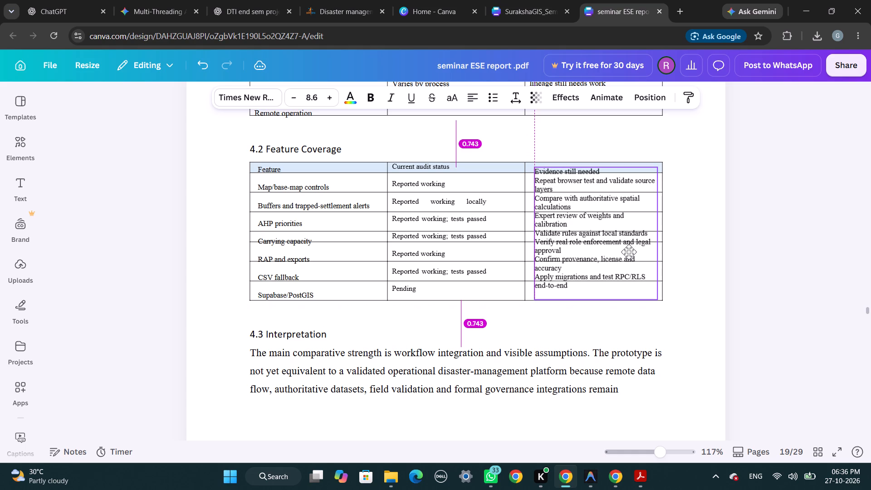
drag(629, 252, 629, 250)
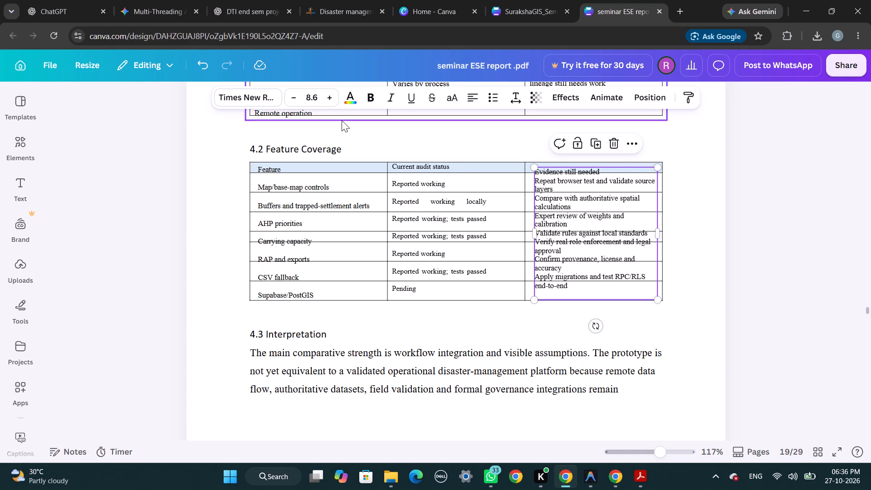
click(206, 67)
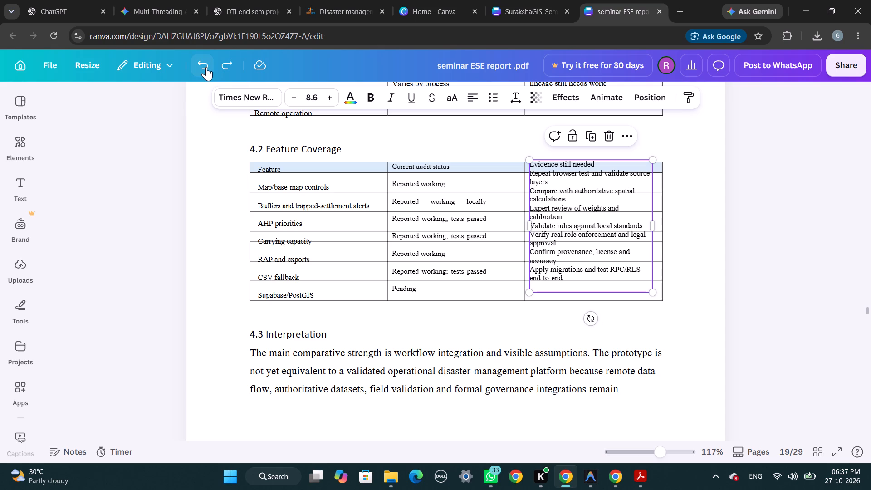
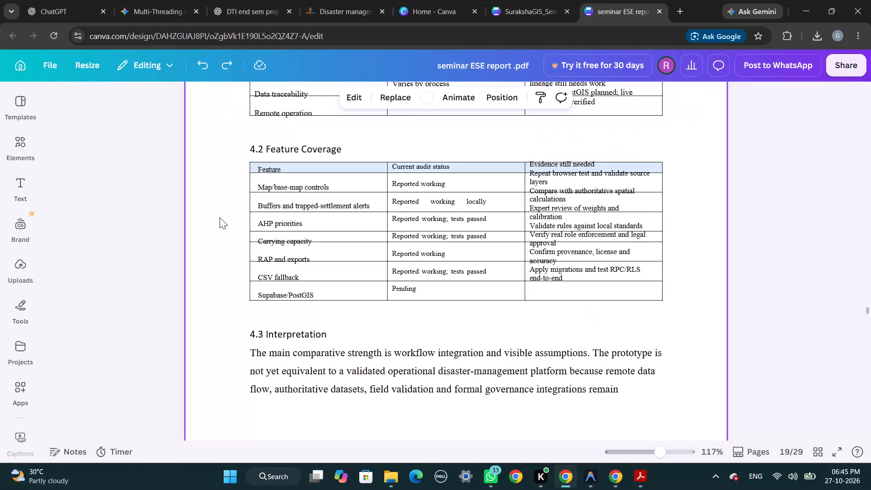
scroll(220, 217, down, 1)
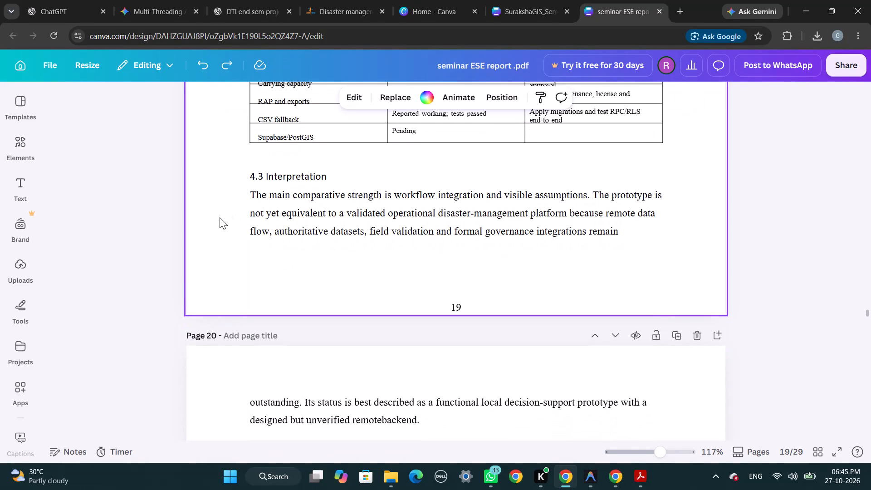
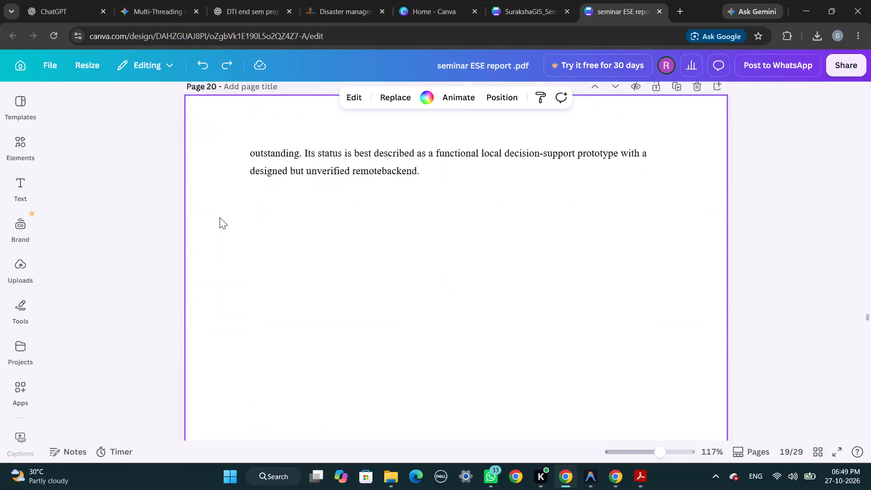
Enlarge the "Evidence still needed" text column in the 4.2 Feature Coverage table to size 9.5 and fit its lines to the rows.
scroll(220, 217, up, 2)
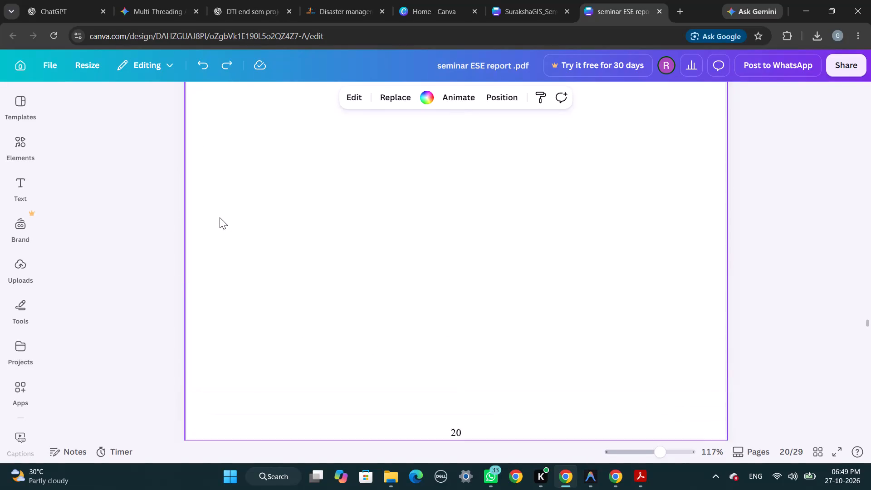
scroll(220, 217, up, 5)
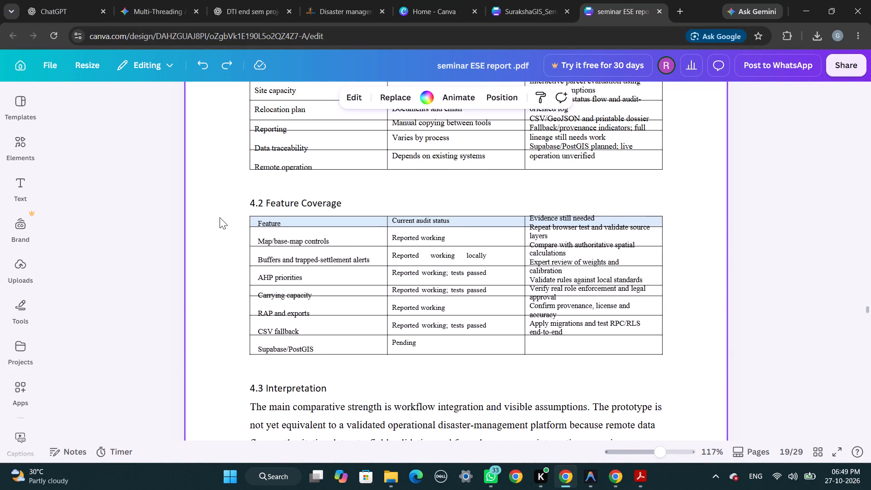
drag(540, 283, 547, 289)
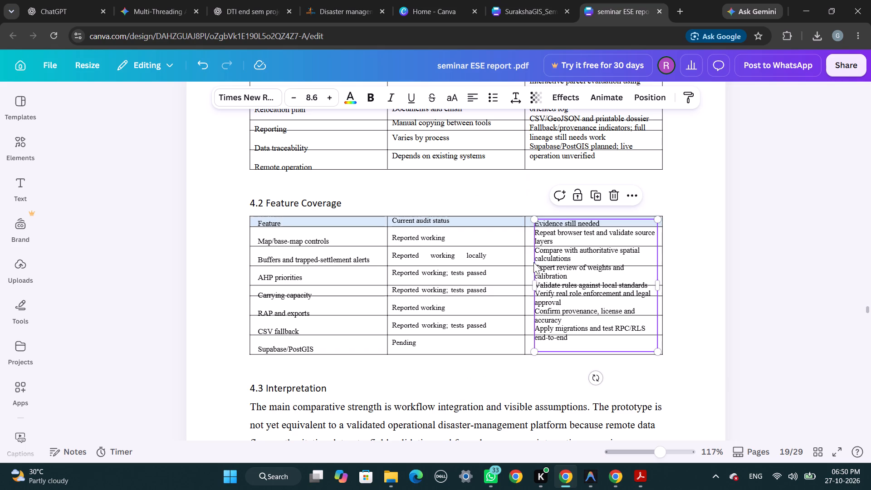
drag(536, 216, 525, 213)
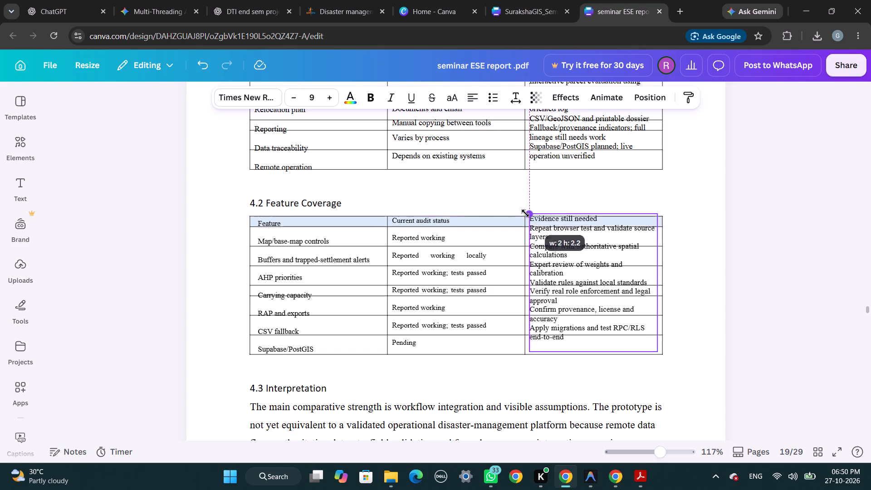
drag(525, 213, 524, 213)
drag(552, 241, 560, 247)
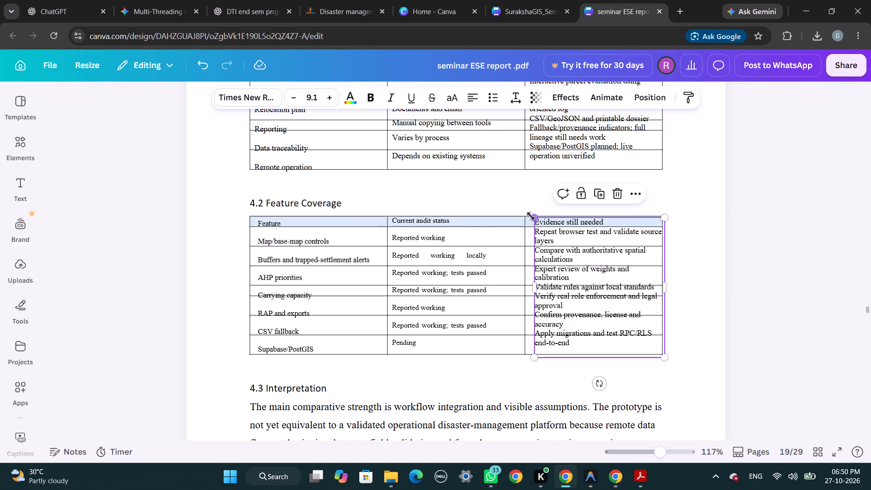
drag(531, 216, 522, 213)
drag(540, 231, 543, 236)
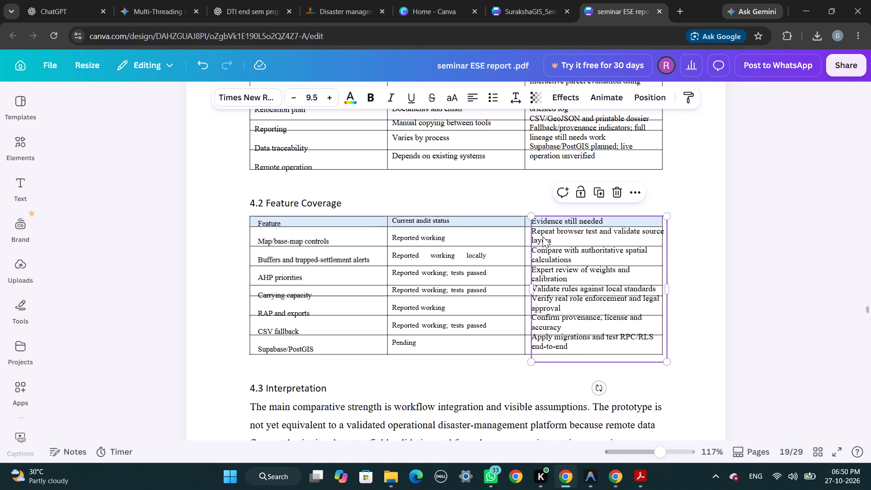
click(735, 301)
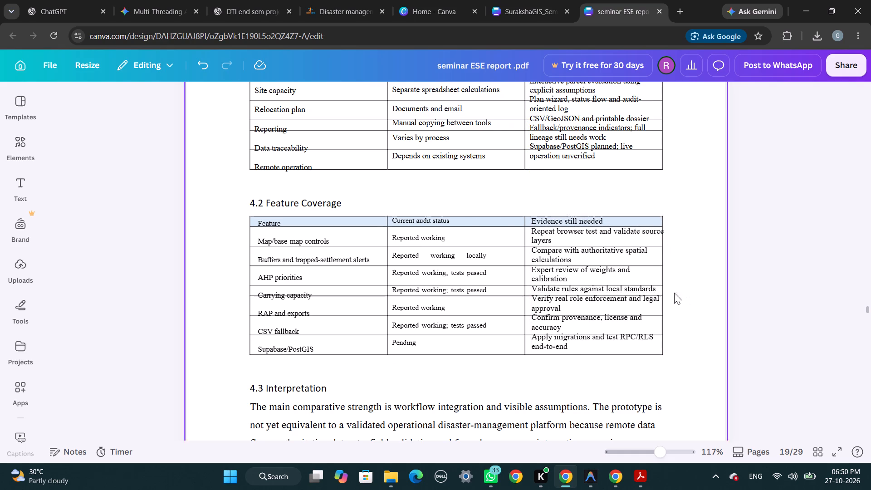
drag(645, 289, 641, 289)
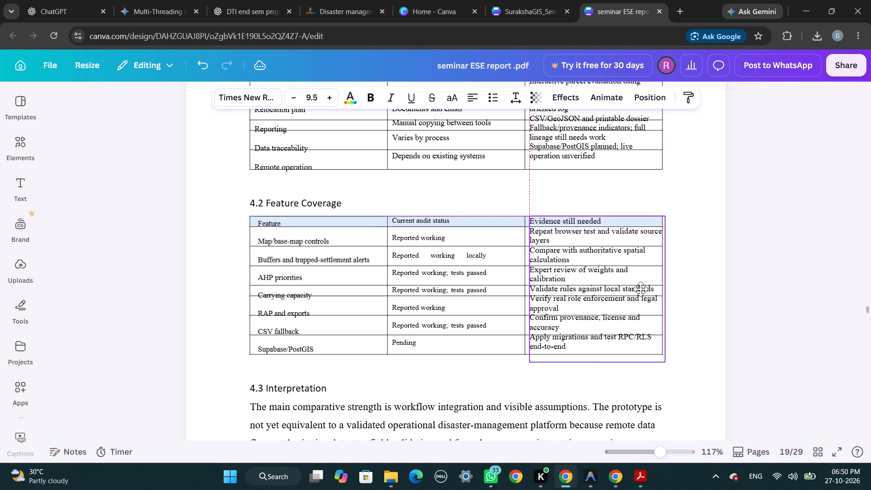
drag(641, 289, 639, 289)
drag(646, 289, 650, 289)
click(691, 263)
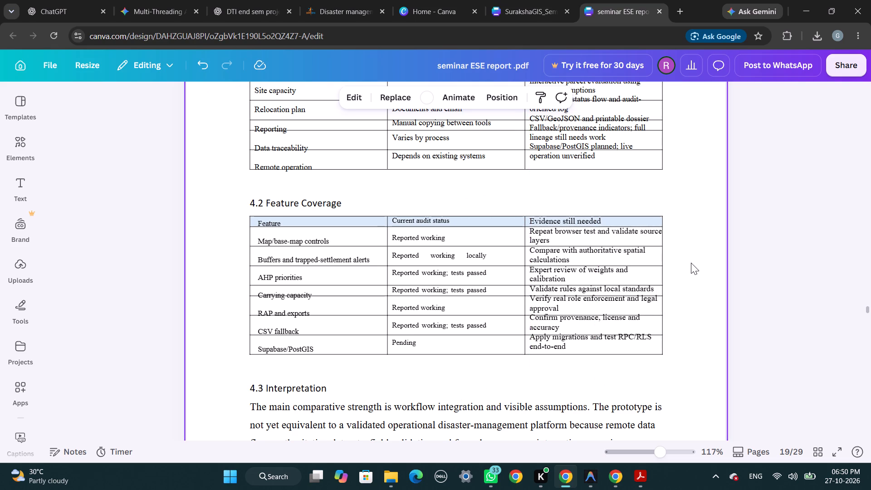
Shrink the "Dimension" text column in the table above section 4.2 to size 8.6 and shift it so its entries sit inside their rows.
scroll(457, 175, up, 2)
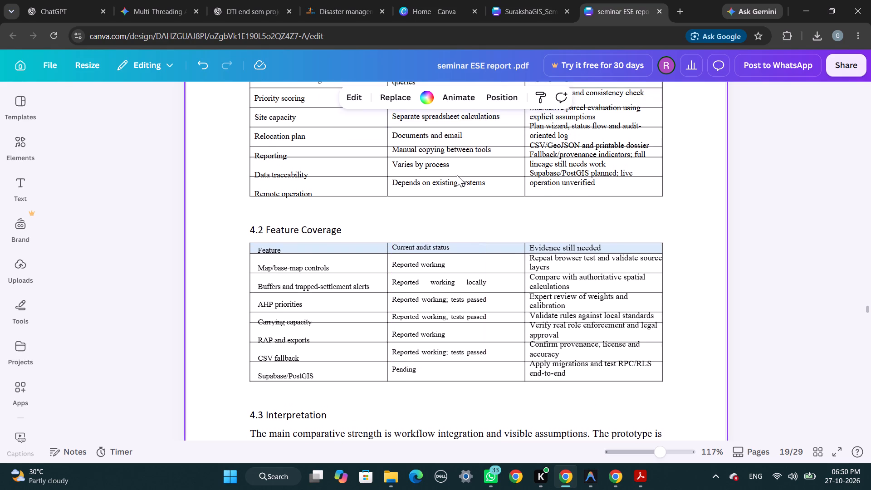
scroll(457, 175, up, 3)
click(317, 195)
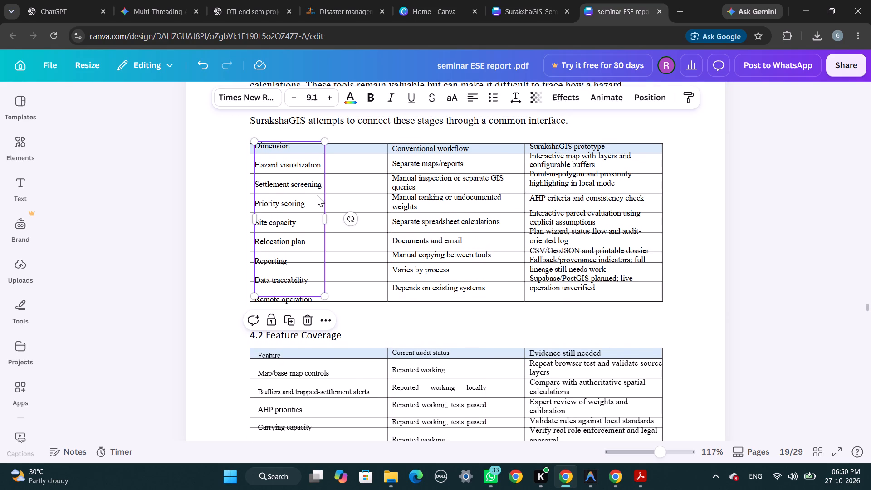
drag(324, 140, 314, 146)
drag(296, 174, 299, 172)
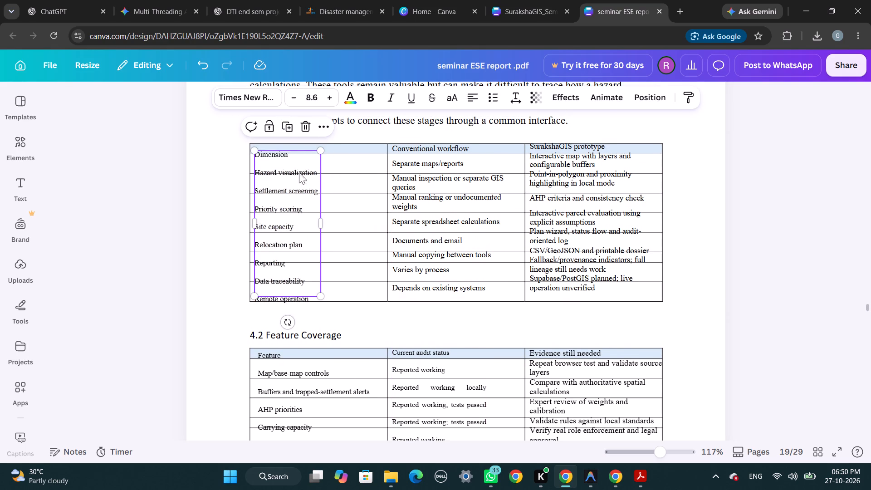
drag(299, 172, 308, 168)
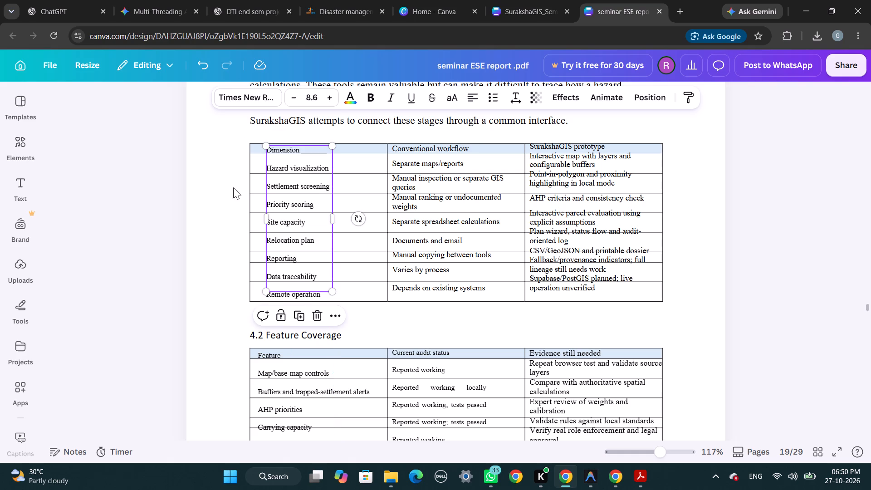
click(216, 190)
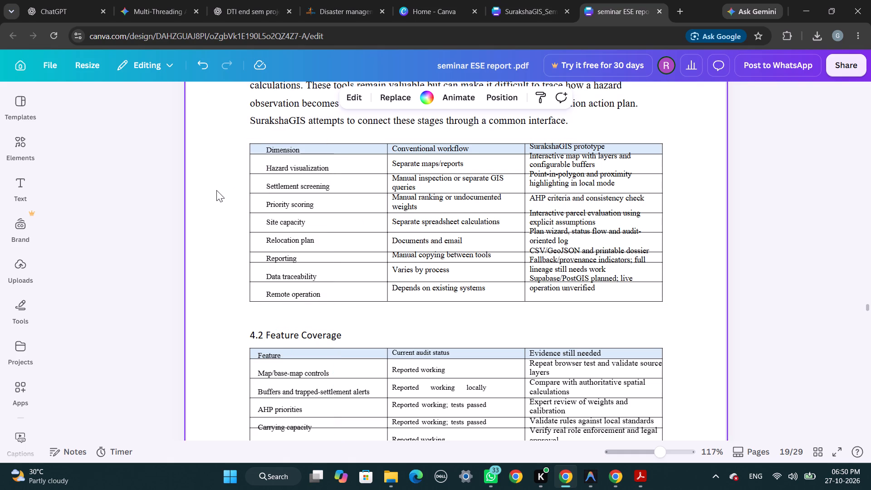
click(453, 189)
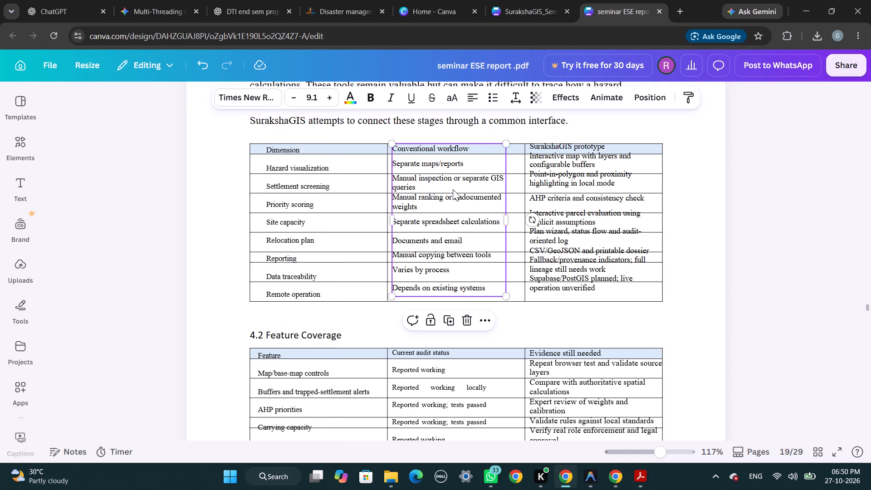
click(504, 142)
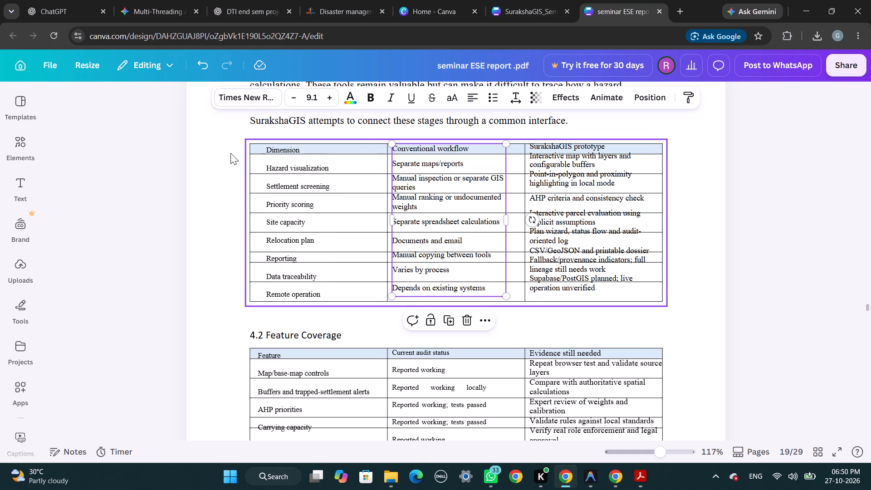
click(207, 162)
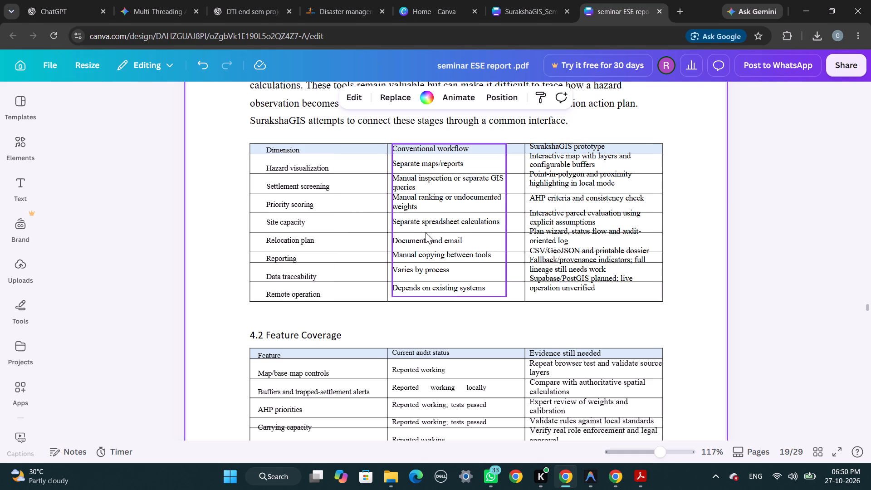
Resize the "SurakshaGIS prototype" text column to size 9.2 and move it down and slightly right to line up with the table rows.
click(534, 209)
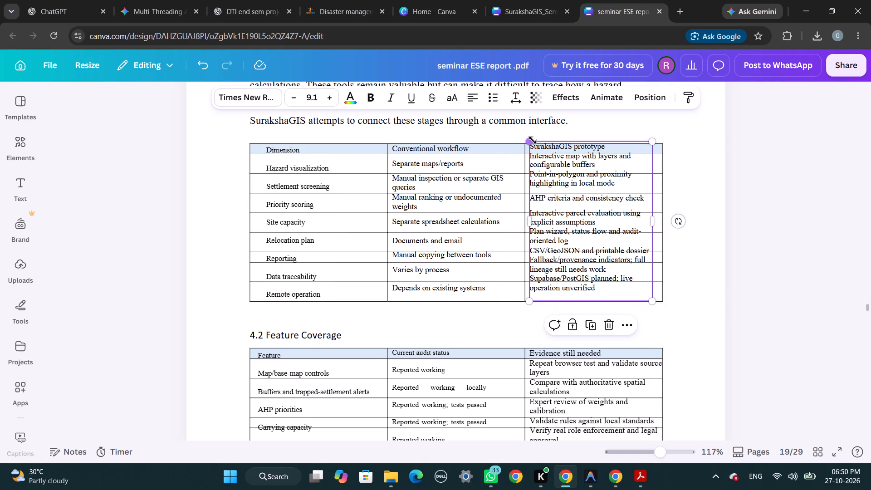
drag(533, 140, 527, 138)
drag(543, 163, 546, 166)
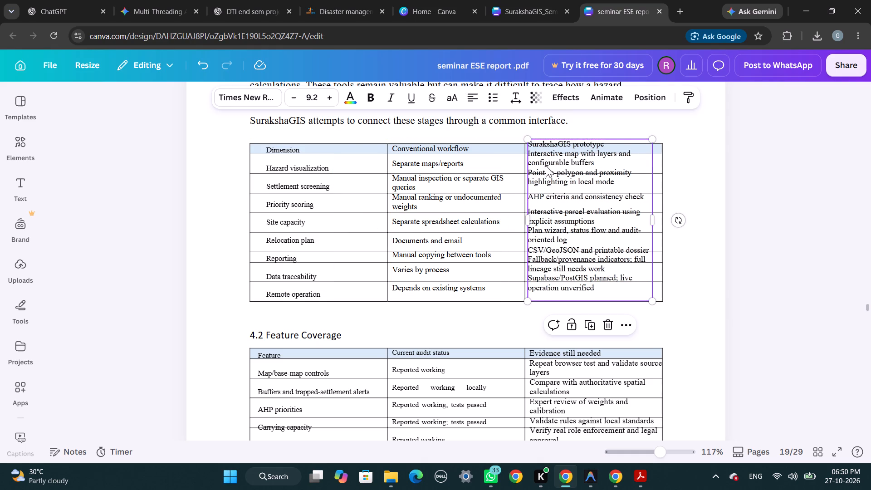
drag(546, 166, 555, 172)
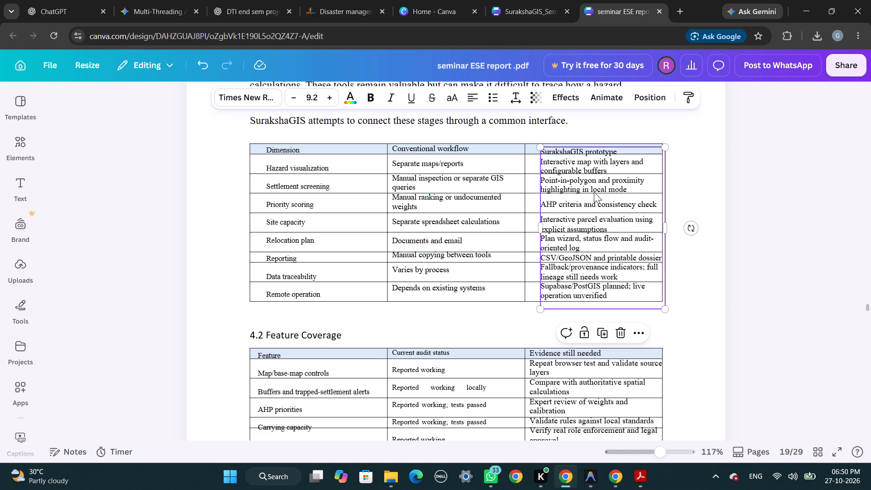
drag(604, 185, 599, 183)
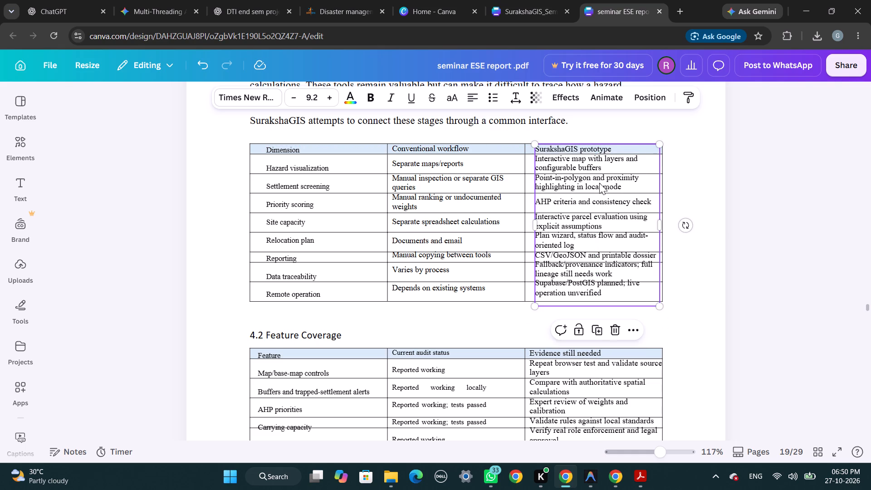
click(686, 206)
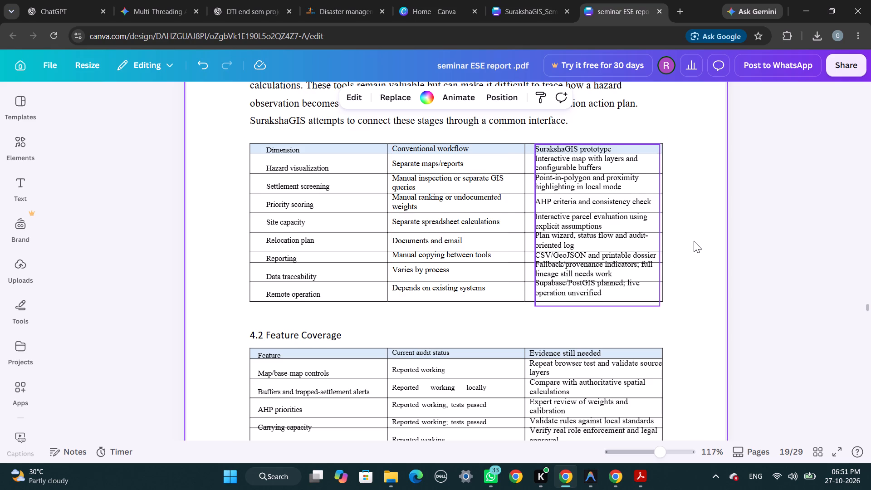
Move the "Verification" text column in the 3.11 Testing and Verification table slightly down and right, centring entries in their rows.
scroll(694, 241, up, 10)
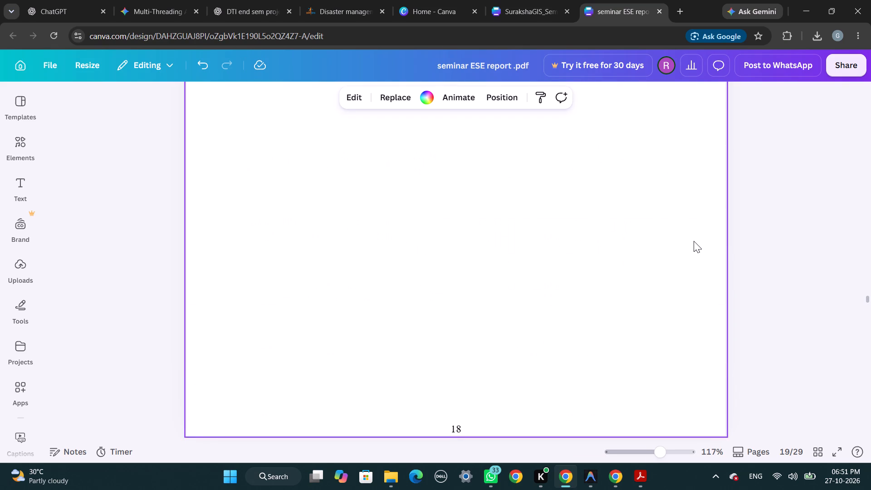
scroll(694, 241, up, 2)
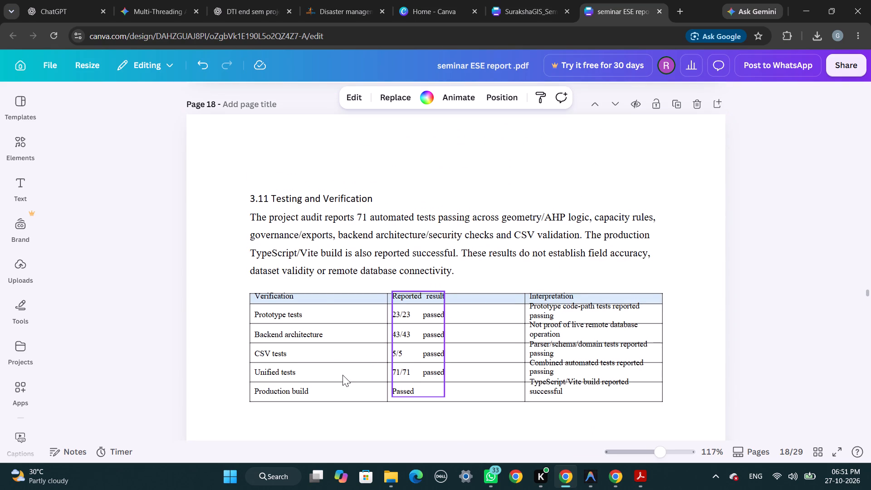
click(331, 363)
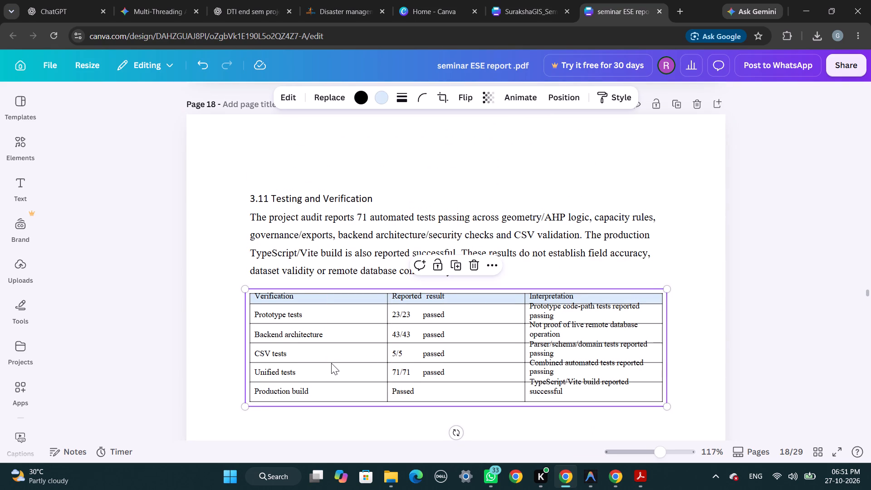
drag(297, 344, 304, 347)
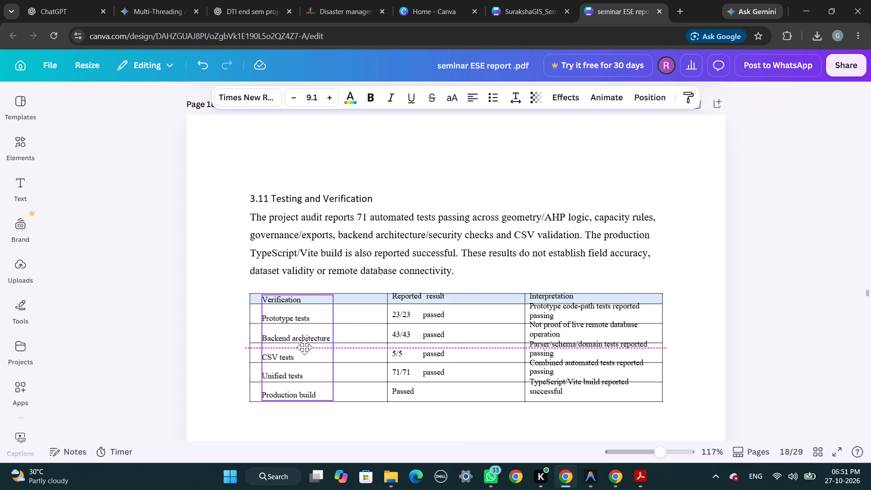
drag(304, 347, 304, 346)
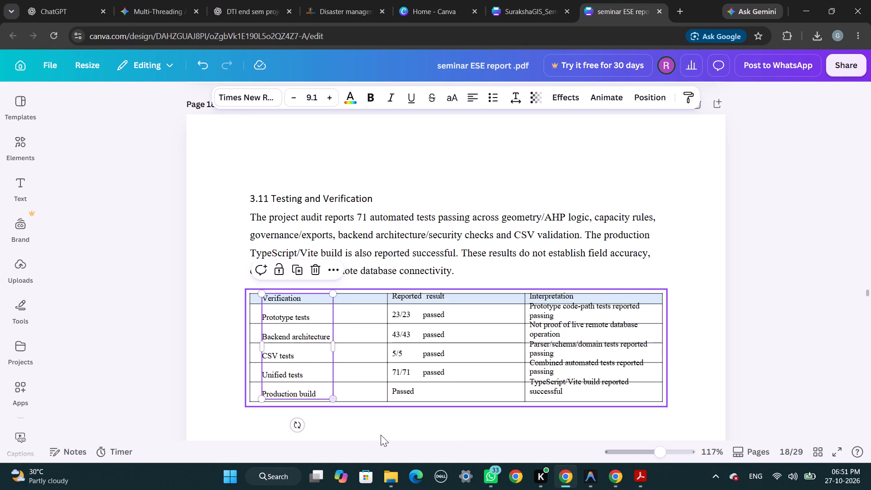
click(381, 435)
Move the "Reported result" text column in the 3.11 table slightly down and right to line up with the Verification entries.
click(426, 372)
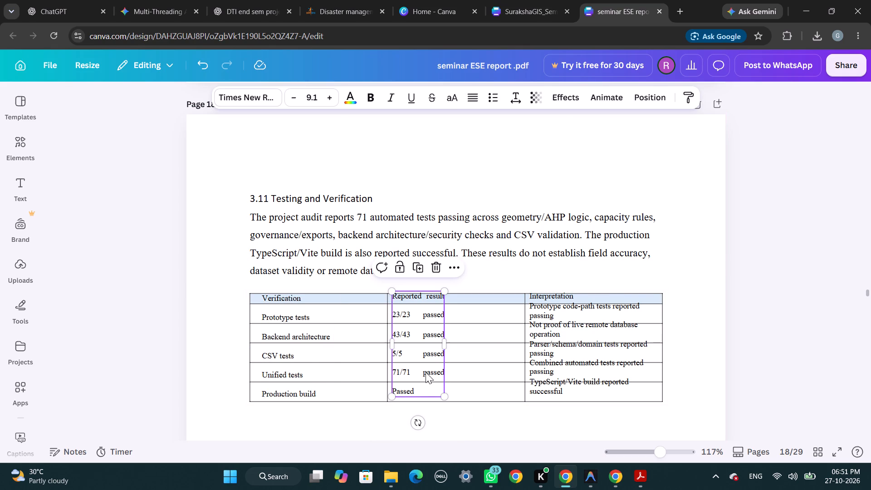
drag(417, 351, 424, 356)
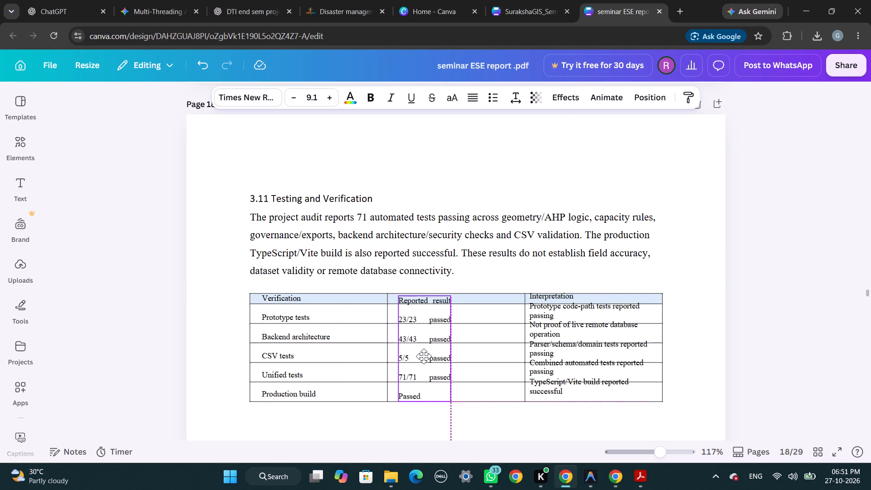
drag(424, 356, 425, 355)
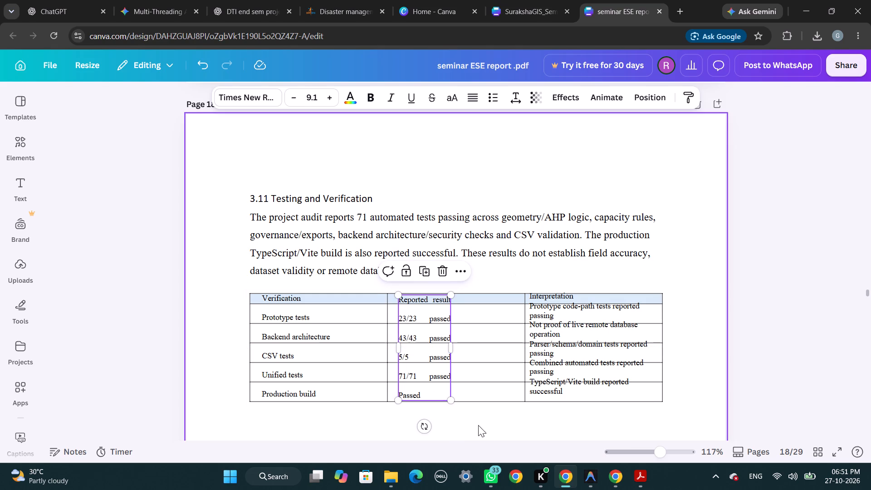
click(481, 429)
Move the "Interpretation" text column in the 3.11 table slightly down and right so its lines fit within the rows.
click(547, 367)
click(547, 367)
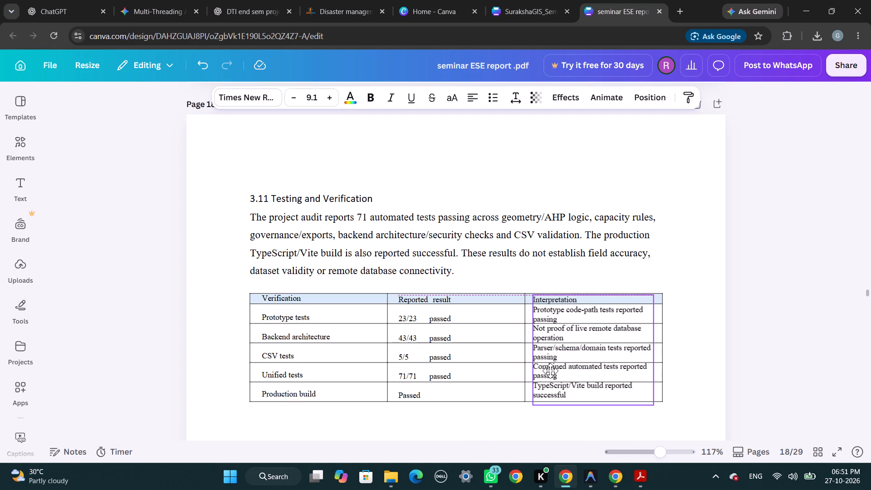
click(463, 424)
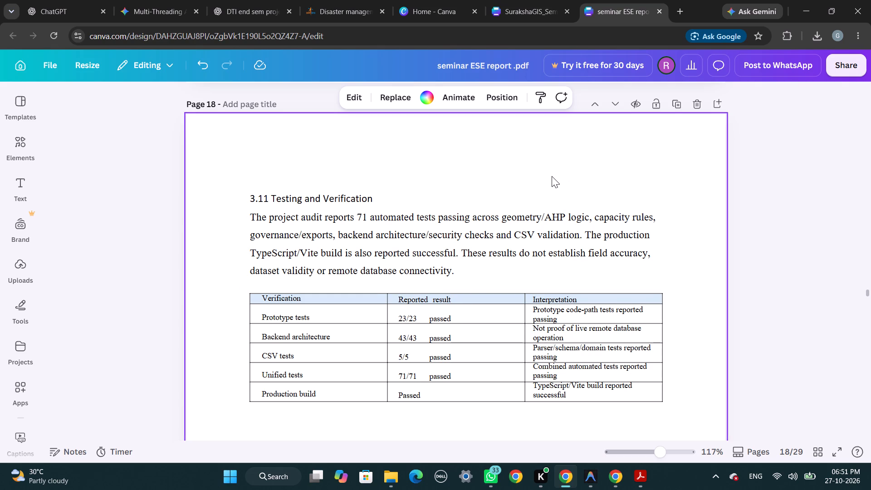
Move the Step 1 text block in the 3.10 System Workflow table slightly down, level with the Step 4 and Step 5 text.
scroll(552, 176, up, 6)
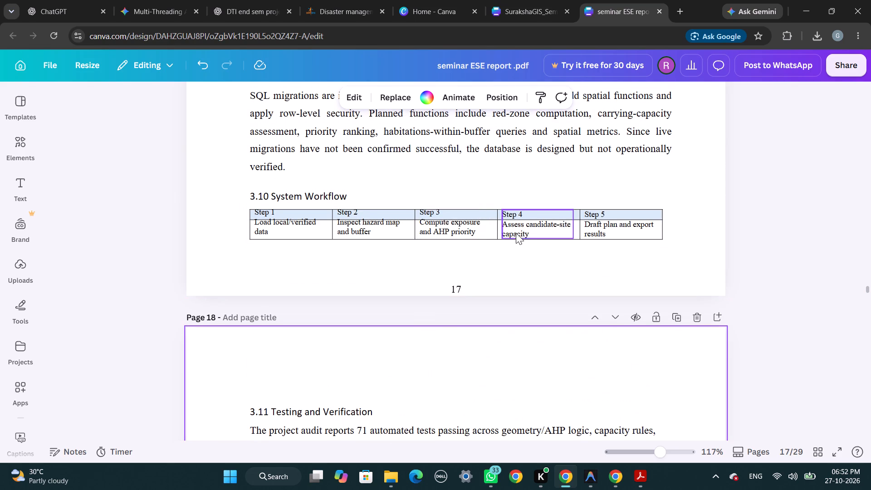
click(299, 229)
drag(299, 229, 304, 231)
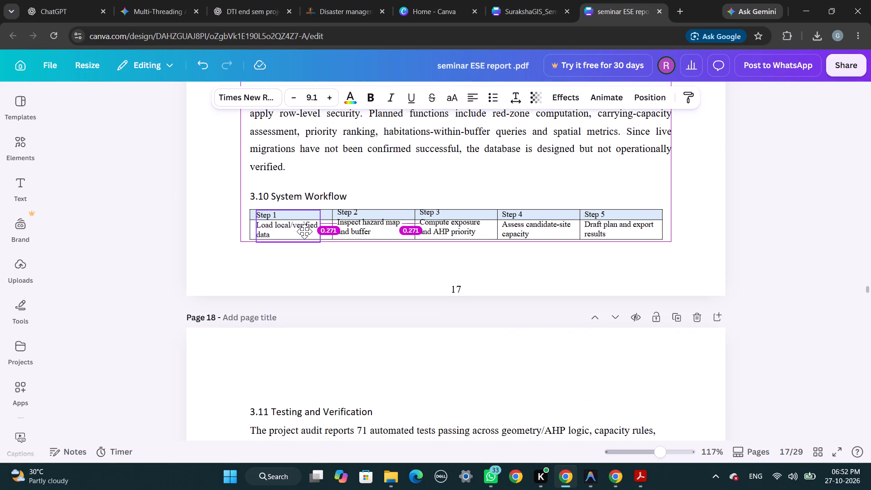
drag(304, 231, 305, 232)
drag(296, 227, 290, 226)
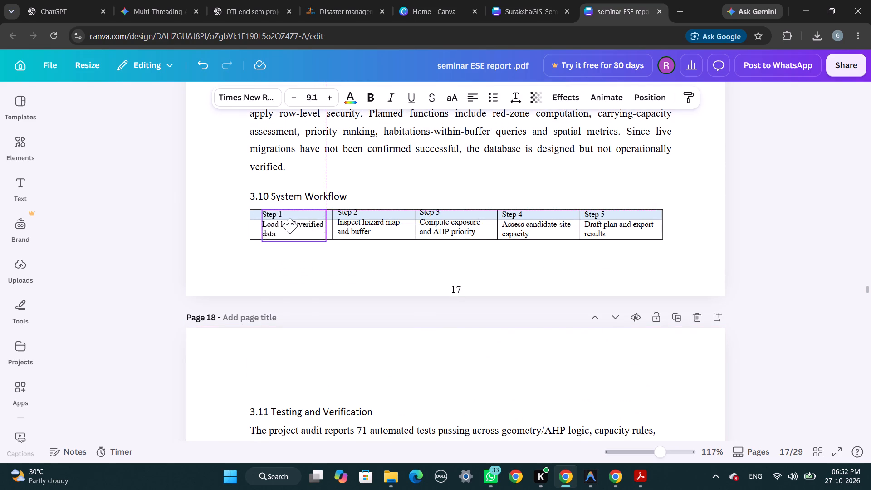
drag(290, 226, 291, 227)
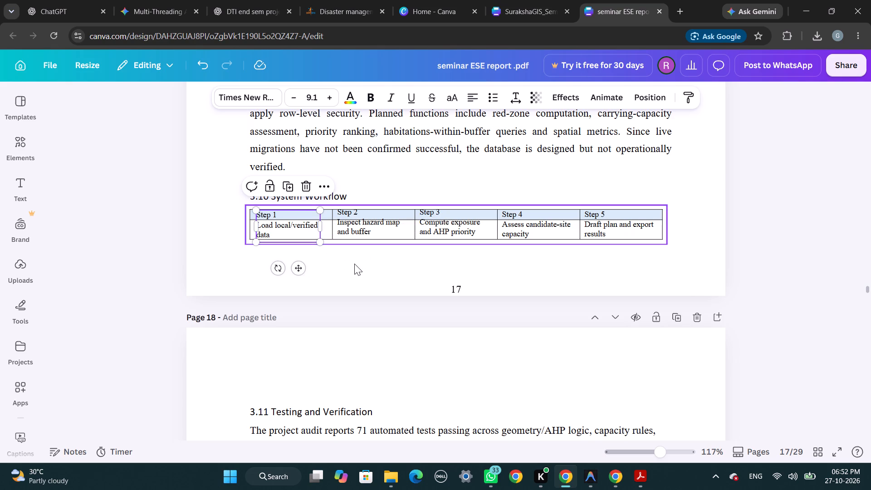
click(354, 264)
Move the Step 2 text block in the 3.10 System Workflow table slightly down, level with the Step 1 text.
click(364, 228)
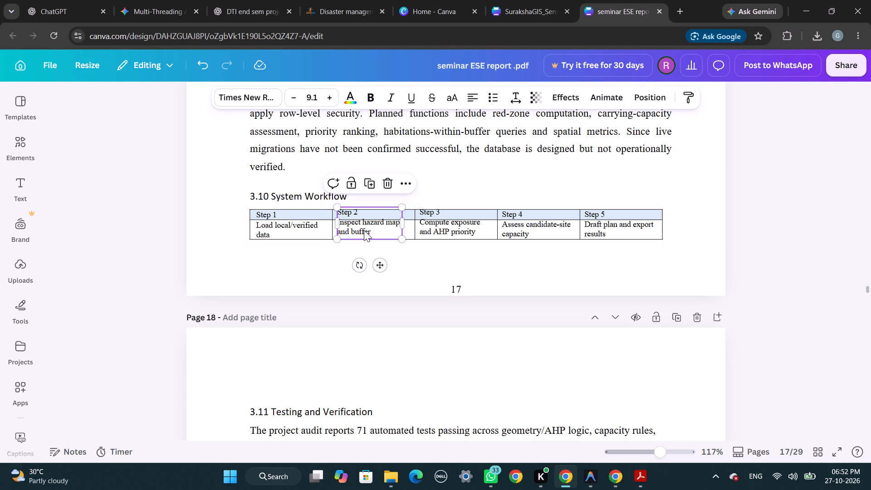
click(419, 262)
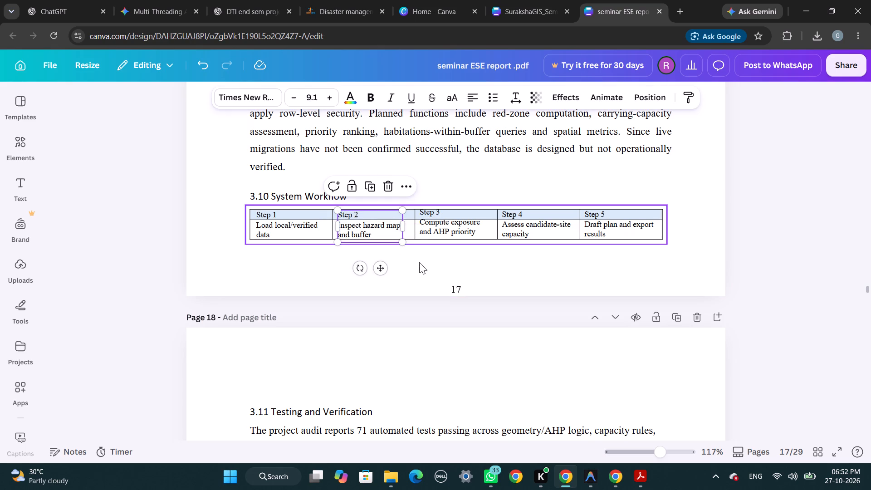
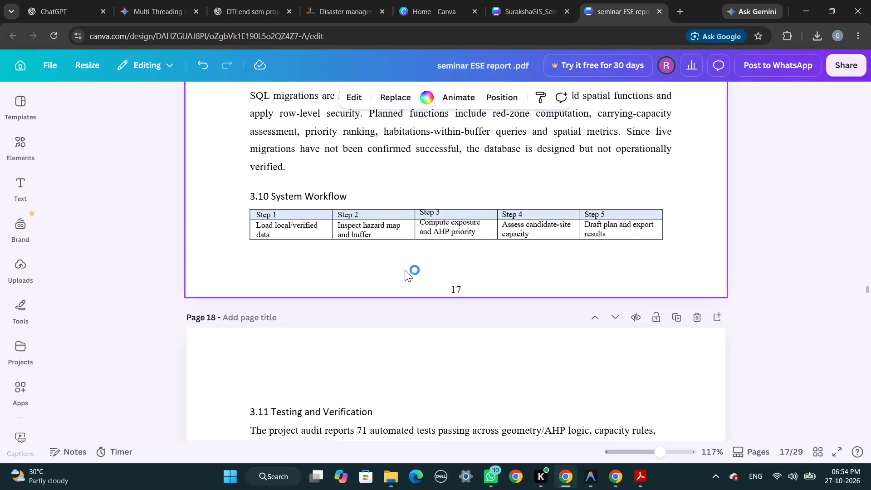
Move the Step 3 text in the 3.10 System Workflow table down to line up with the neighbouring cells.
drag(405, 270, 436, 230)
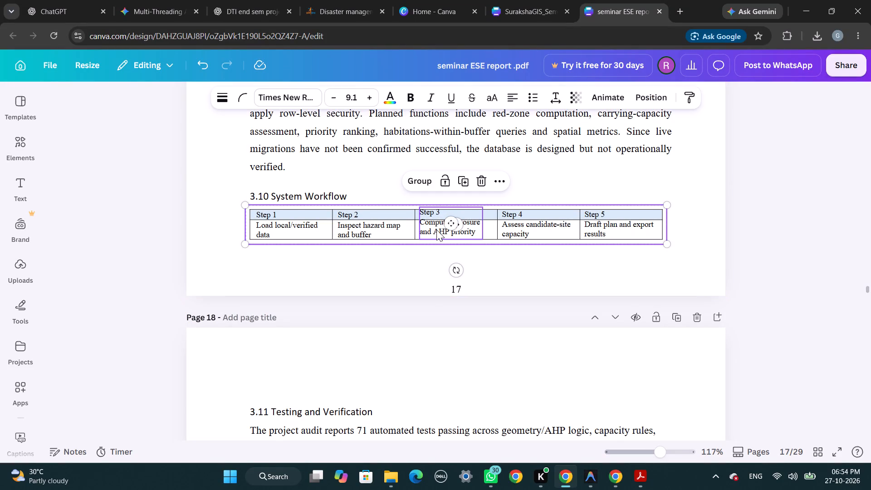
click(505, 263)
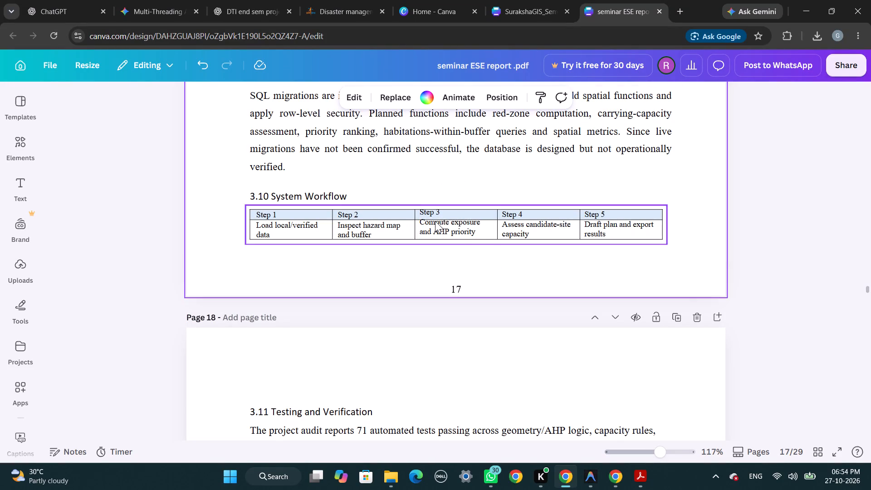
click(434, 221)
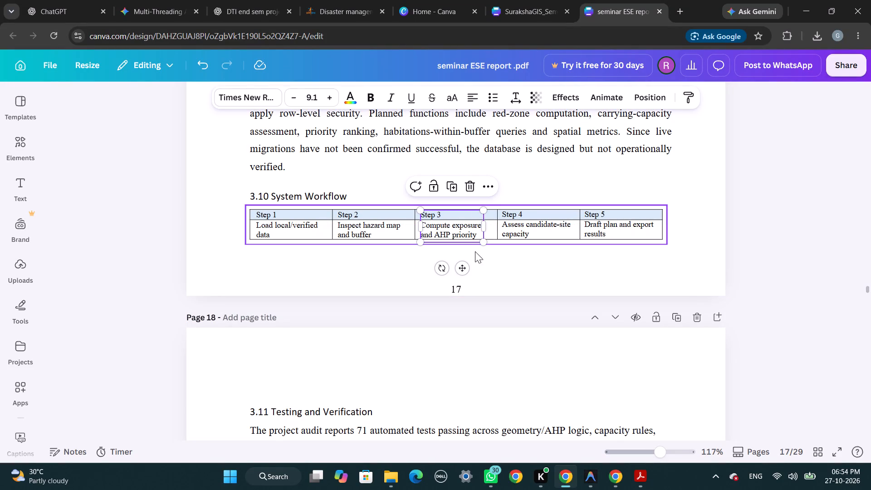
drag(519, 260, 519, 255)
click(519, 255)
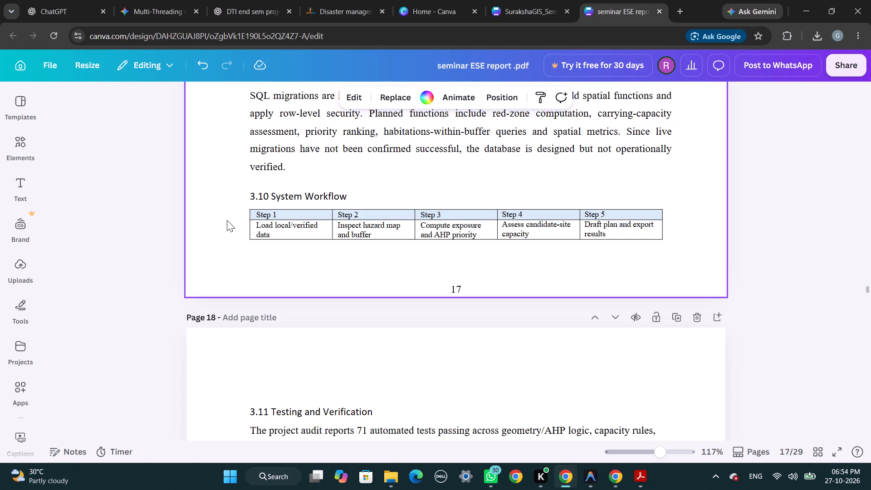
Shift the four column texts of the Figure 3.1 system architecture table on page 15 down into their cells.
scroll(227, 220, up, 4)
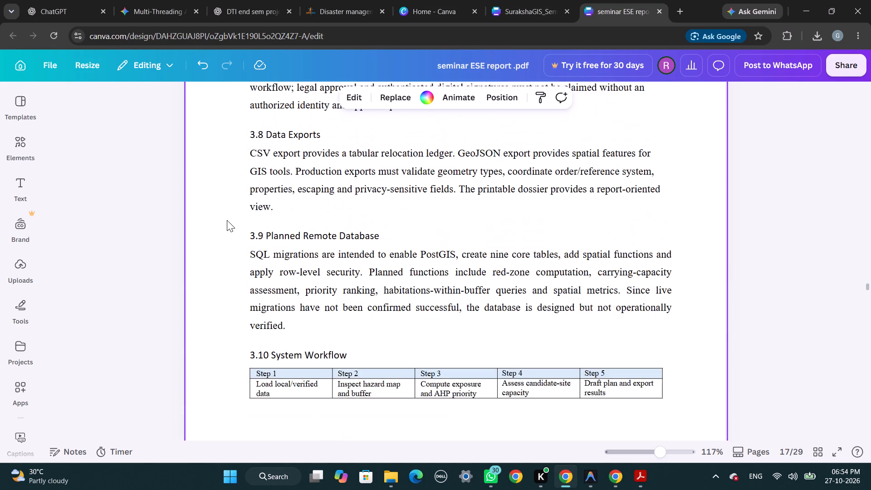
scroll(227, 220, up, 9)
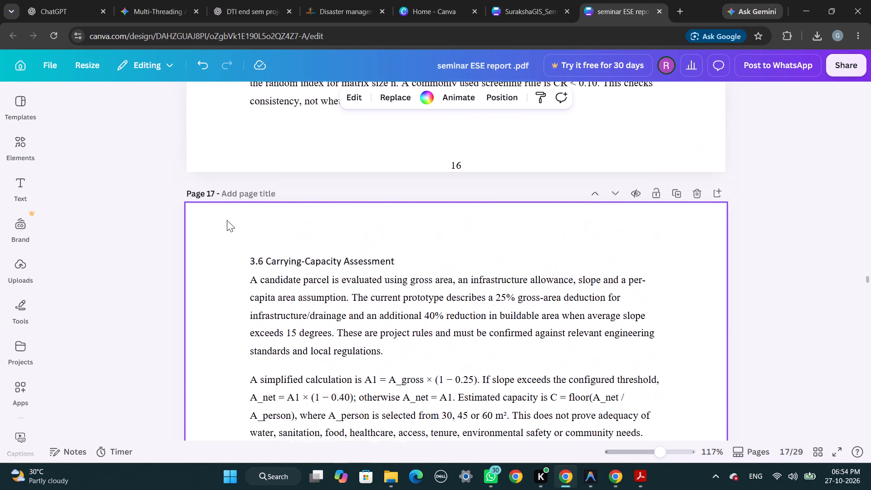
scroll(227, 220, up, 13)
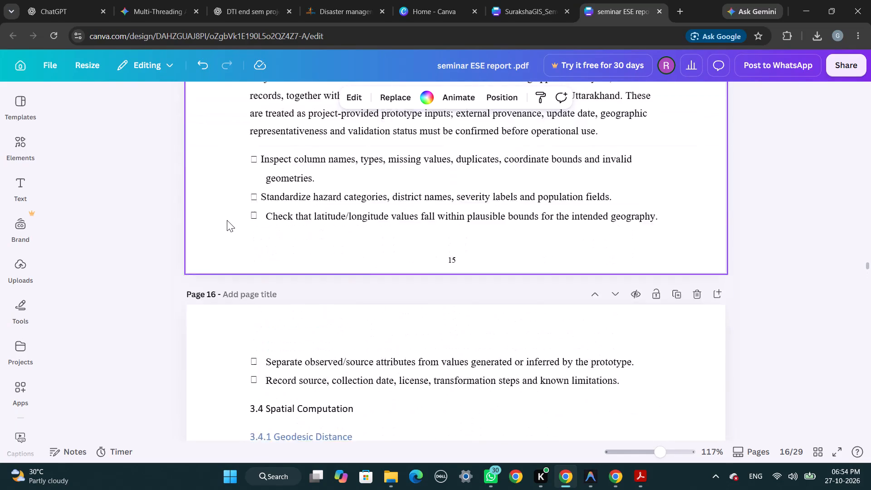
scroll(227, 220, up, 1)
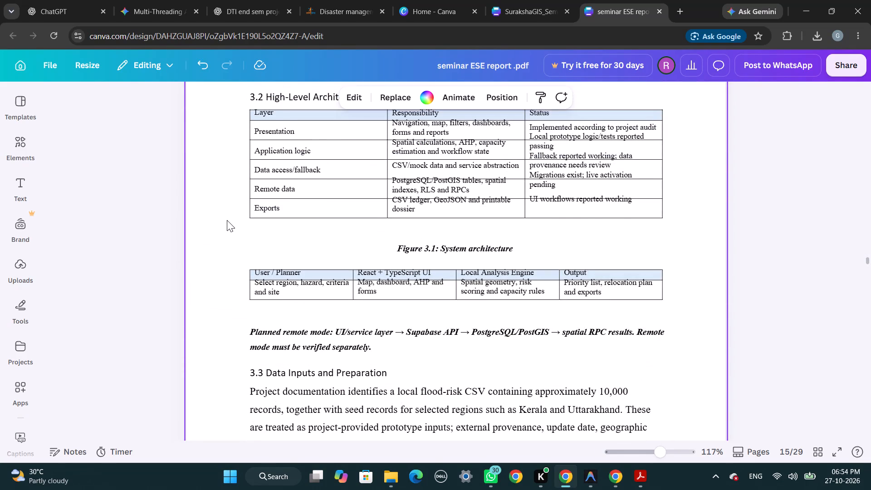
scroll(227, 220, up, 1)
click(263, 282)
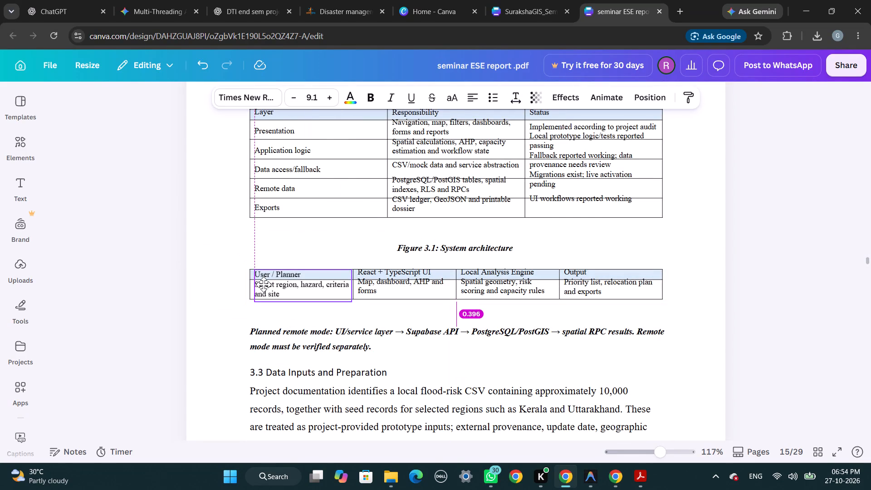
drag(371, 285, 372, 289)
click(485, 292)
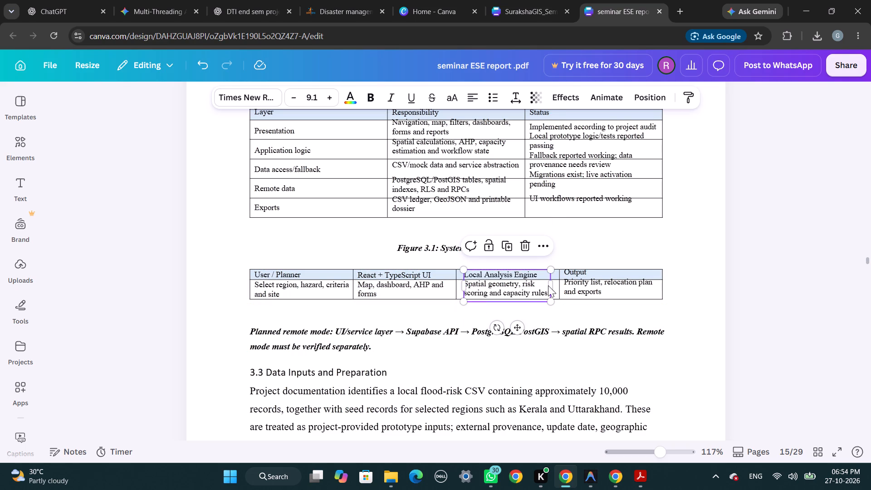
click(572, 285)
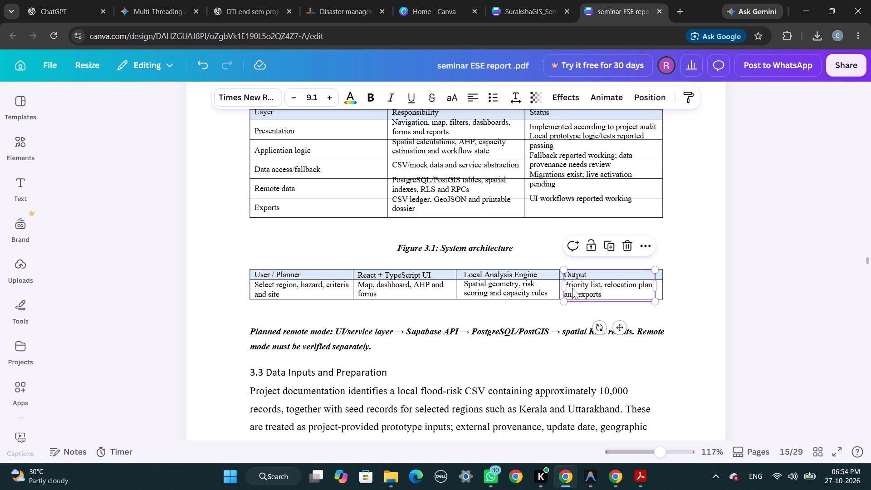
click(669, 269)
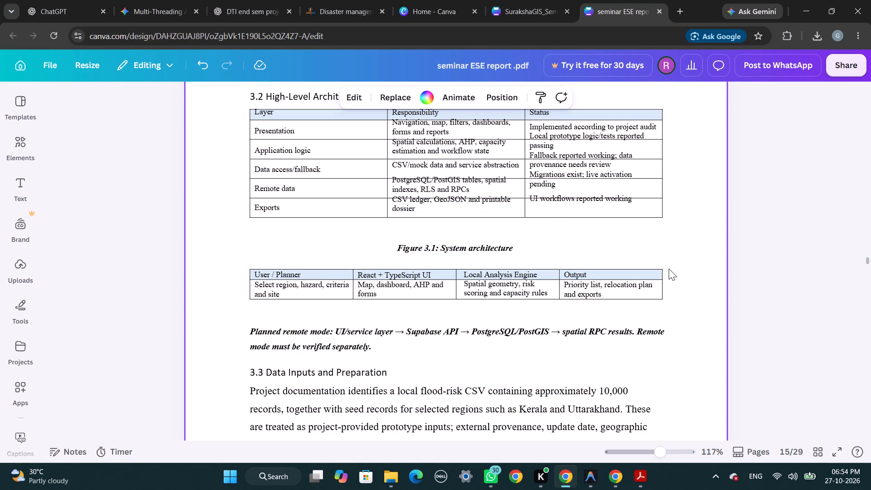
Nudge the Layer and Responsibility column texts in the 3.2 High-Level Architecture table down and inward to fit their rows.
drag(308, 148, 310, 150)
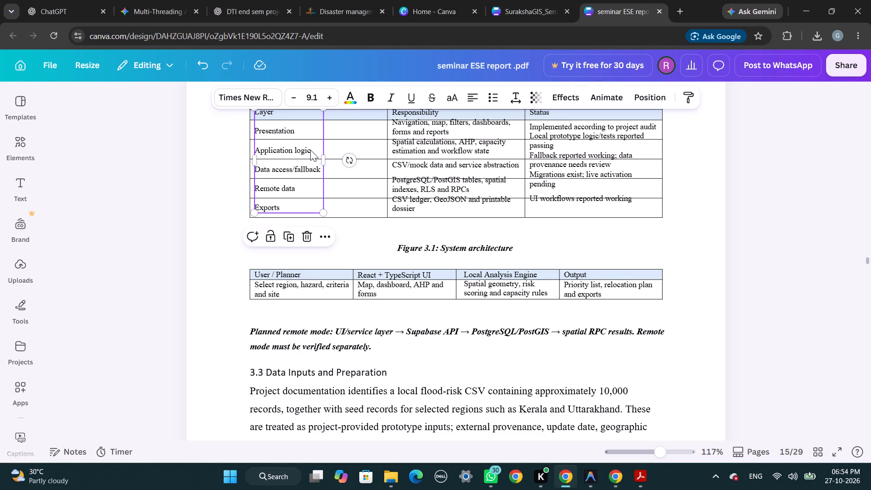
drag(310, 150, 313, 151)
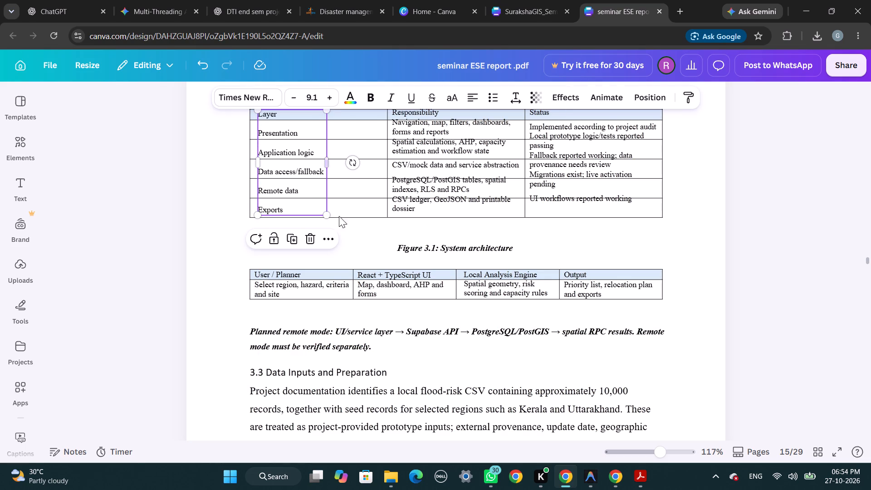
click(362, 231)
click(433, 165)
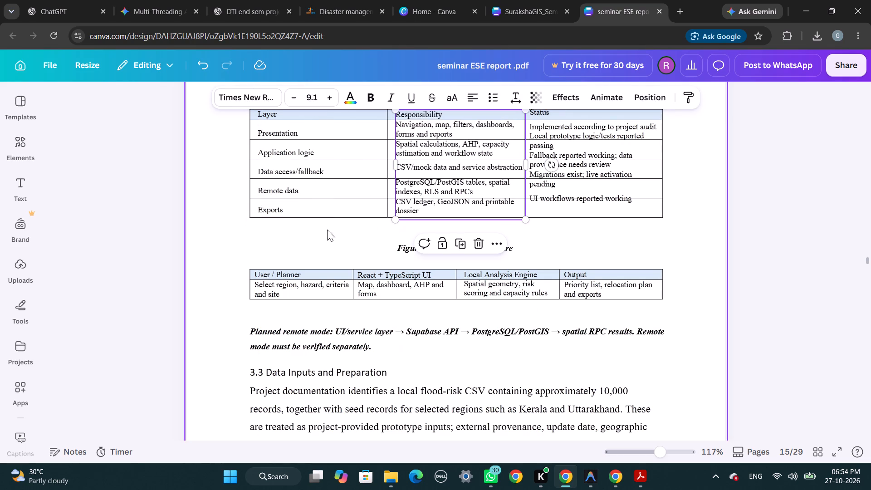
click(331, 247)
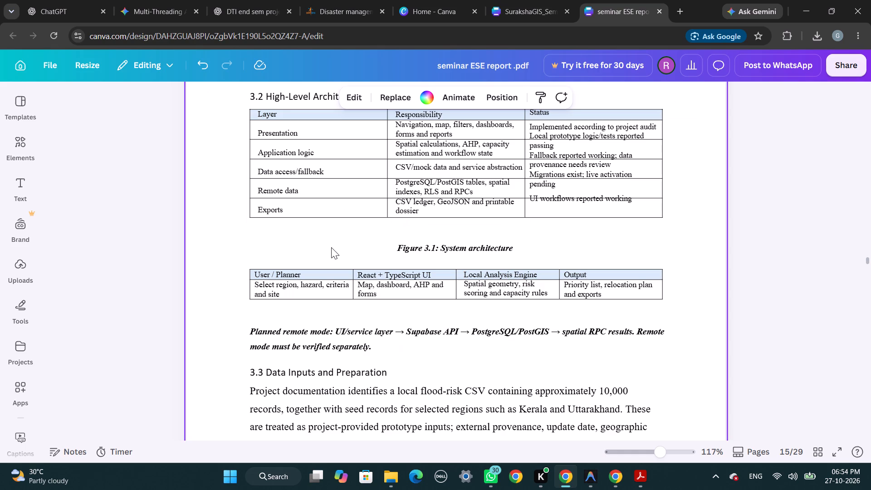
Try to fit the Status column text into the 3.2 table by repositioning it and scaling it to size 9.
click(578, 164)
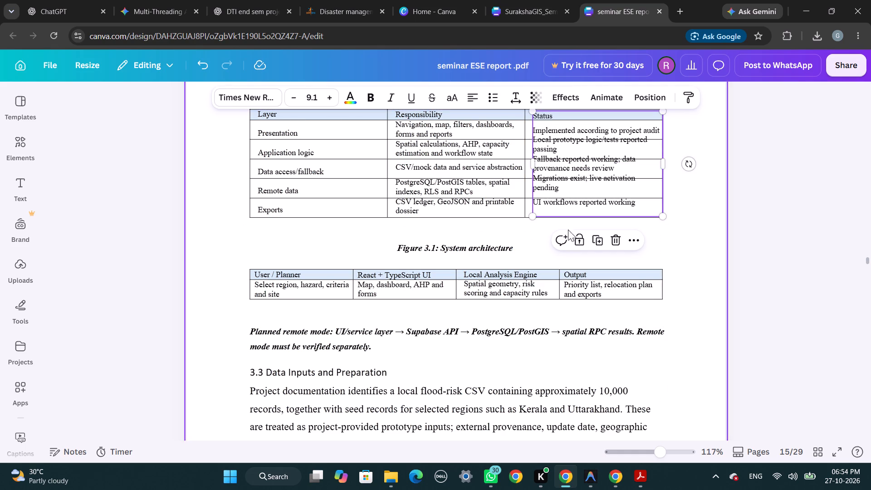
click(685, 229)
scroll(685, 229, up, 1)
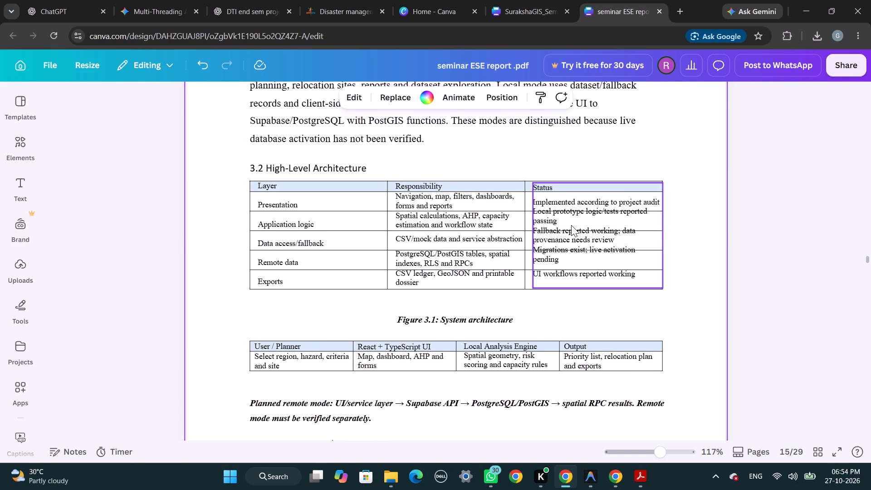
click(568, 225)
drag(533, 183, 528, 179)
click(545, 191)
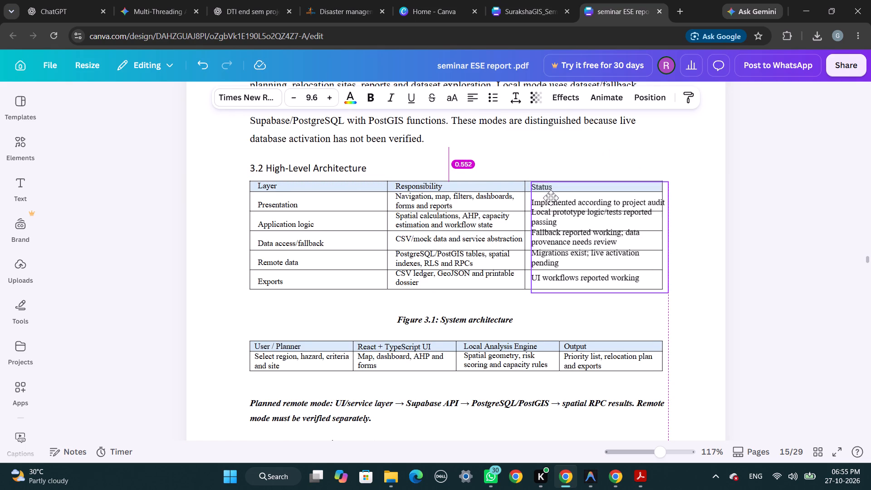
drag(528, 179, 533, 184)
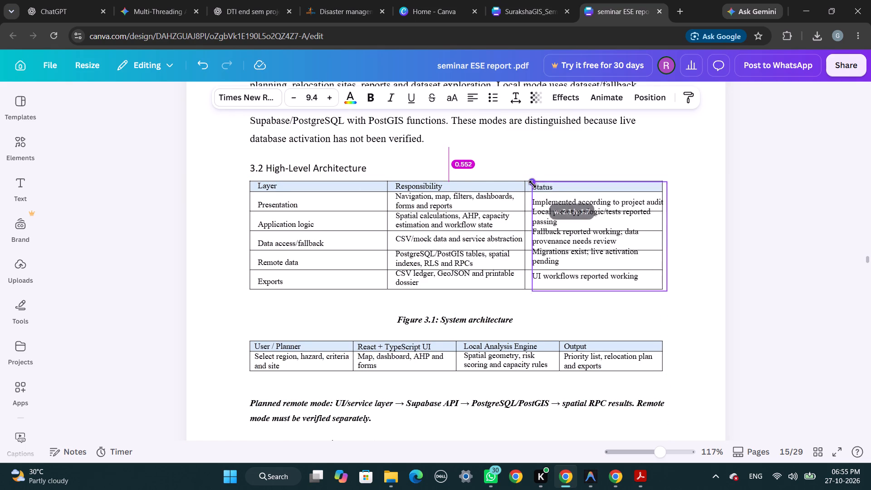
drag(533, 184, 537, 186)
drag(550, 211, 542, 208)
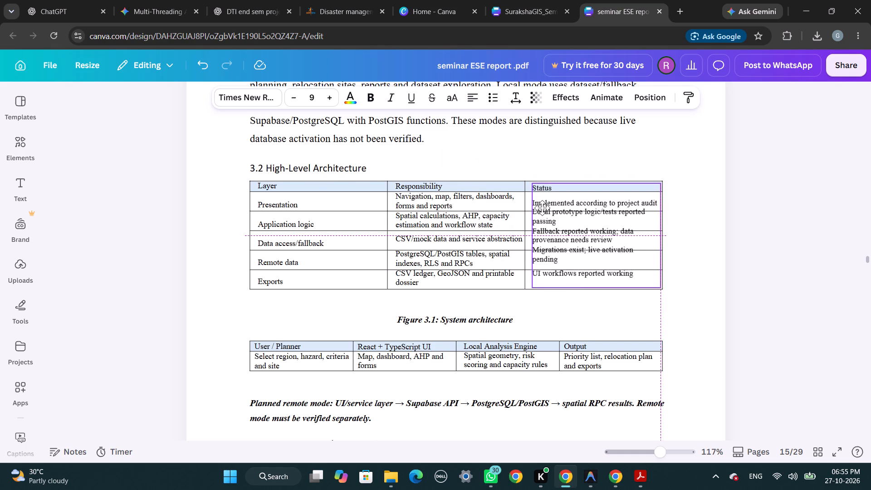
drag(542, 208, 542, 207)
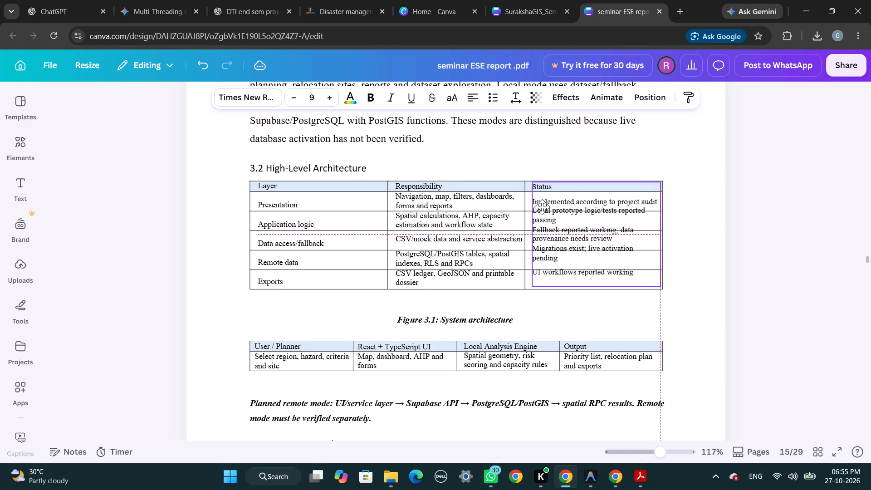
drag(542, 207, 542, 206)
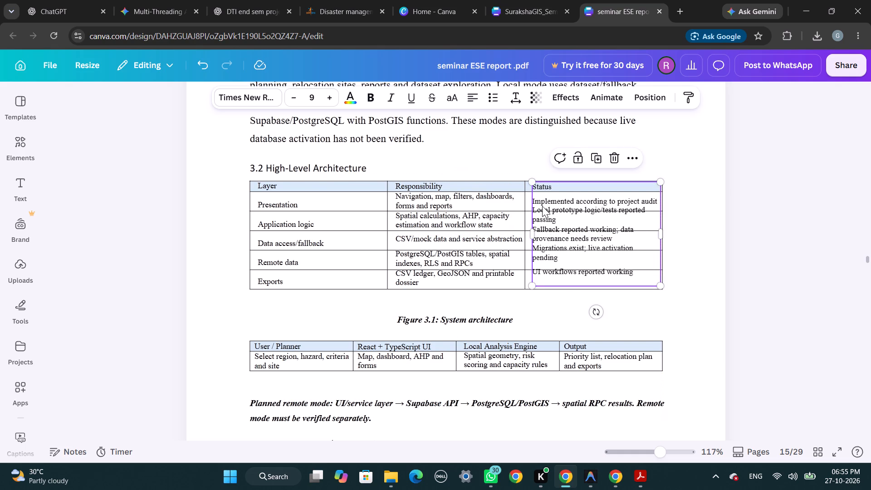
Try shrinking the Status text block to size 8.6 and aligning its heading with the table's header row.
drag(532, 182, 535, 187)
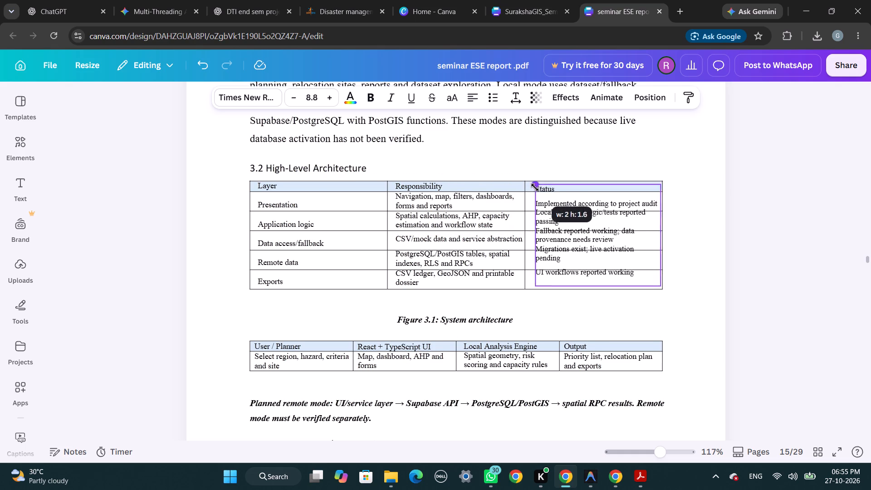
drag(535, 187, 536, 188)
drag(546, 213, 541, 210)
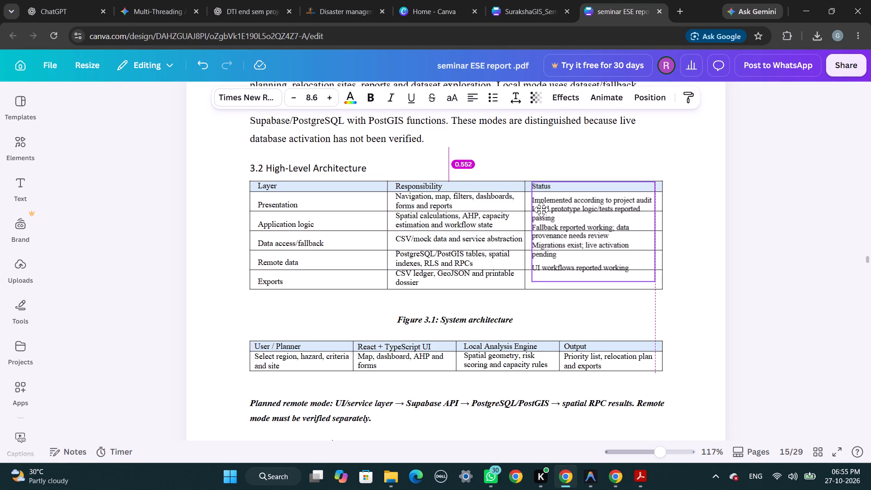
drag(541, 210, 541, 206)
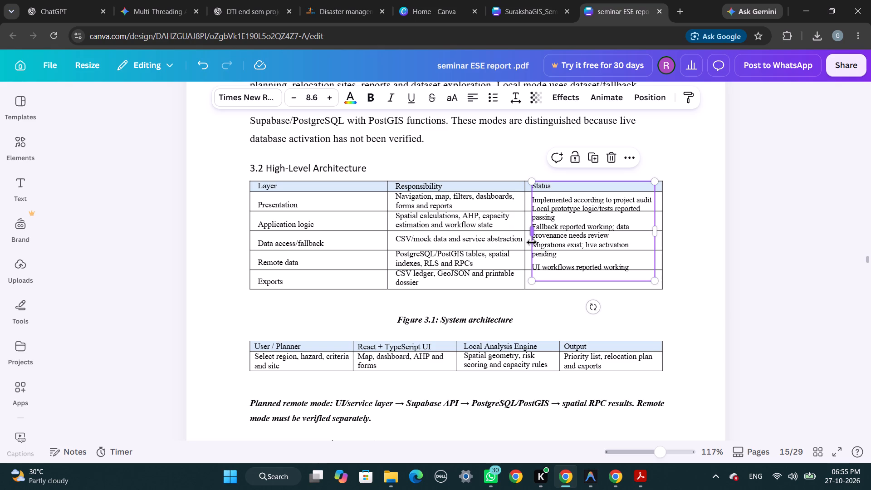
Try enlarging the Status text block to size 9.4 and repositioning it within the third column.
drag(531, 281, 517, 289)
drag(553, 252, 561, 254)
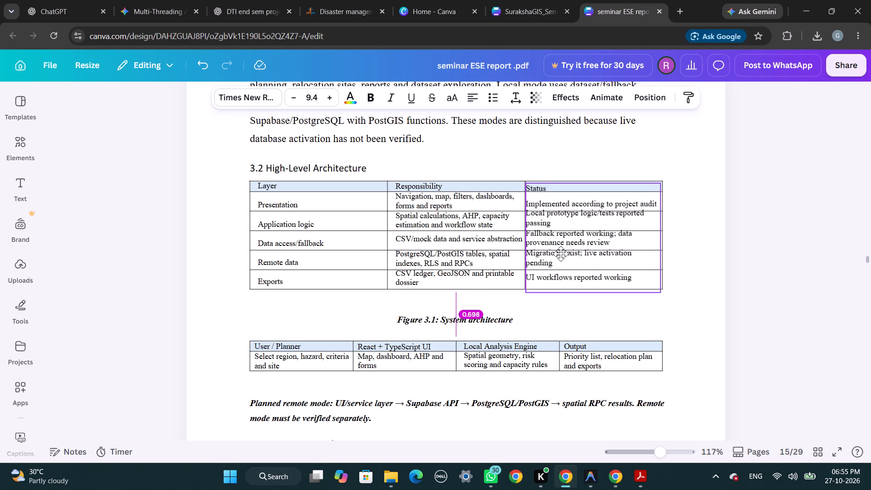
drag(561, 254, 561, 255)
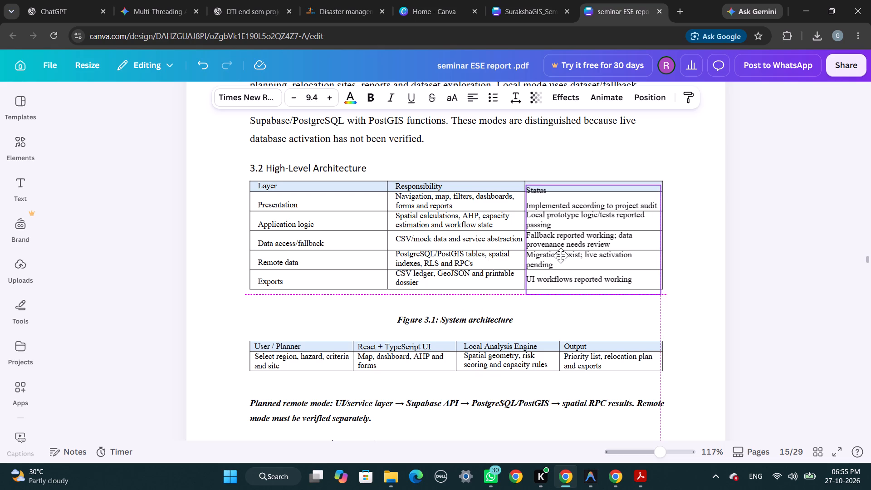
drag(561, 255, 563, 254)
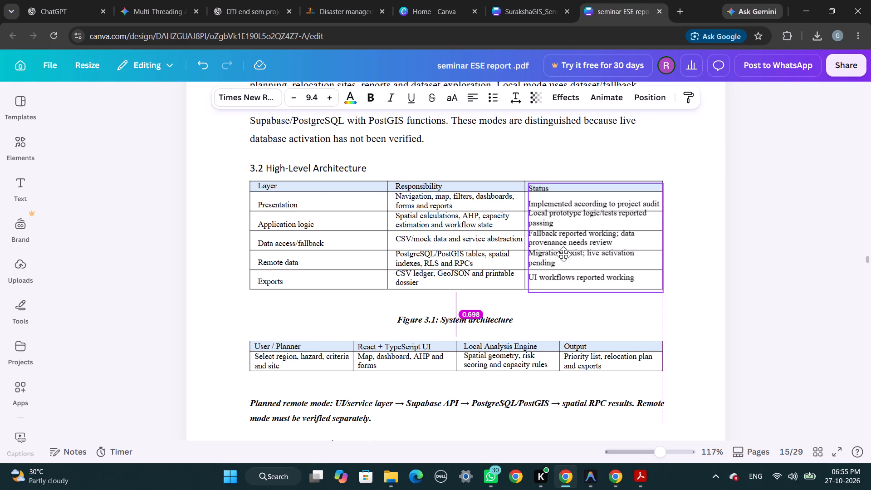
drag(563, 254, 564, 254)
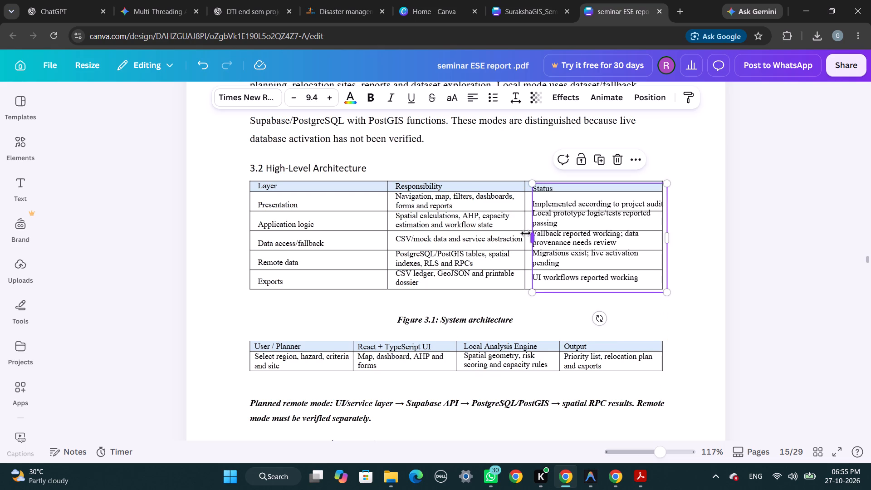
Widen the Status text block until "Migrations exist; live activation pending" fits one line, scale it to 9.7 and reposition it.
click(529, 238)
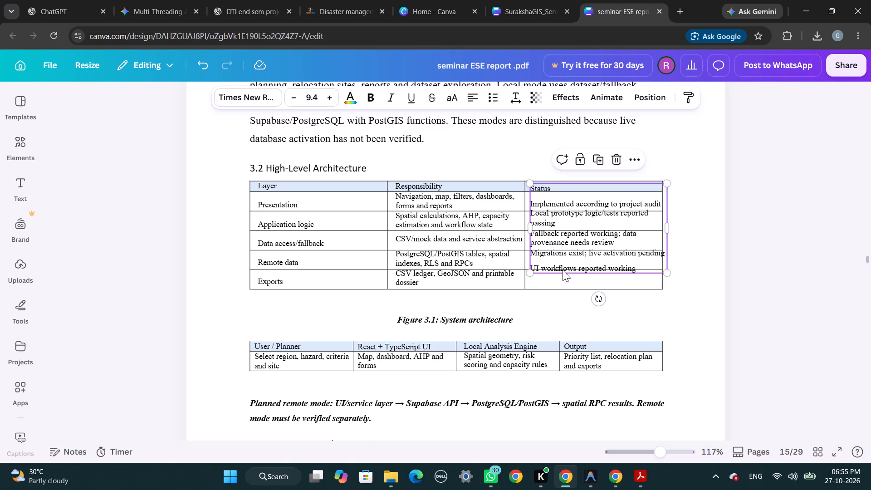
drag(530, 274, 532, 284)
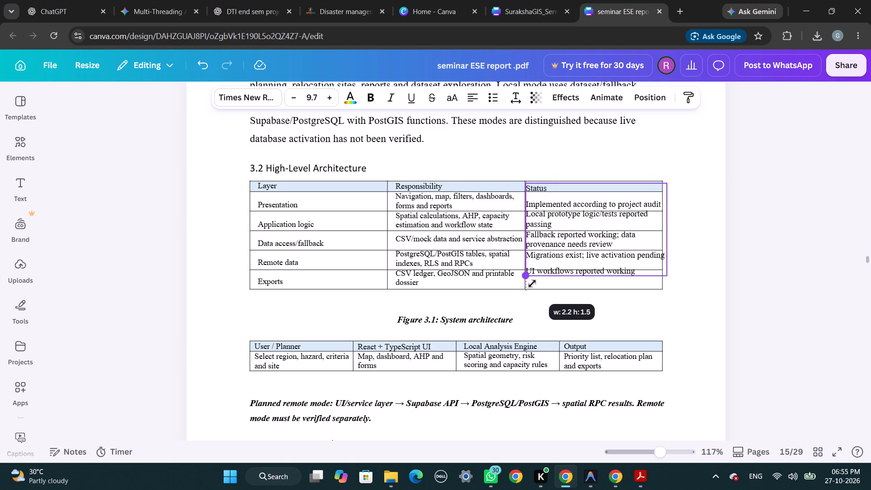
drag(532, 284, 533, 284)
drag(564, 256, 568, 254)
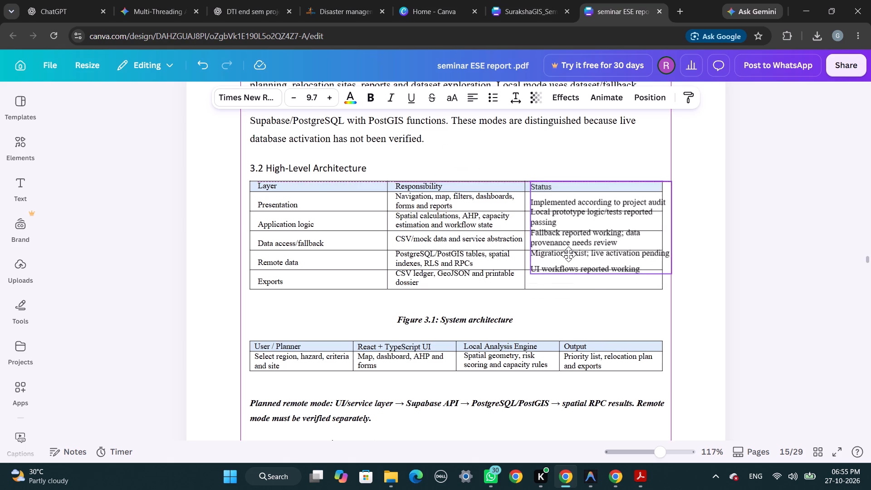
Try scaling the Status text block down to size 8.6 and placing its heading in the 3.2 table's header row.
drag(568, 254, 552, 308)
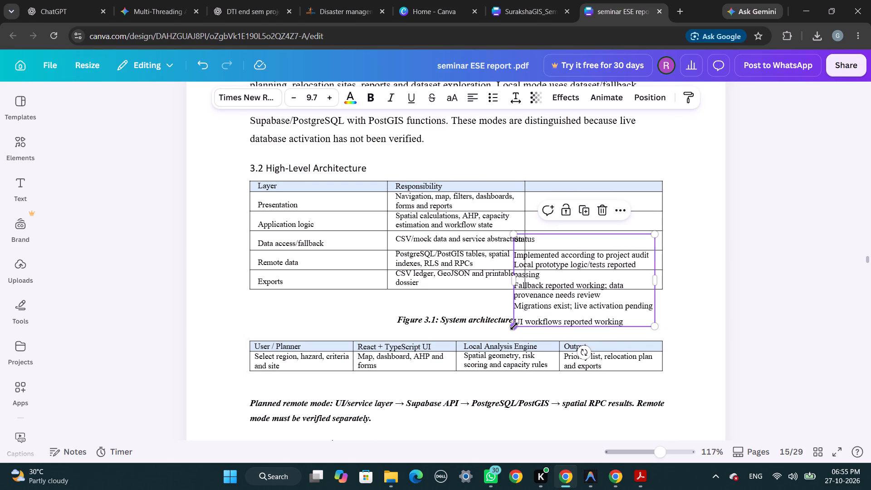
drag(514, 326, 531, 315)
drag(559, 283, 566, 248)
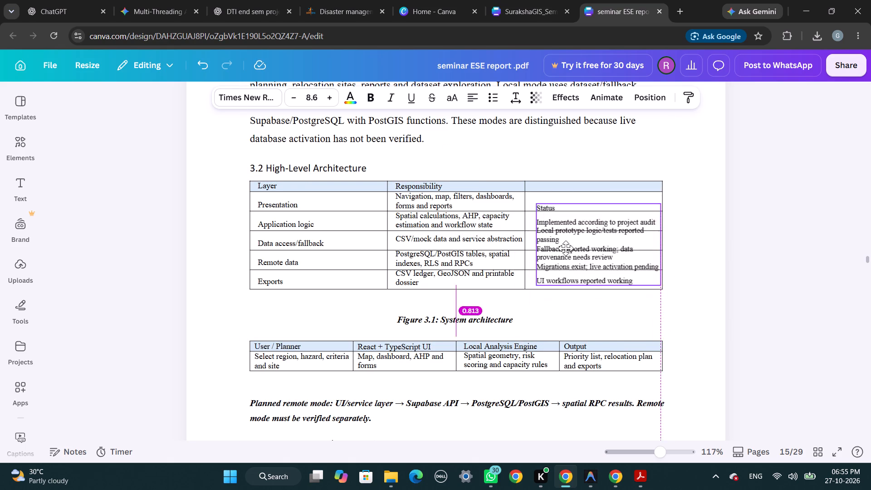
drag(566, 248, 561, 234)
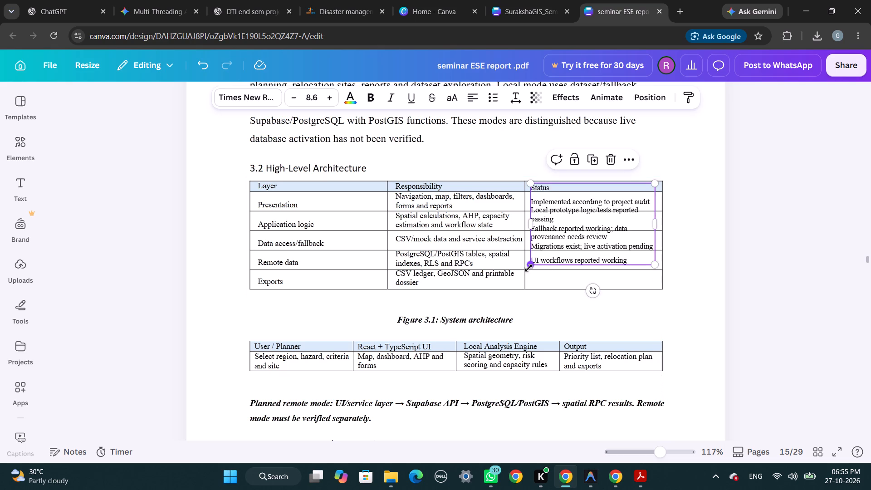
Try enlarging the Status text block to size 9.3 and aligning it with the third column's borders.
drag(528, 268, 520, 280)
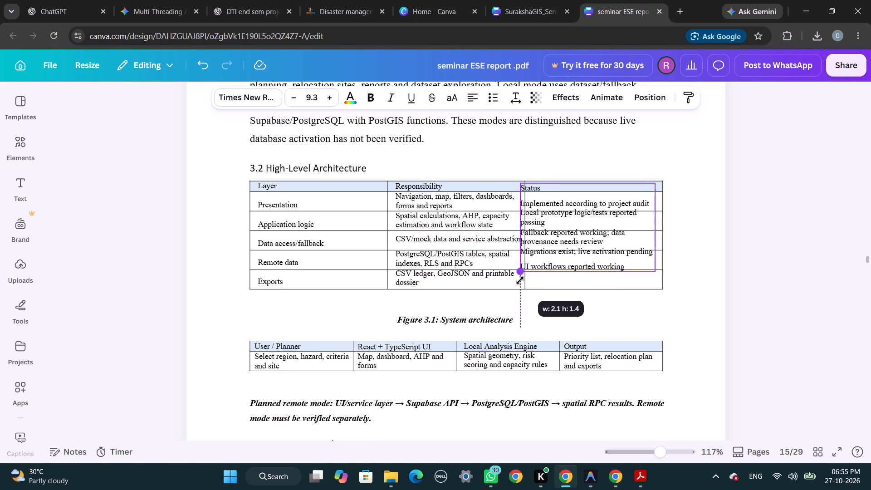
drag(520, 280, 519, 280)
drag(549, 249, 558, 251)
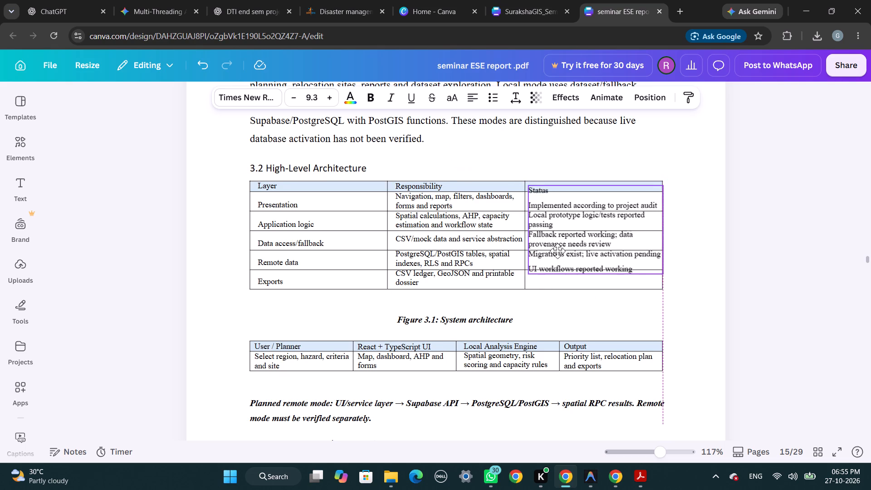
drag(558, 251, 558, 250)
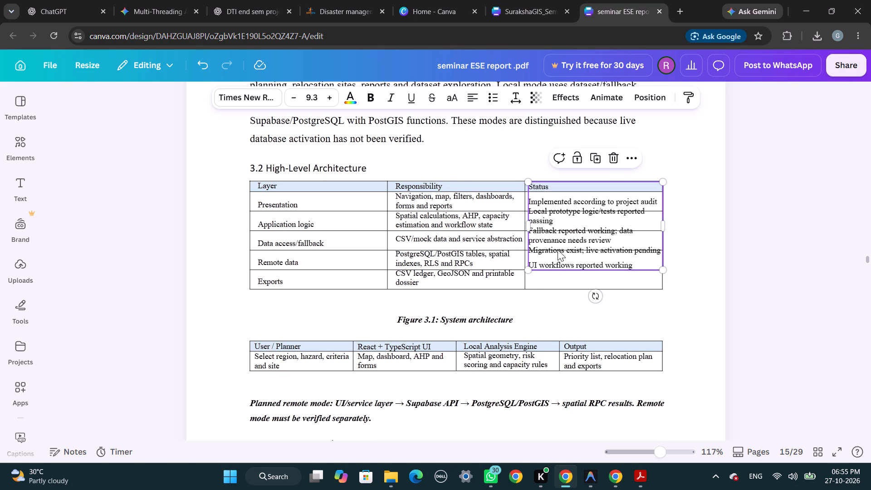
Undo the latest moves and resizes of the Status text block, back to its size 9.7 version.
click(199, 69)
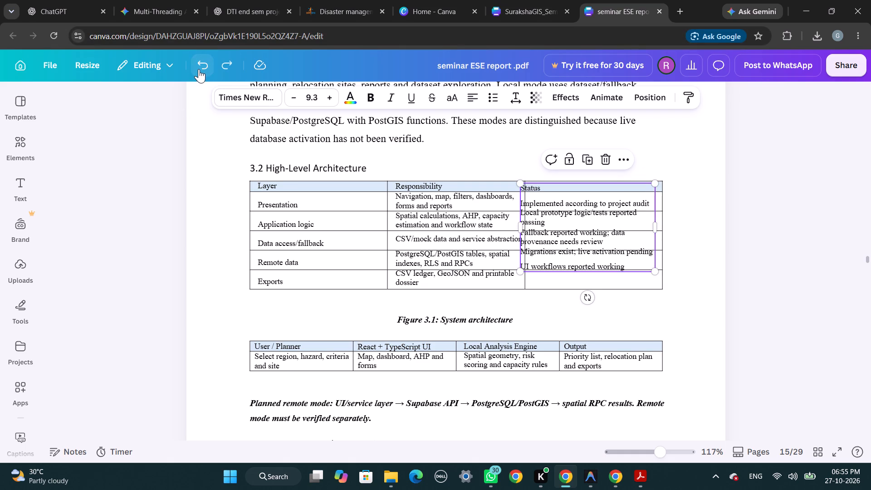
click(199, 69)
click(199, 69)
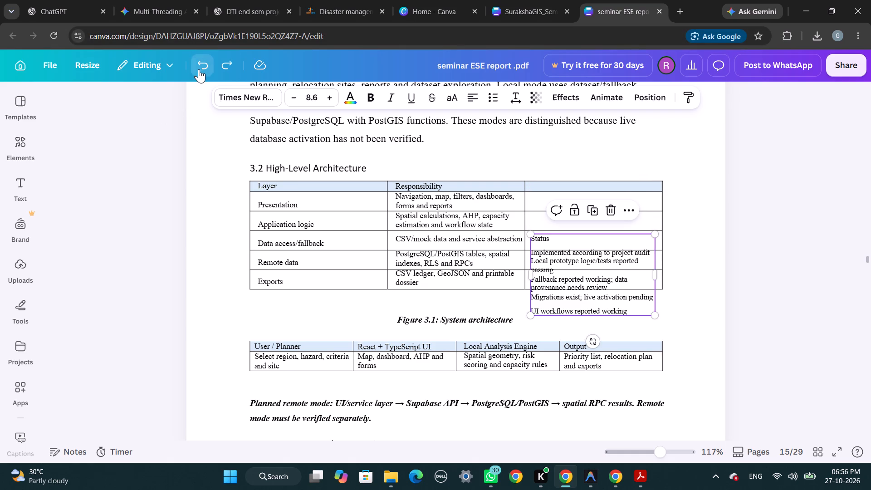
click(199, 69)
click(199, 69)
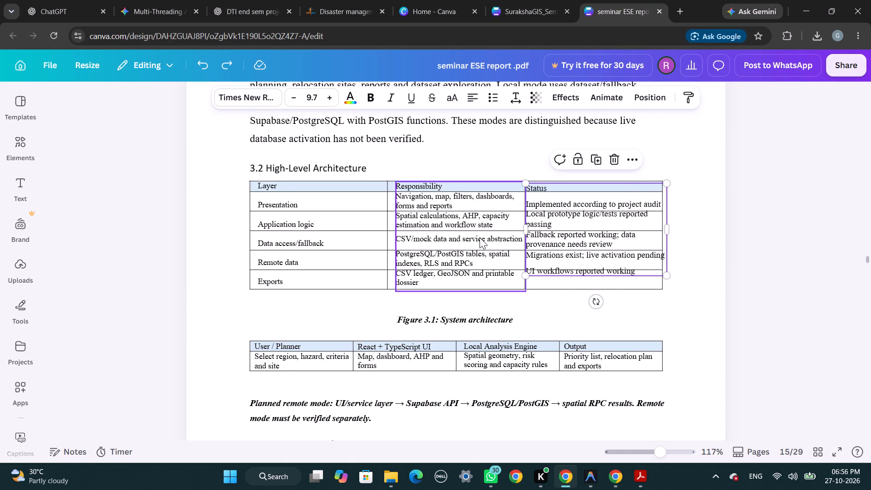
Narrow the Status text block to a width of about 2.1 so its lines wrap inside the third column.
click(691, 284)
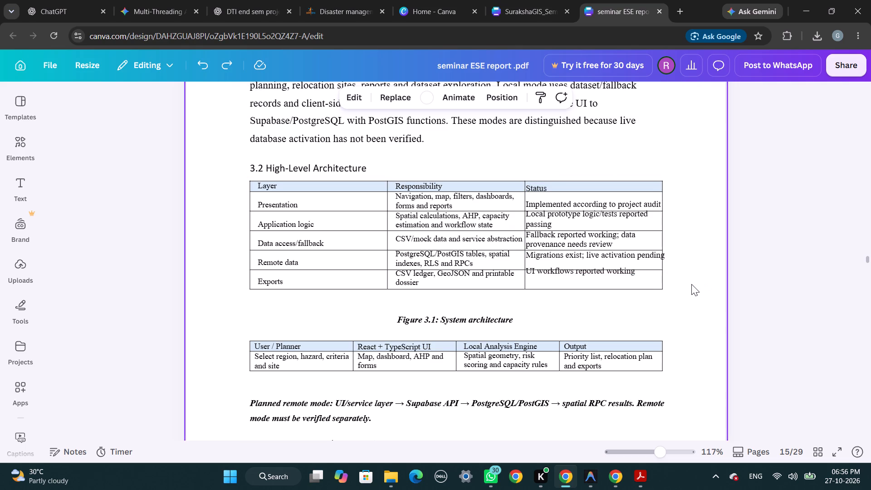
click(653, 232)
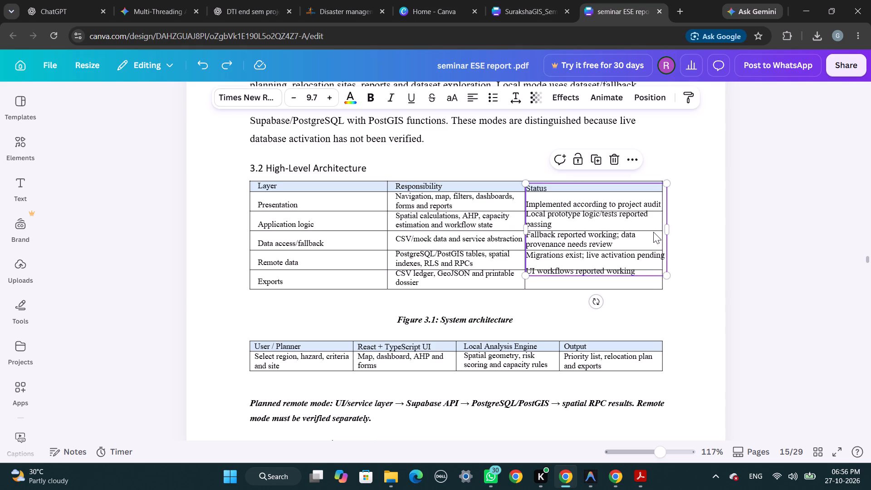
drag(667, 230, 661, 230)
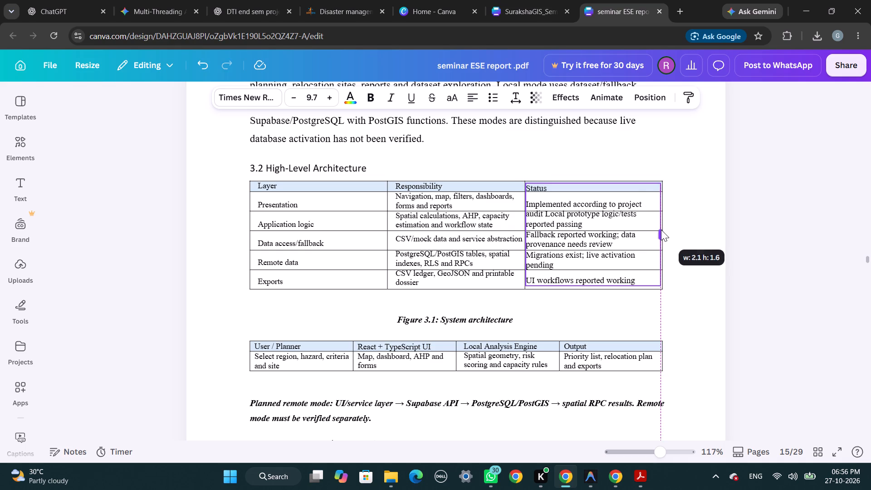
drag(661, 230, 661, 230)
click(687, 211)
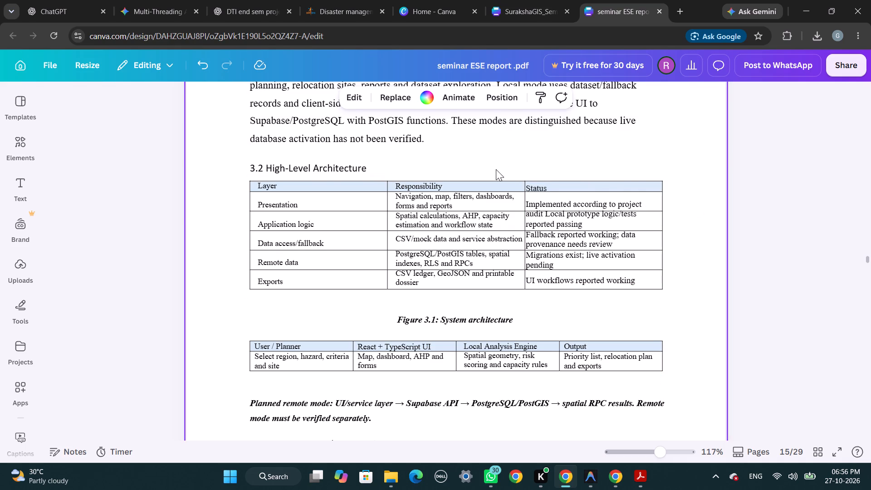
Scale down the Contribution text block in the 2.6 table slightly so its text sits lower within the rows.
scroll(496, 169, up, 11)
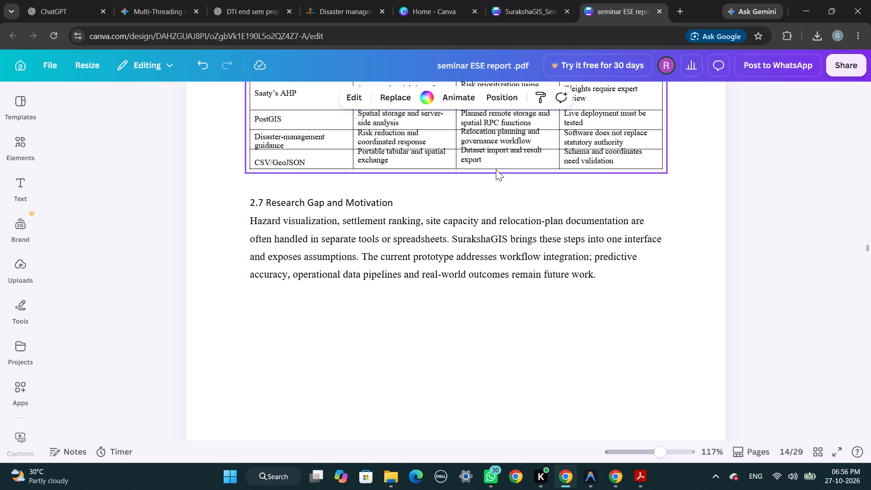
scroll(496, 169, up, 3)
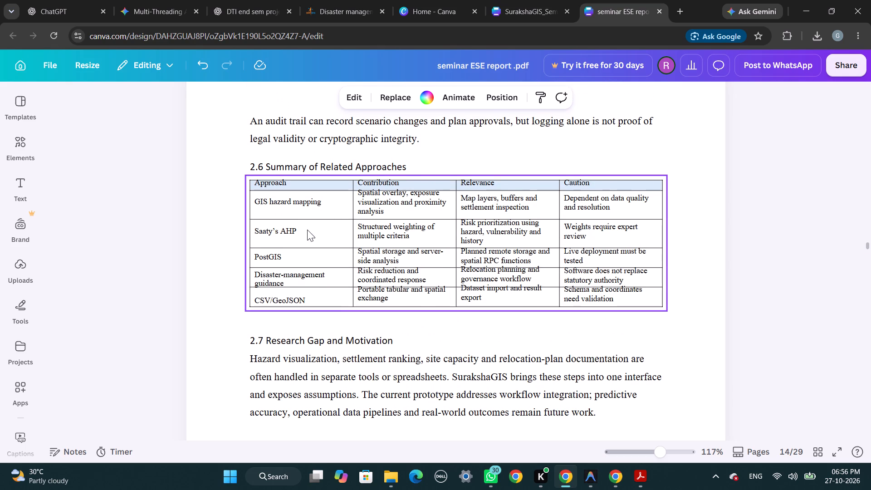
click(368, 223)
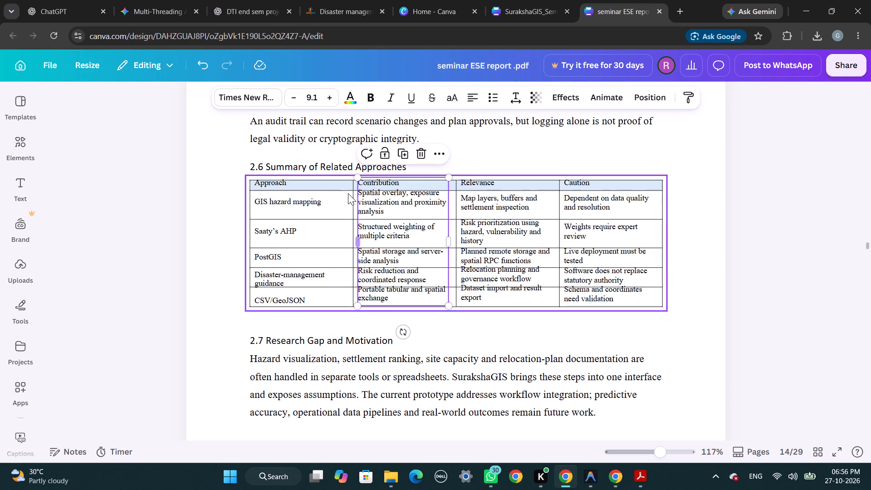
drag(360, 180, 362, 184)
click(201, 248)
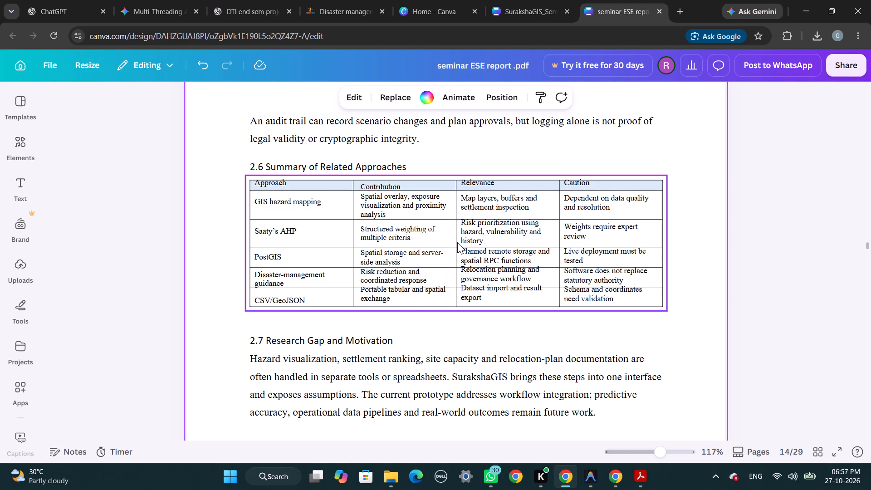
Scale the Relevance and Caution text blocks in the 2.6 table down to size 8.8, matching the Contribution heading's height.
click(468, 183)
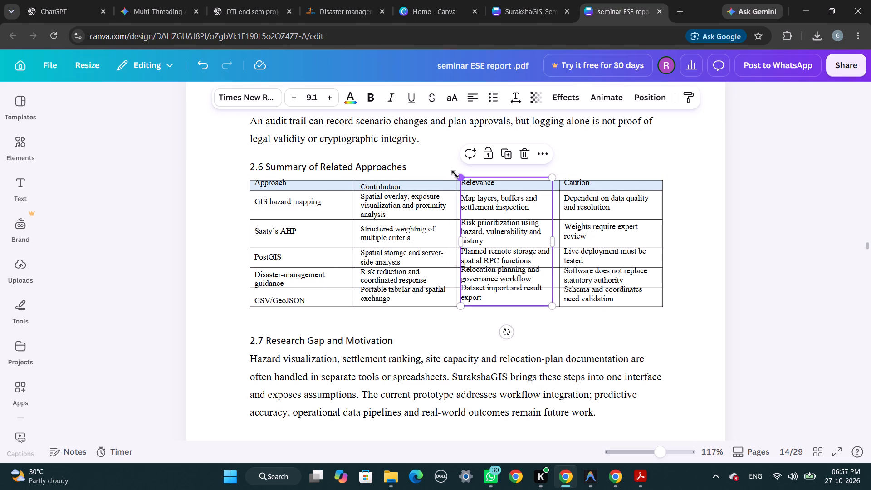
click(462, 181)
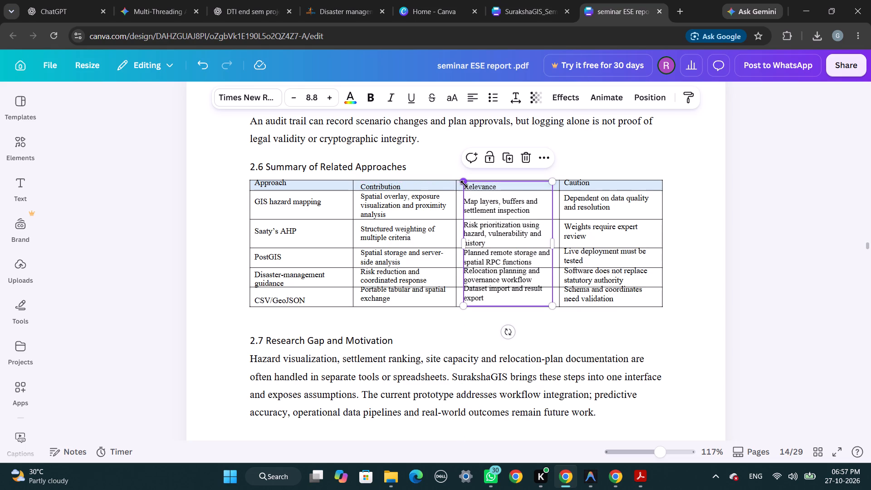
click(690, 298)
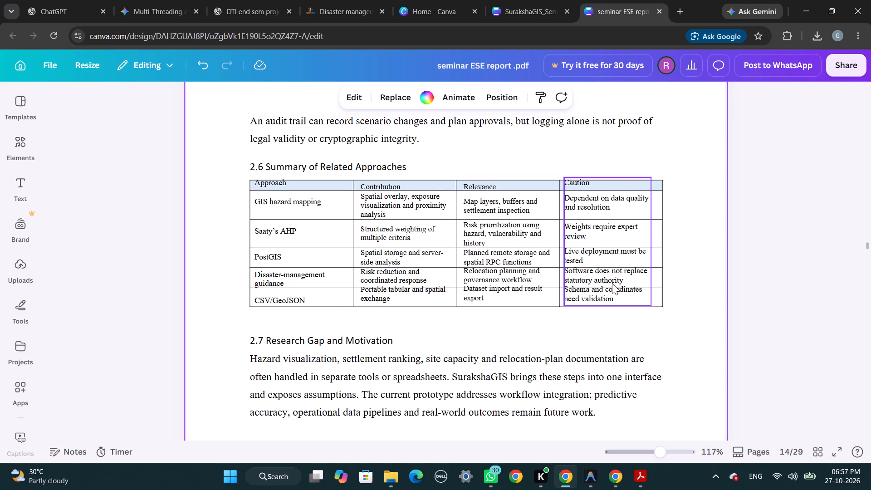
click(572, 239)
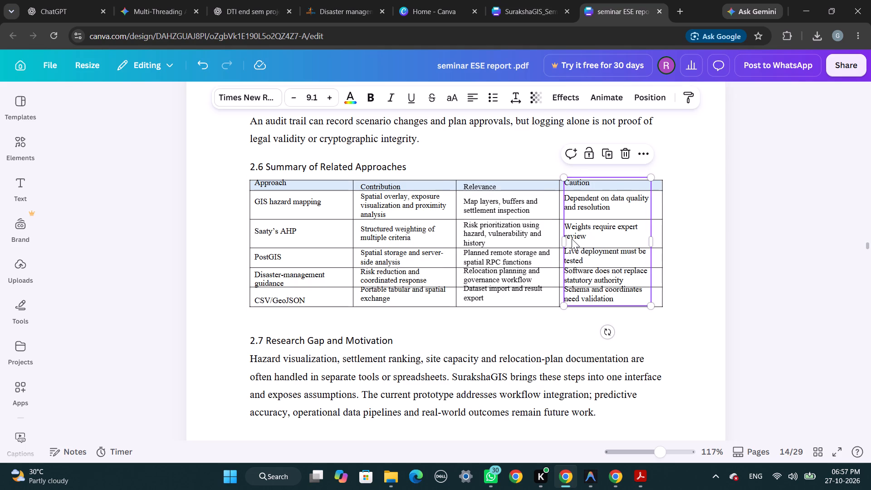
drag(566, 175, 568, 180)
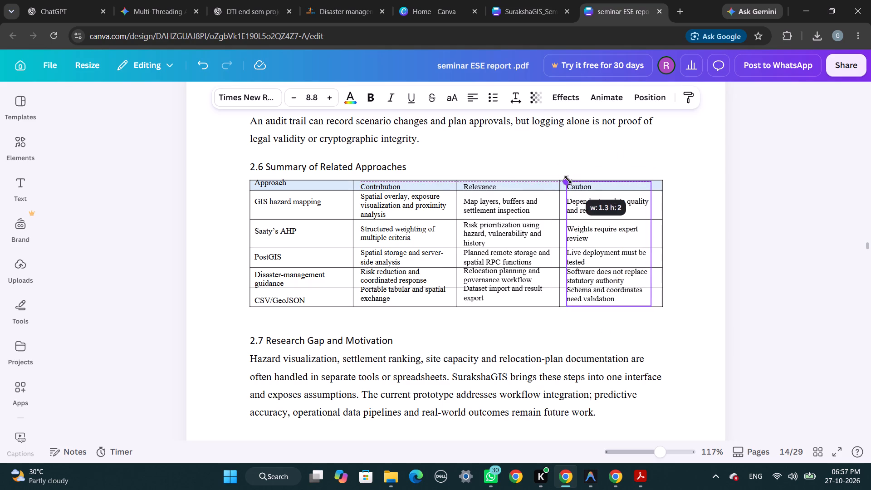
drag(568, 180, 568, 180)
click(710, 239)
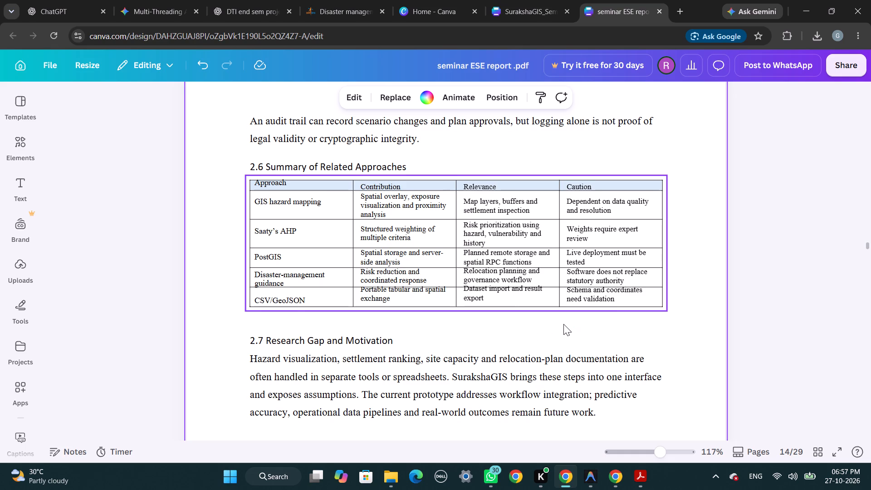
Reposition the Input Data and Analysis text blocks slightly lower in the Figure 1.1 table so their text fits the rows.
scroll(563, 324, up, 8)
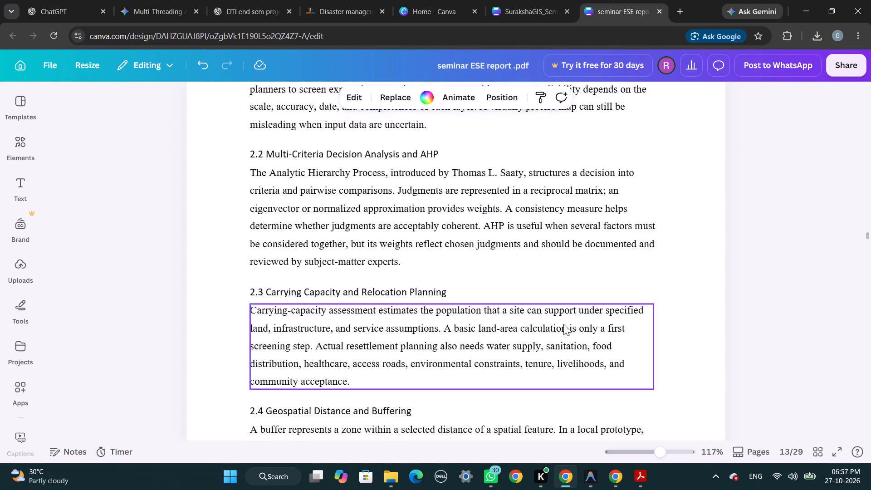
scroll(563, 324, up, 4)
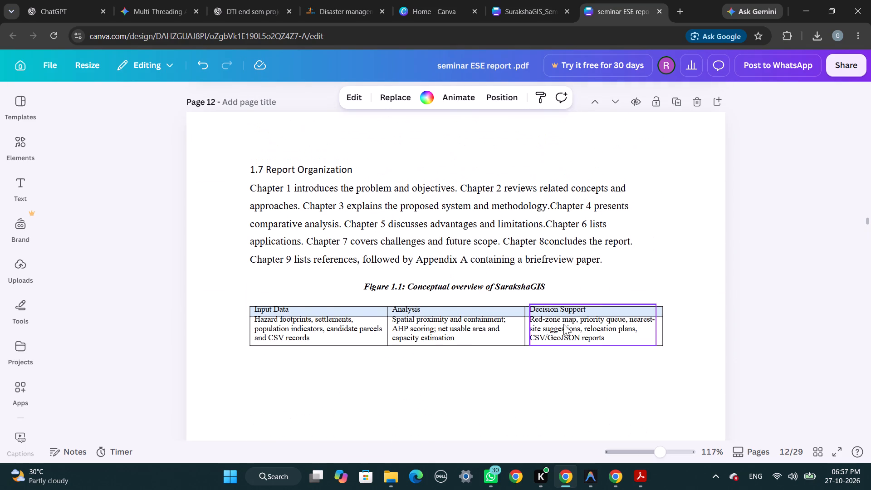
click(373, 323)
click(373, 323)
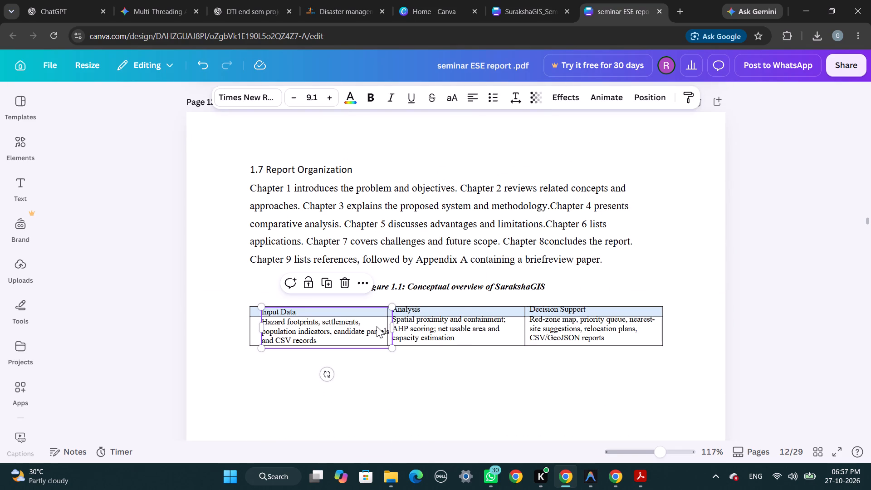
drag(346, 328, 339, 326)
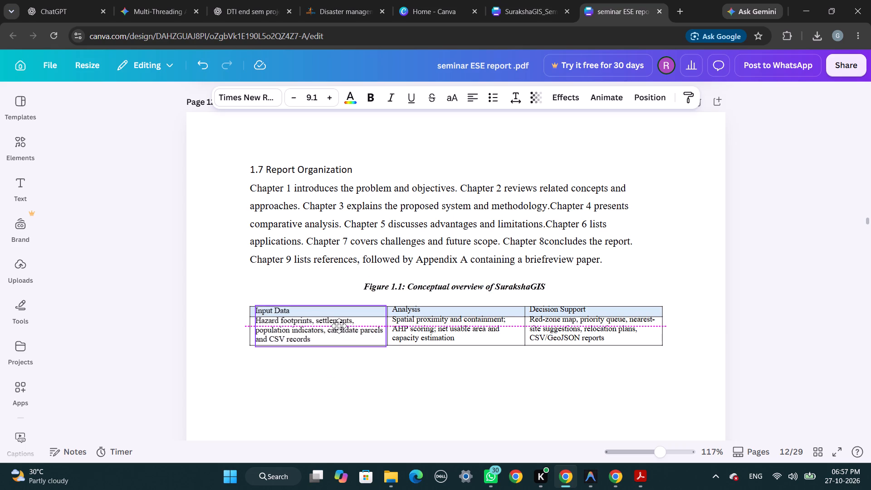
drag(339, 326, 339, 327)
click(376, 382)
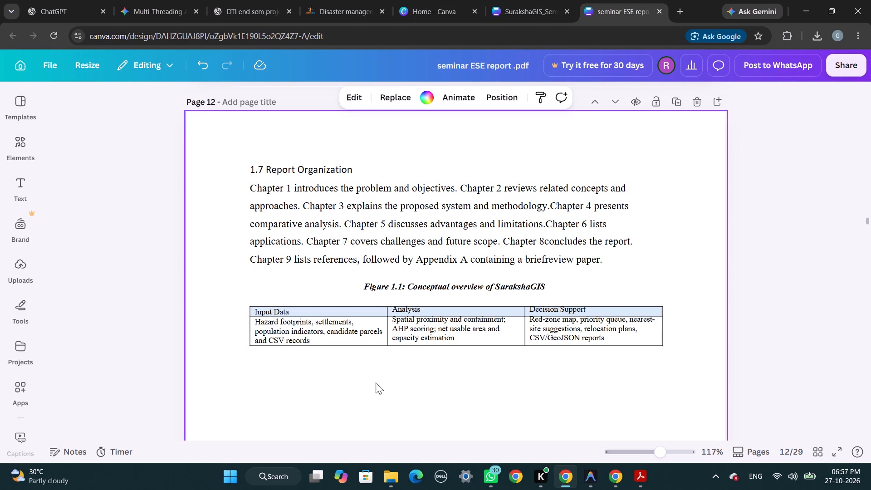
click(416, 313)
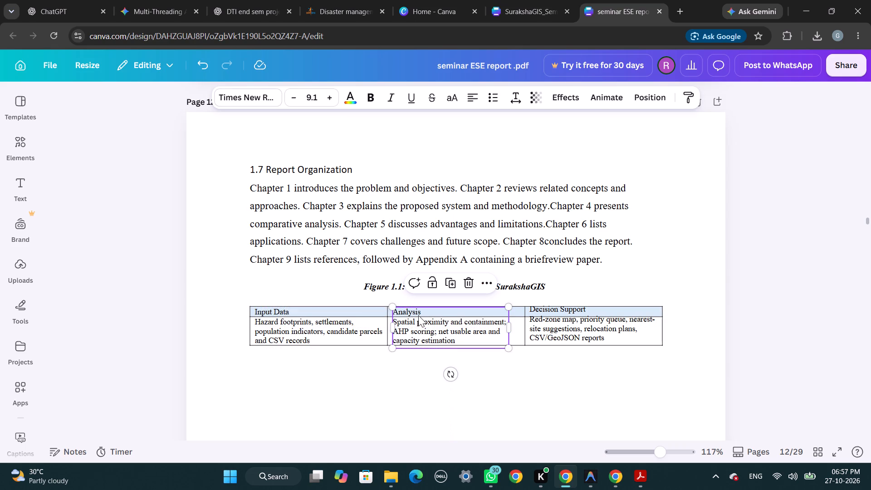
click(525, 389)
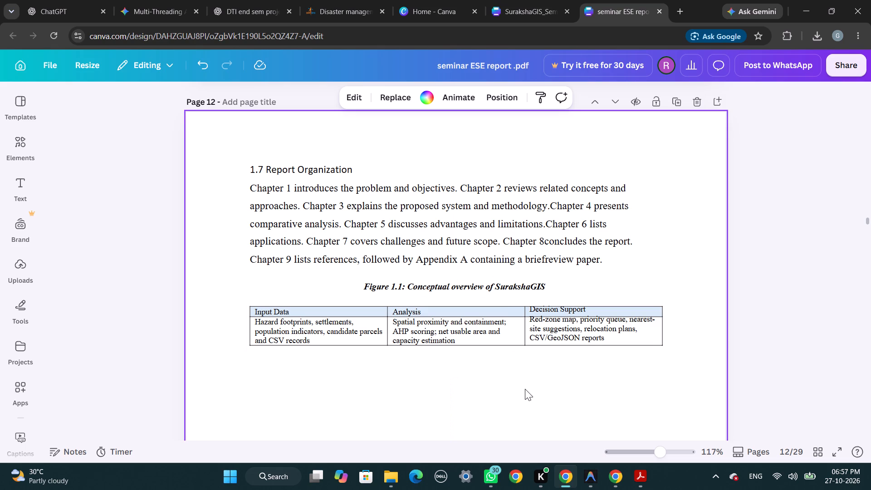
Scale the Decision Support text block in the Figure 1.1 table to size 8.8 and shift it slightly down into its cells.
click(558, 331)
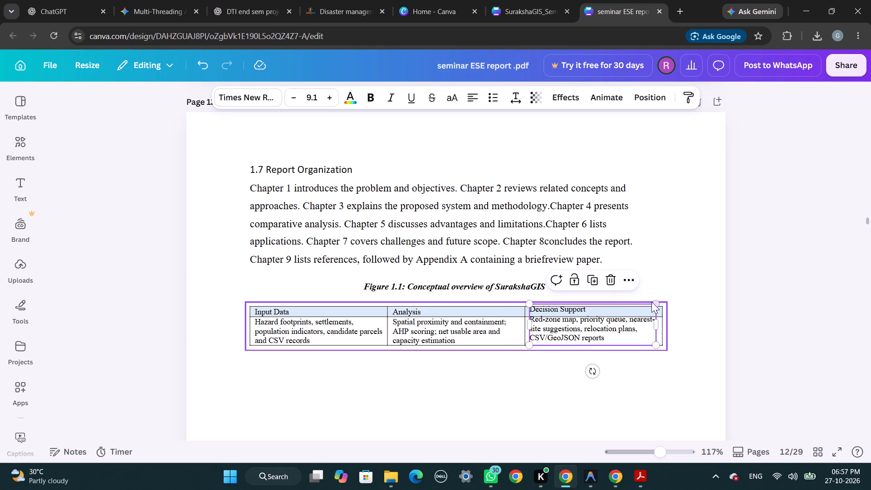
drag(659, 303, 656, 307)
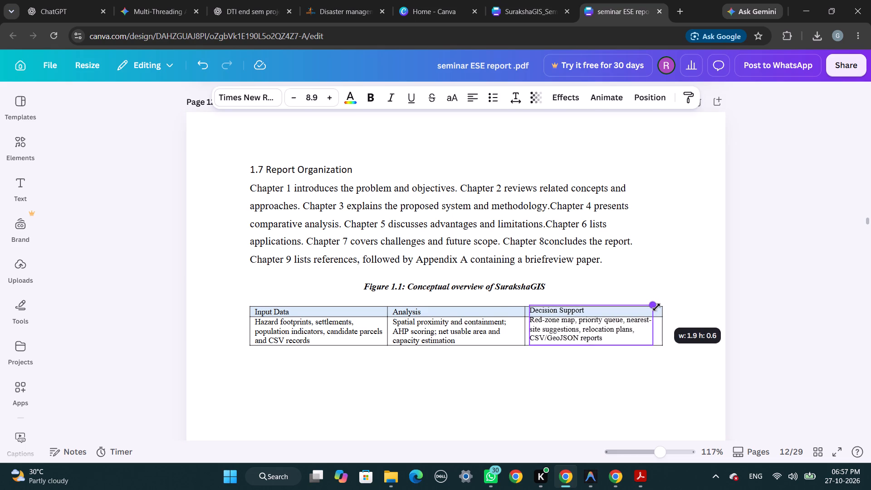
drag(656, 307, 656, 308)
double_click(638, 319)
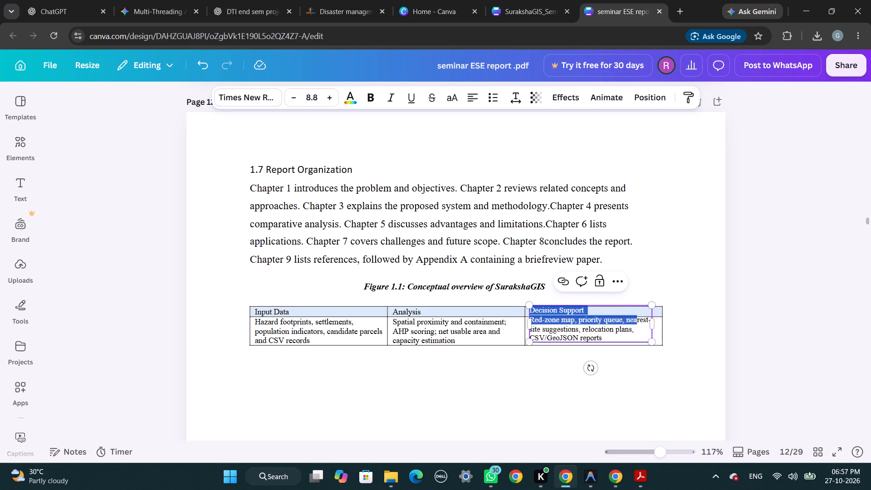
click(666, 382)
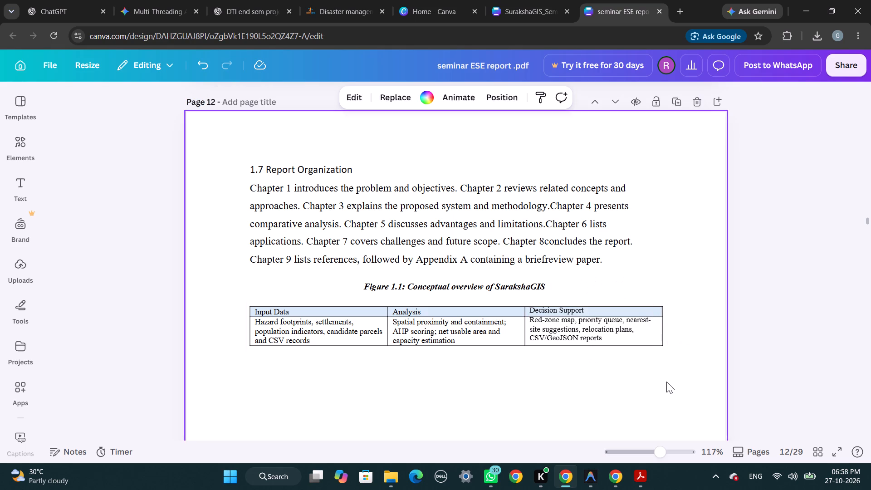
click(636, 323)
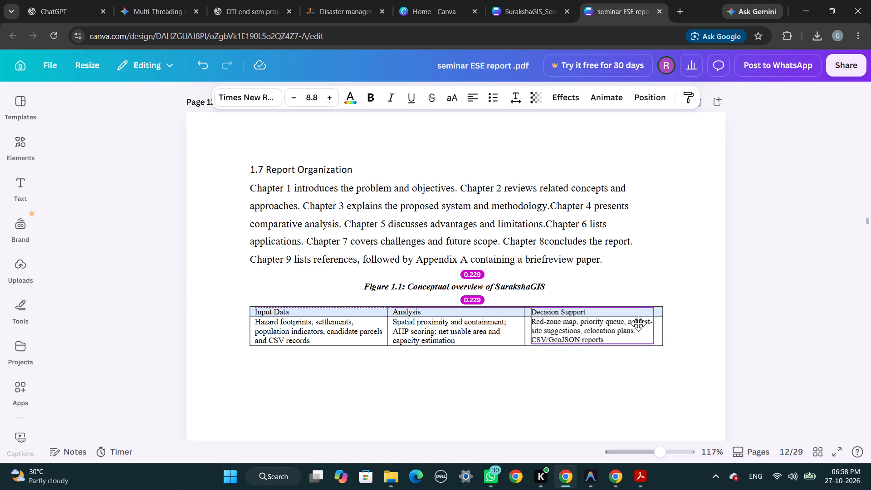
Move the Table No. text block in the List of Tables table slightly right and down so its numbers fit the rows.
click(672, 383)
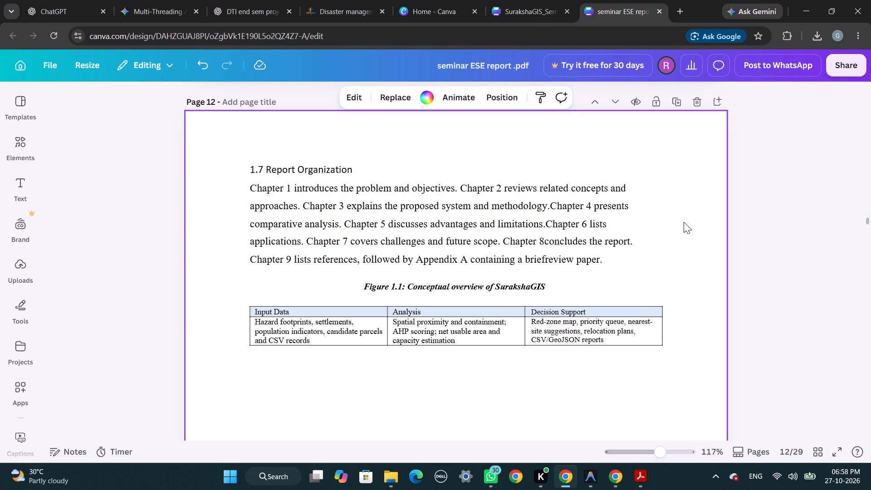
scroll(663, 265, up, 1)
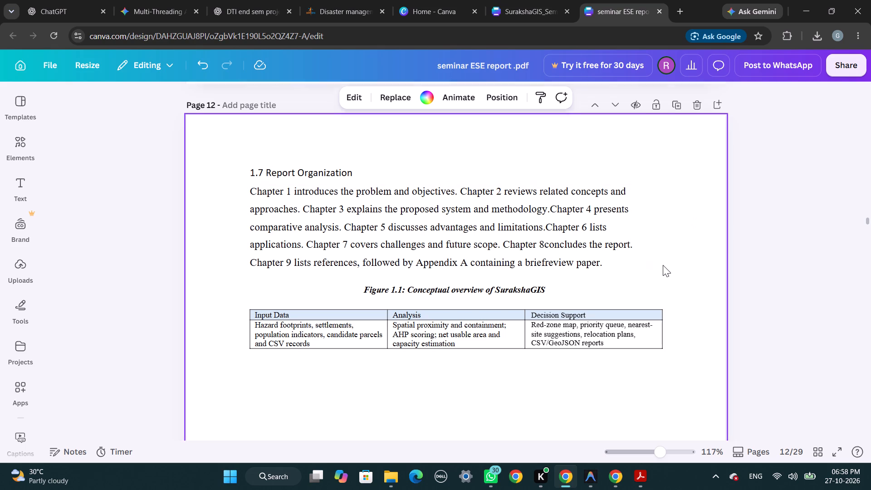
scroll(663, 265, up, 9)
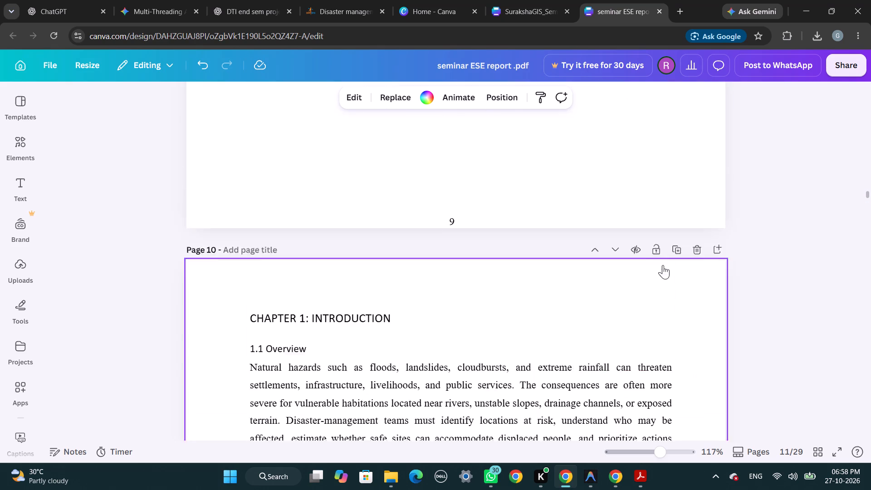
scroll(663, 265, up, 6)
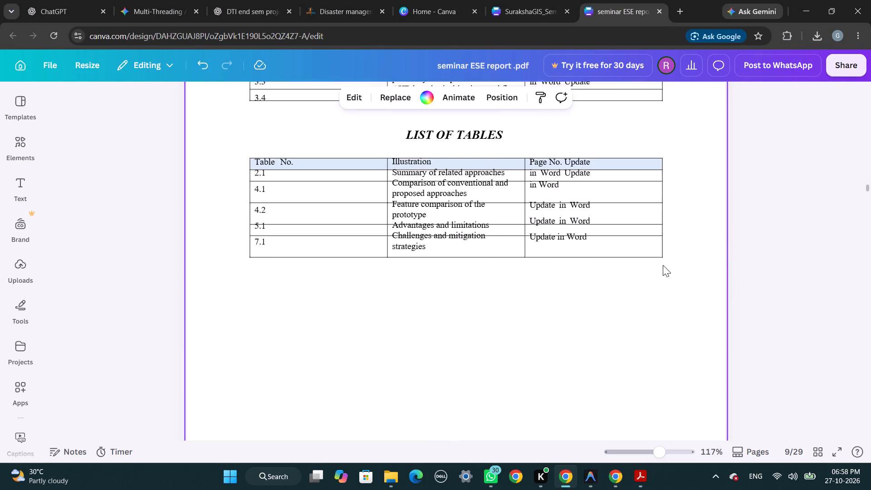
scroll(663, 265, up, 1)
click(289, 235)
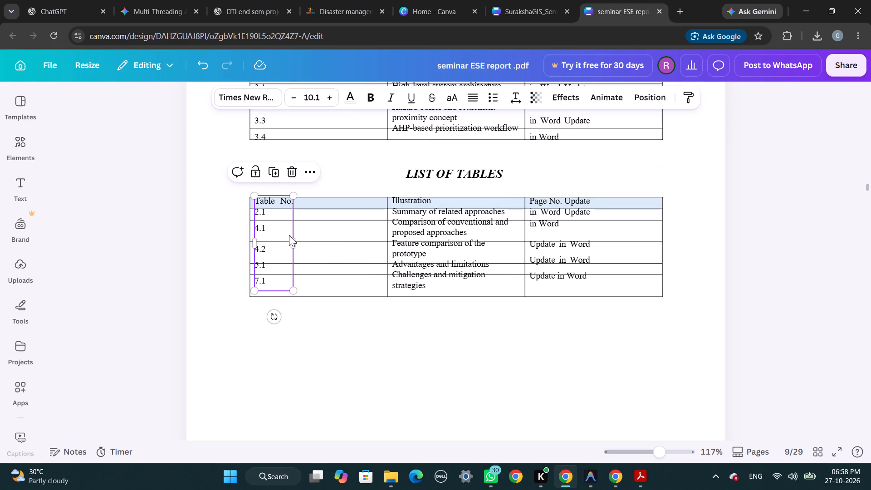
drag(289, 235, 300, 238)
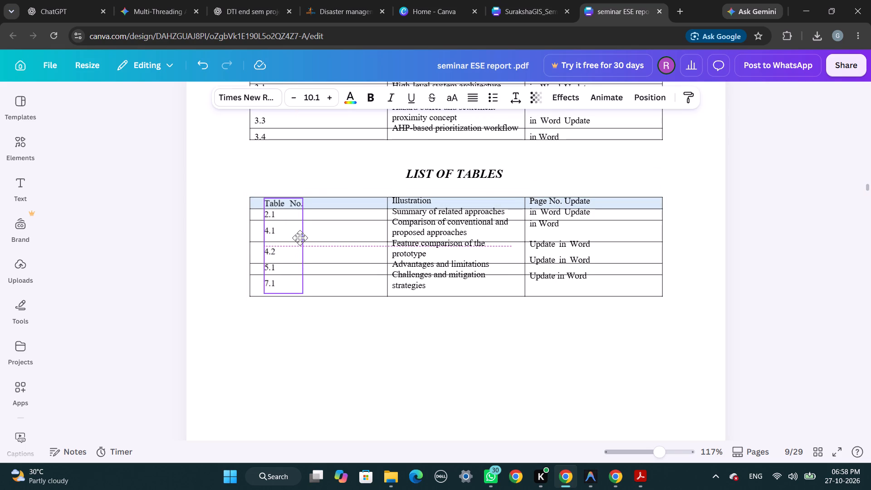
drag(300, 238, 299, 238)
Move the Illustration text block in the List of Tables table slightly right and down into its column.
click(440, 255)
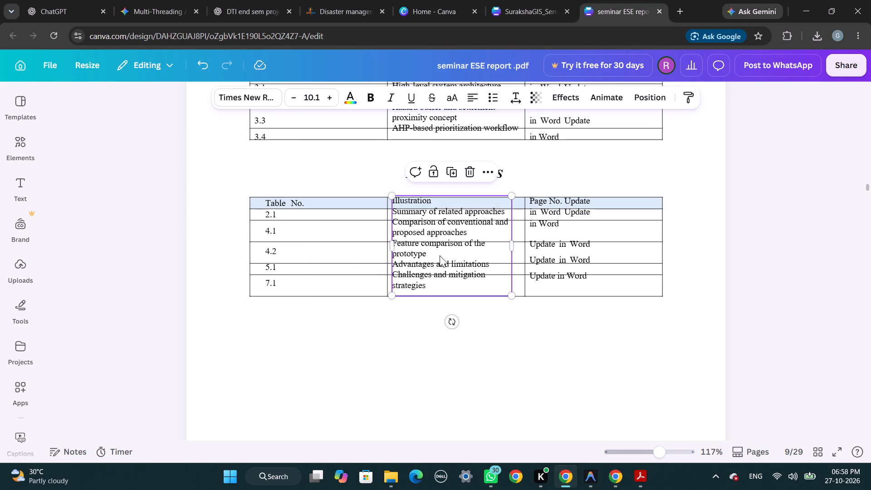
click(435, 241)
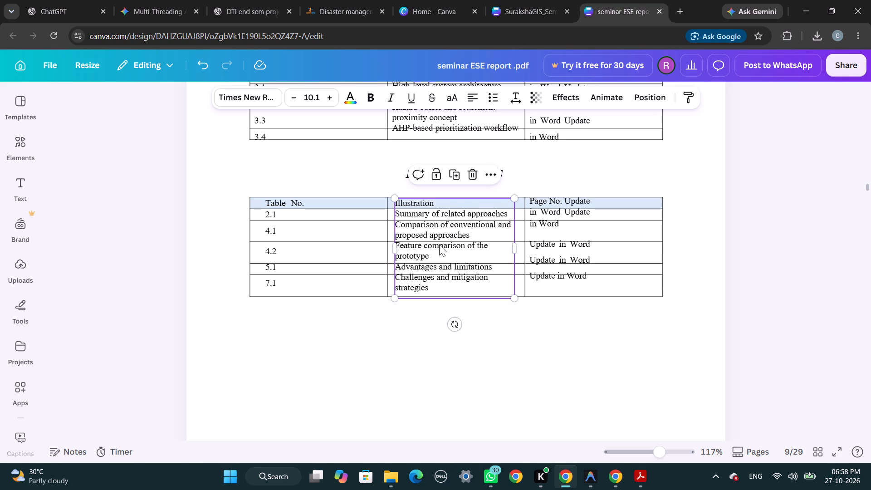
click(439, 245)
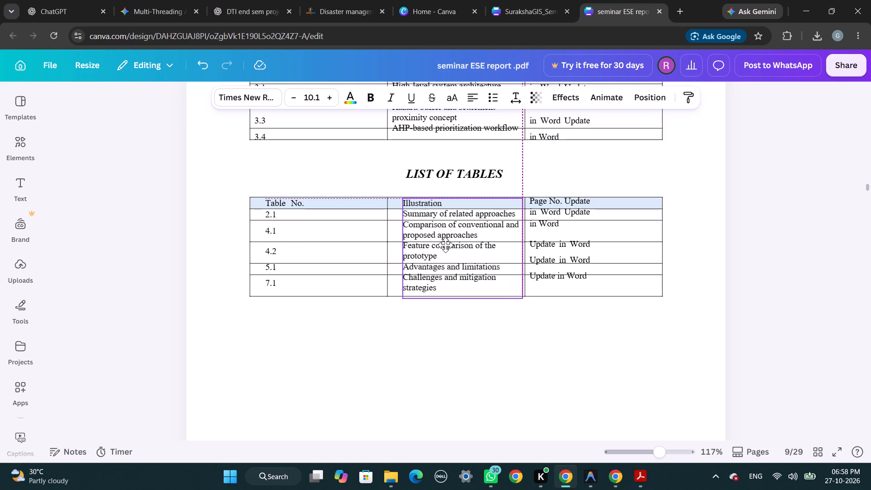
click(345, 342)
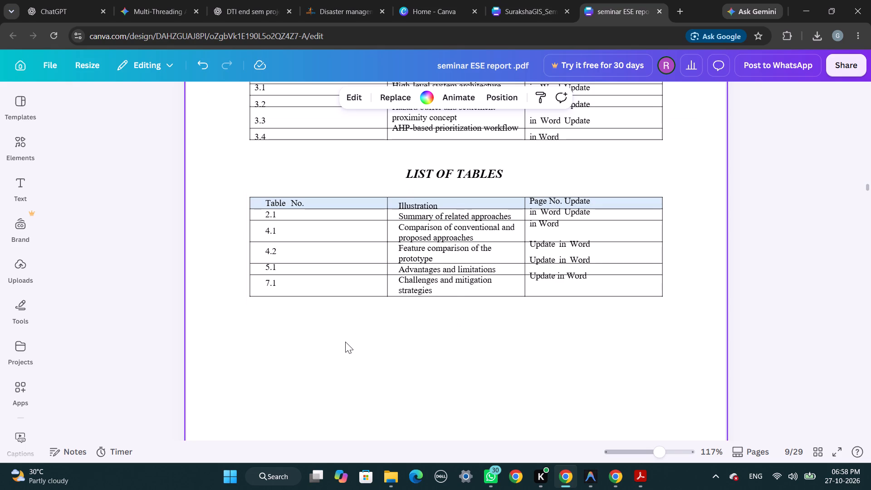
Shift the Page No. text block in the List of Tables table right and slightly down, keeping its original width.
click(573, 276)
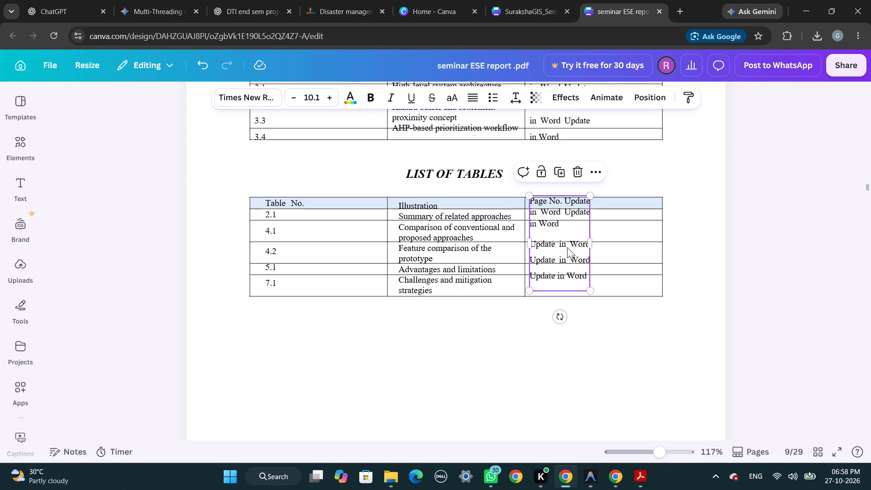
drag(567, 247, 578, 251)
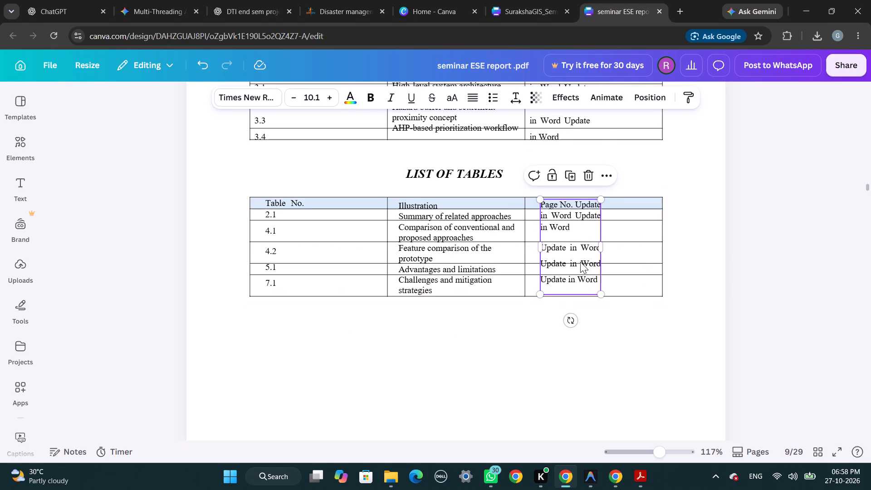
click(677, 258)
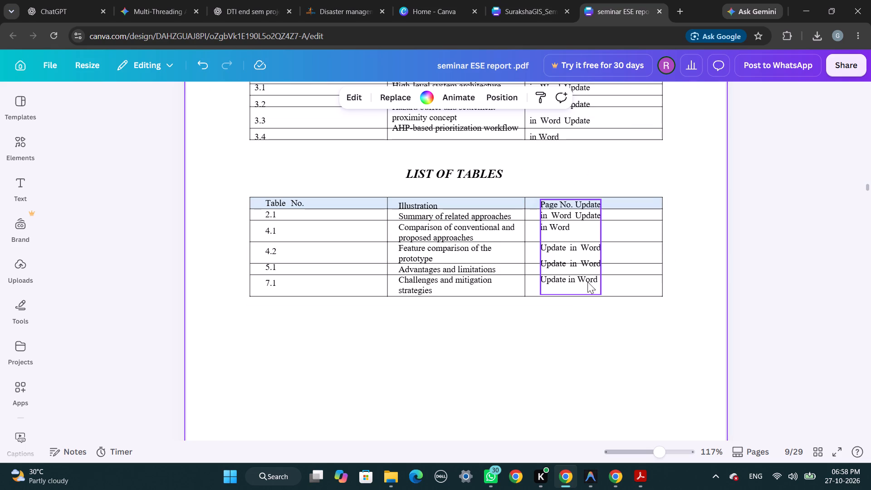
click(554, 243)
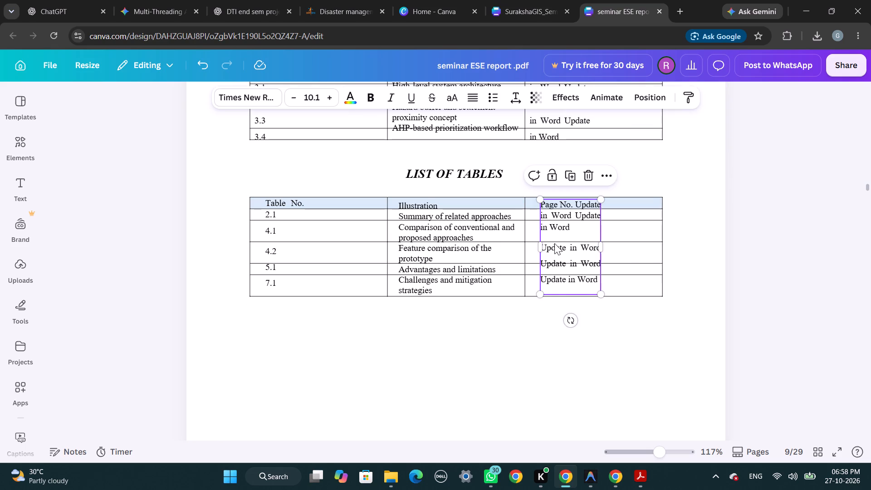
drag(601, 245, 608, 245)
click(609, 245)
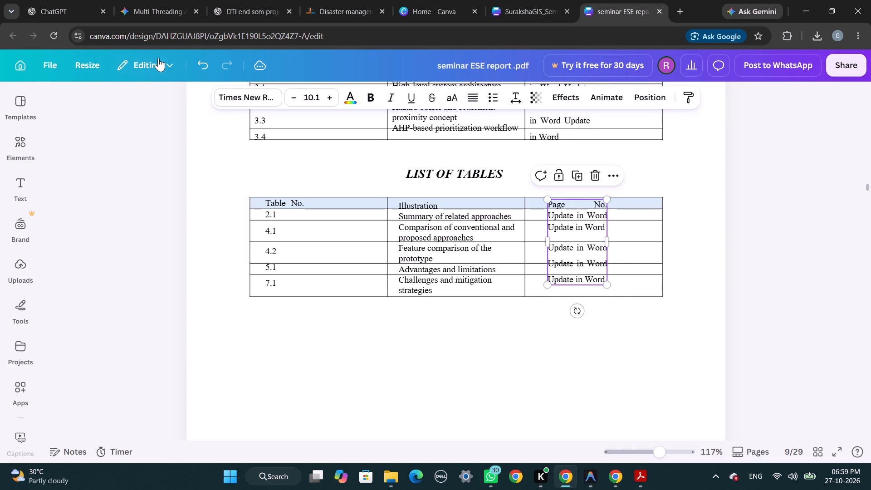
click(194, 64)
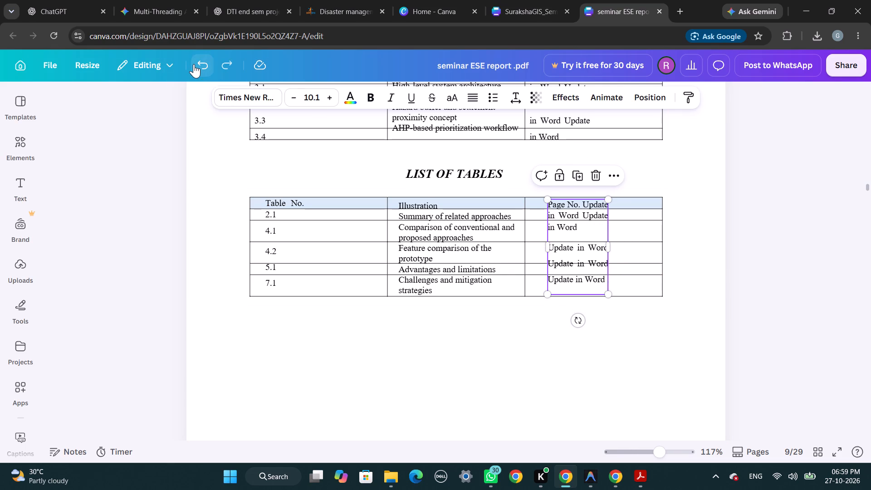
click(464, 365)
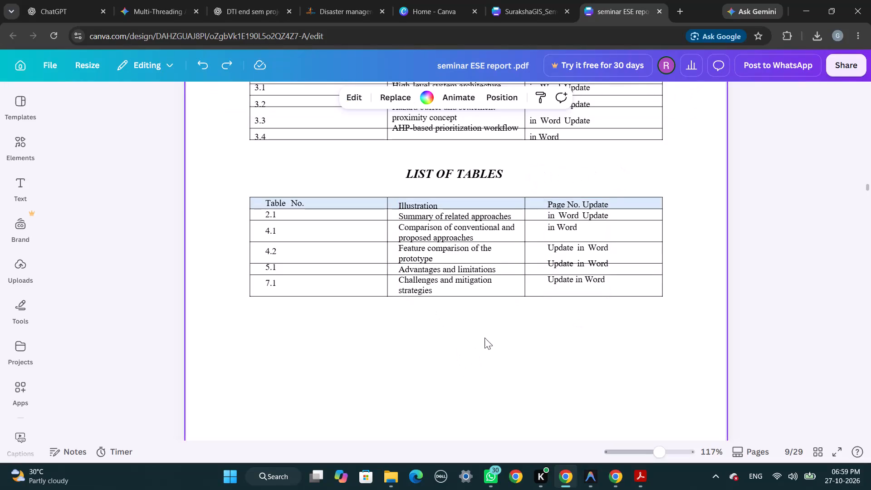
click(555, 273)
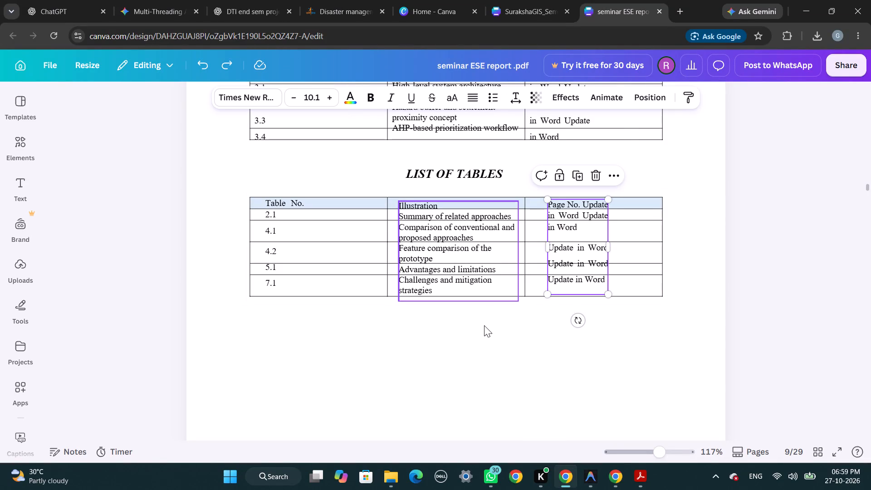
click(484, 325)
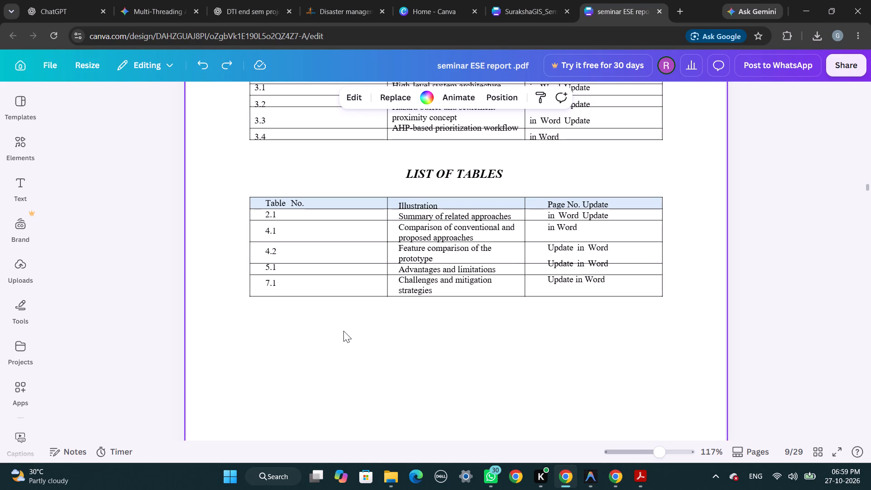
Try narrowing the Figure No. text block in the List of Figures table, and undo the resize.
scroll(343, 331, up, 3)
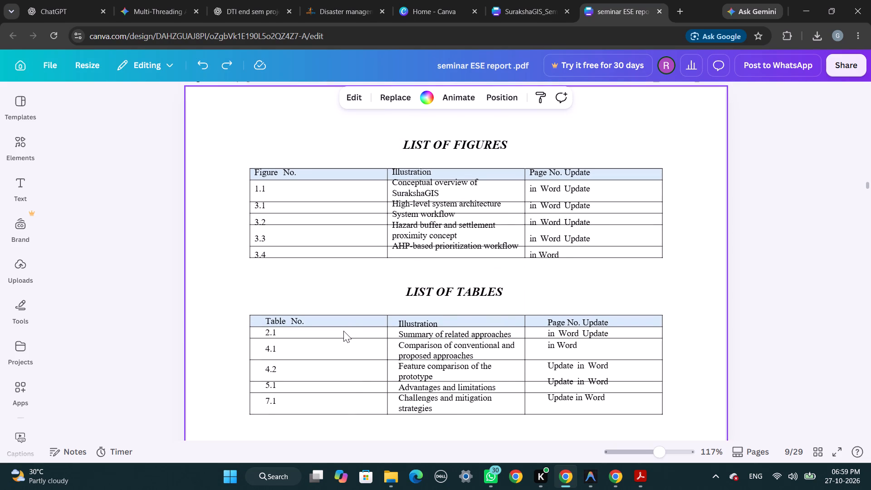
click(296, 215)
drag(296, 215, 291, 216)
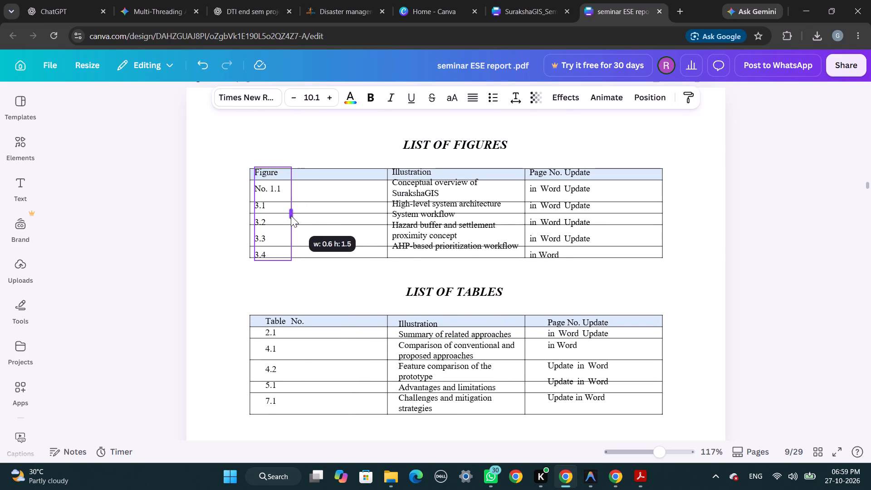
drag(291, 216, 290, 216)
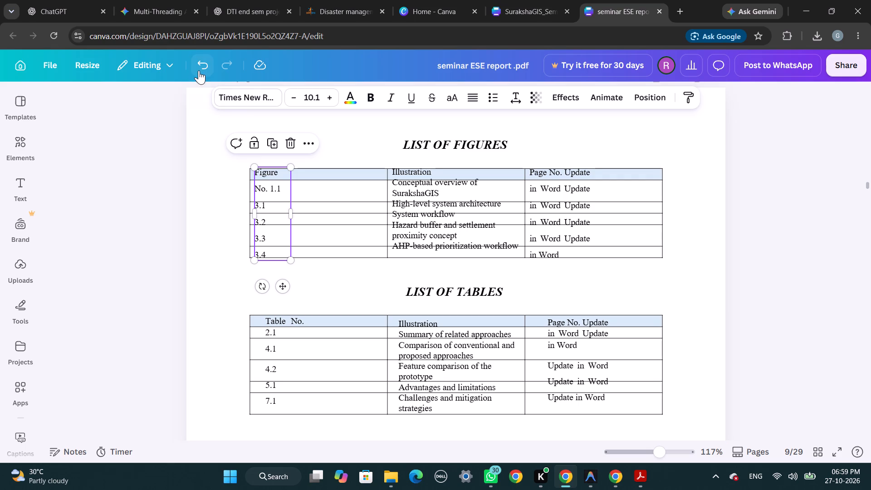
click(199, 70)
Move the Figure No. text block in the List of Figures table right, left-aligning it with the Table No. text below.
drag(266, 183, 273, 190)
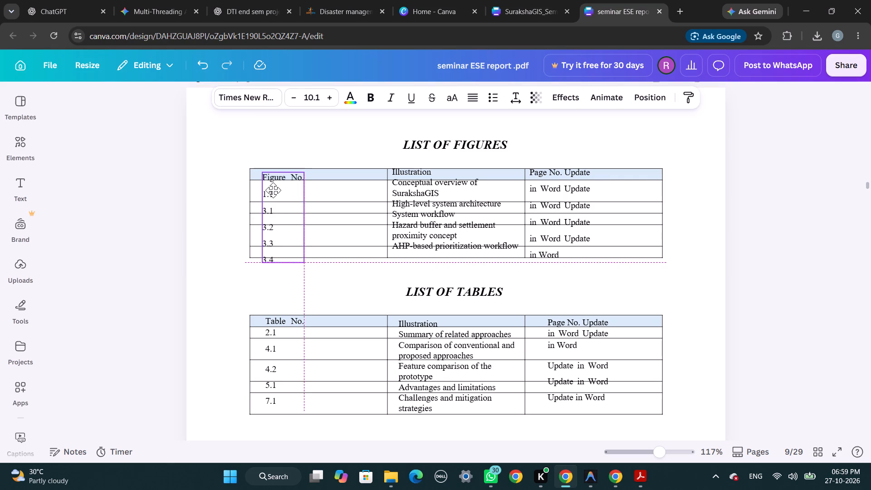
drag(273, 190, 278, 185)
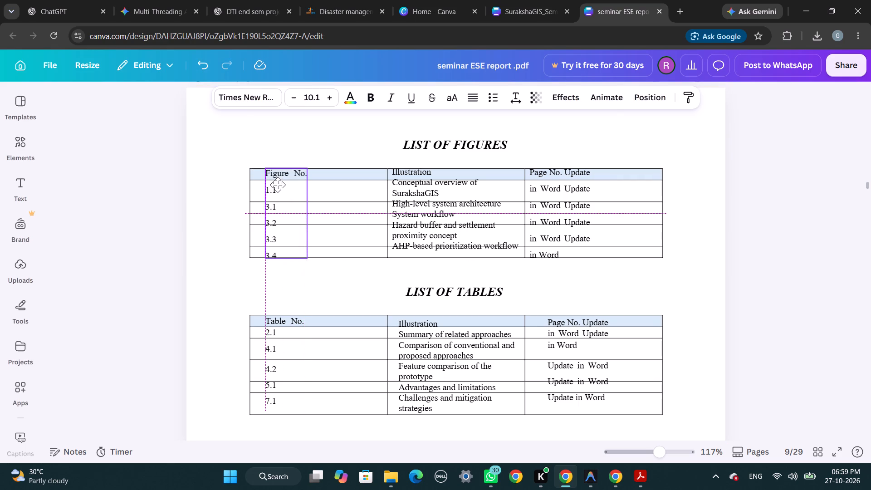
drag(278, 185, 278, 182)
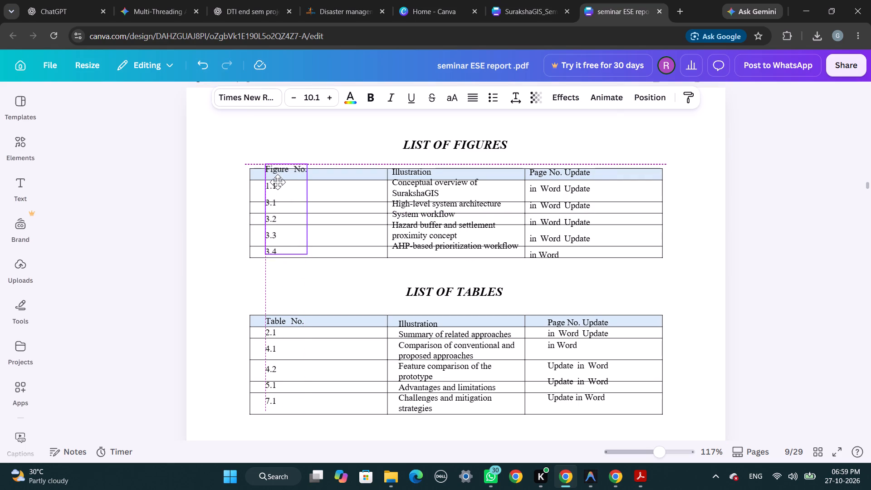
drag(278, 182, 278, 183)
click(201, 193)
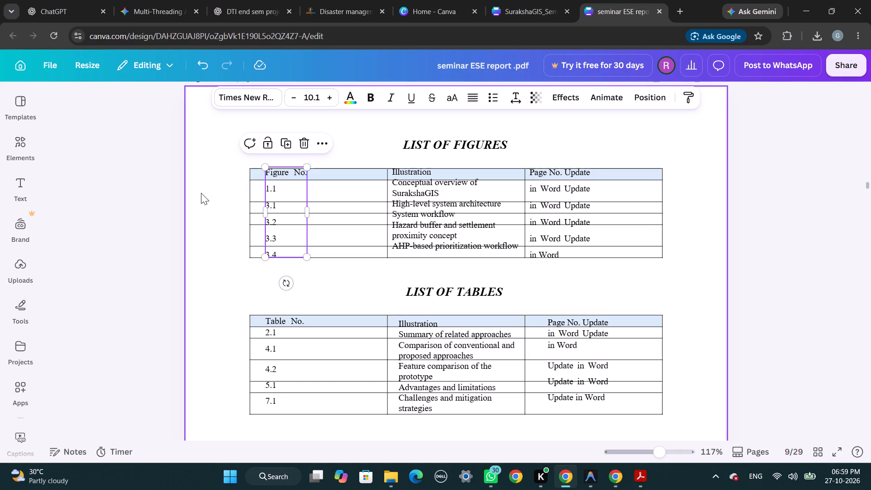
Nudge the List of Figures table grid slightly left and scale its Illustration text block down to size 9.8.
click(433, 211)
click(518, 166)
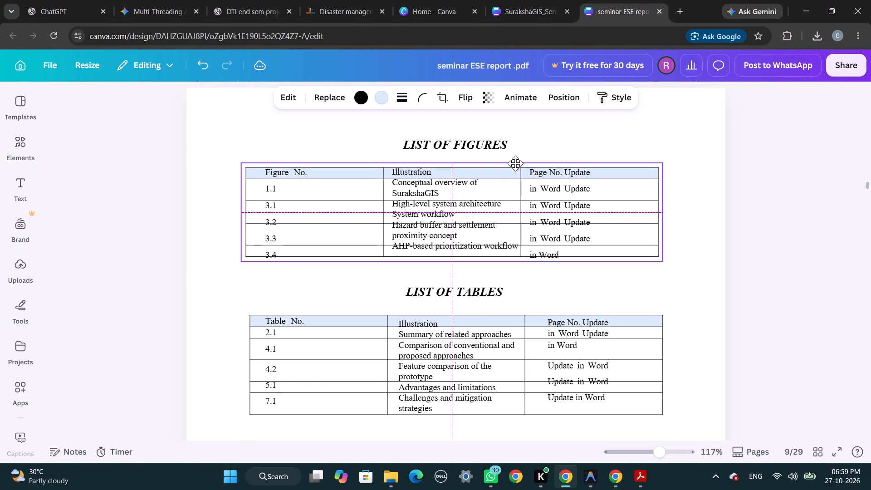
click(519, 172)
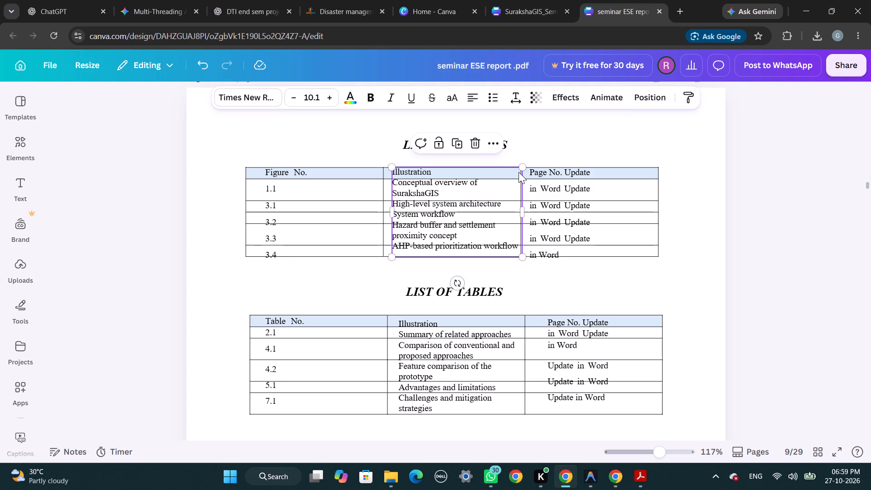
drag(524, 168, 520, 168)
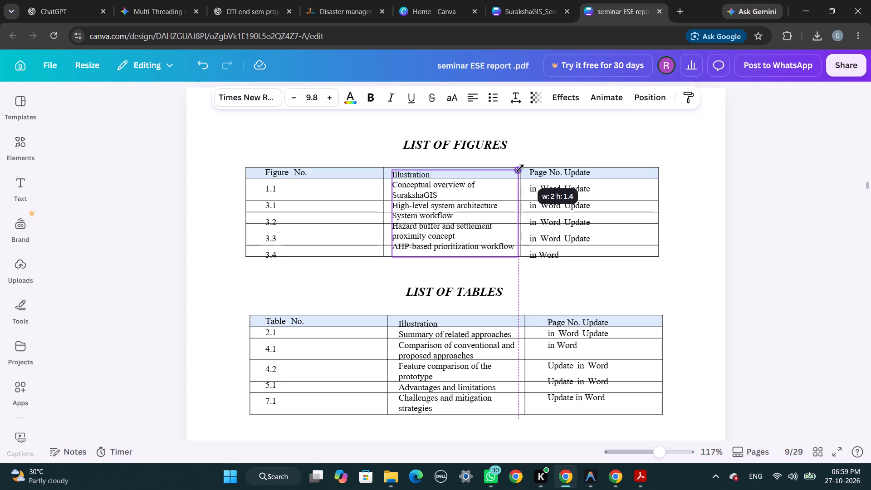
drag(520, 168, 512, 168)
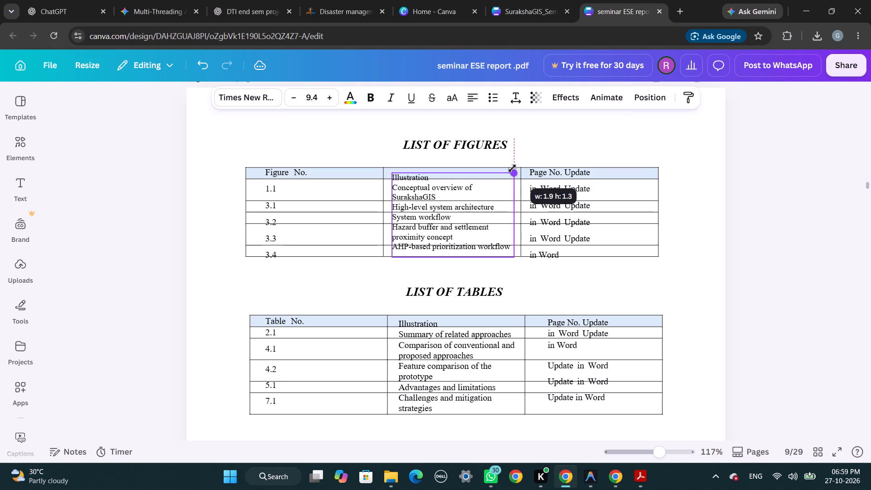
drag(512, 168, 518, 167)
click(457, 211)
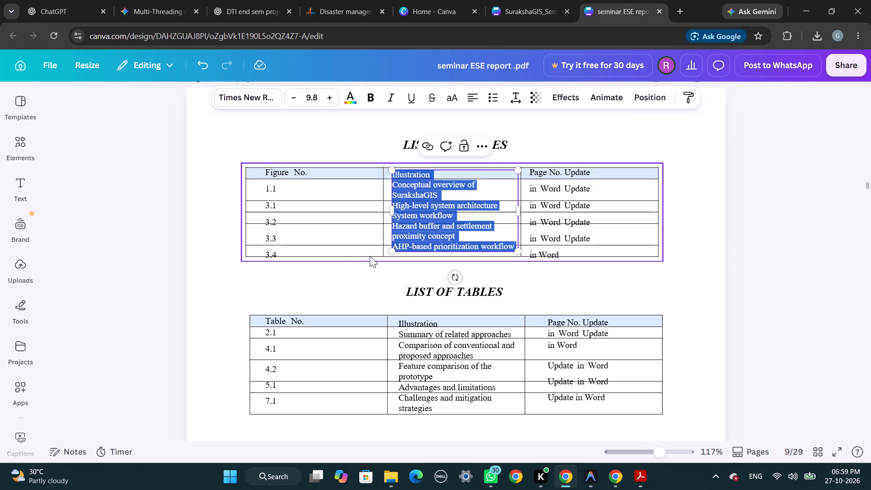
click(352, 272)
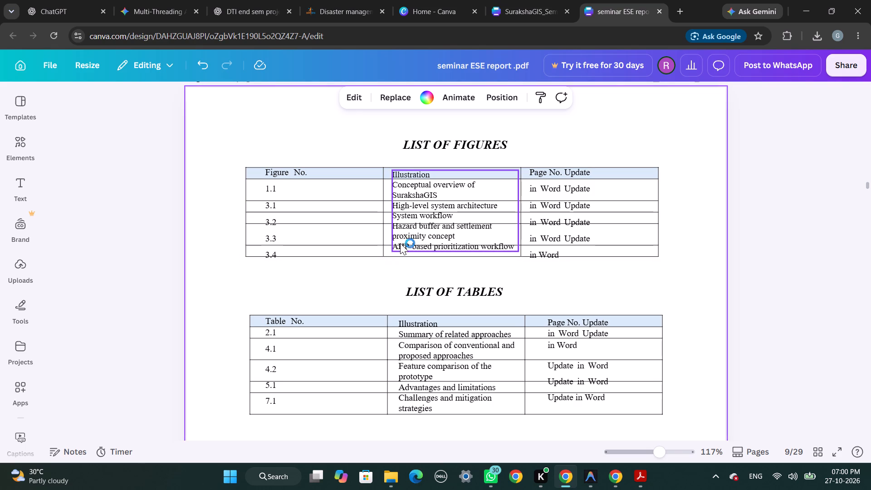
Scale the Page No. text block in the List of Figures table down to about size 9.4.
click(533, 225)
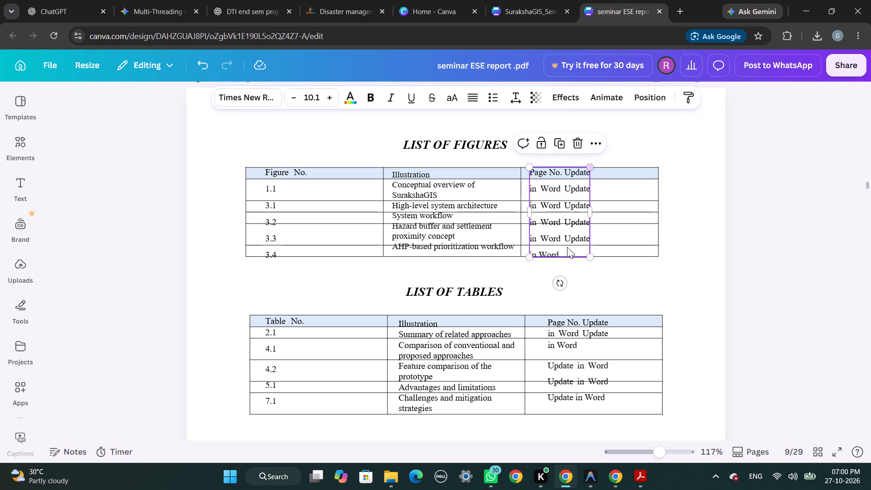
drag(588, 255, 584, 250)
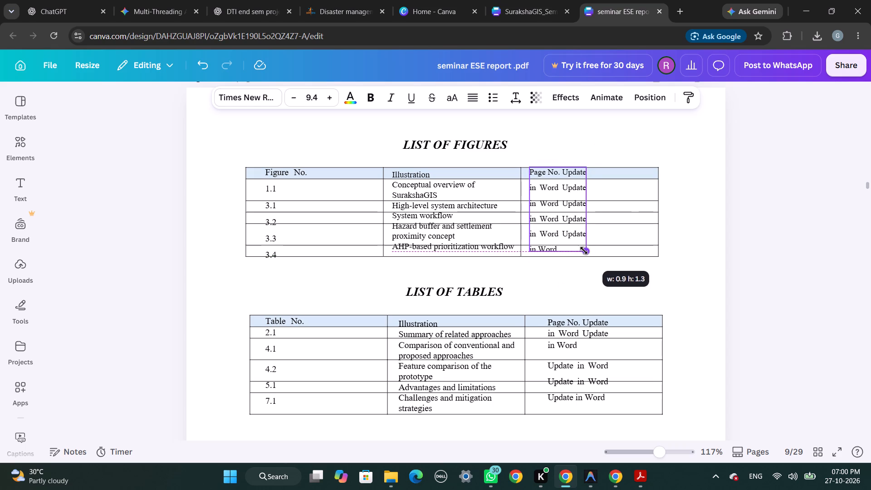
drag(584, 250, 583, 251)
click(693, 229)
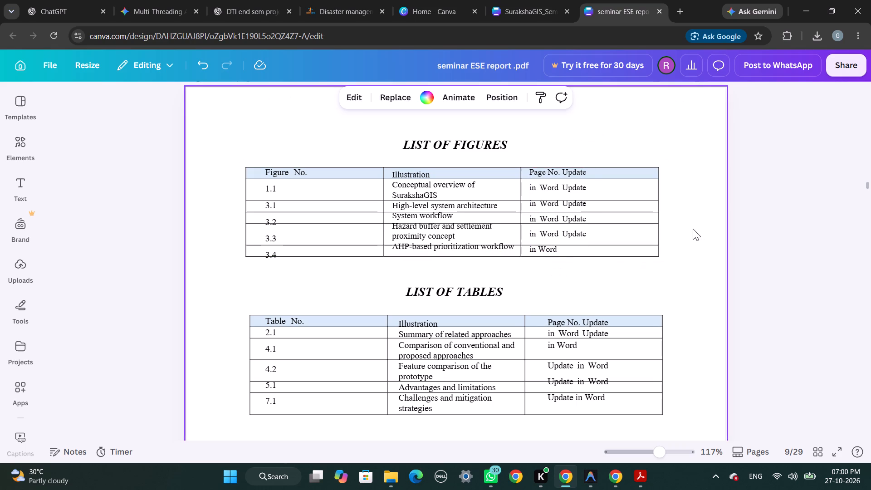
Nudge the Page No. text block in the List of Figures table slightly right and down within its column.
click(579, 220)
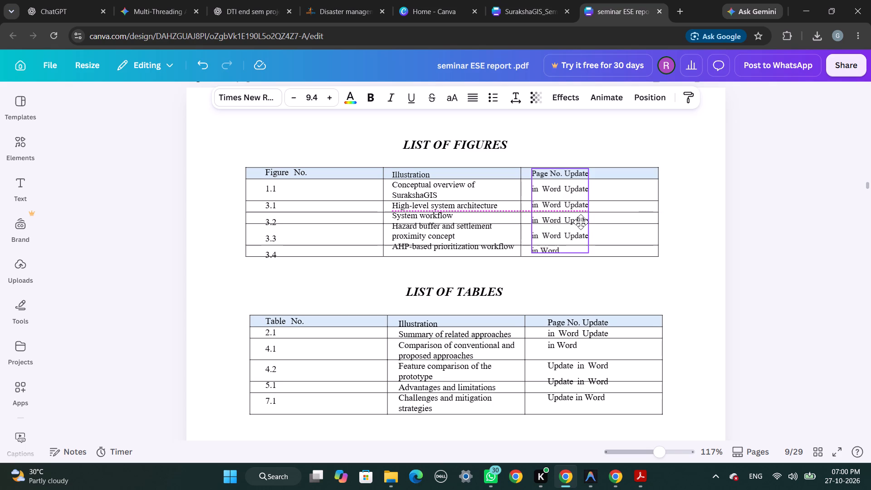
click(675, 204)
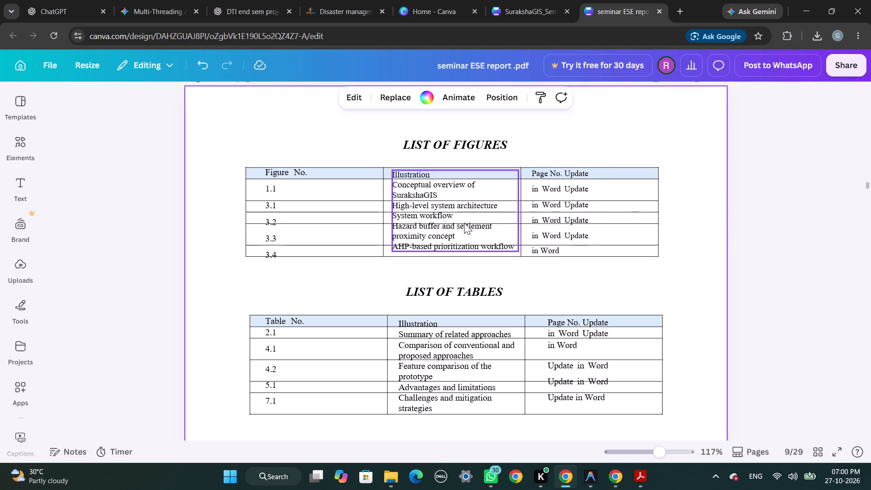
Scale the Illustration text block in the List of Figures table up to size 9.9.
click(433, 224)
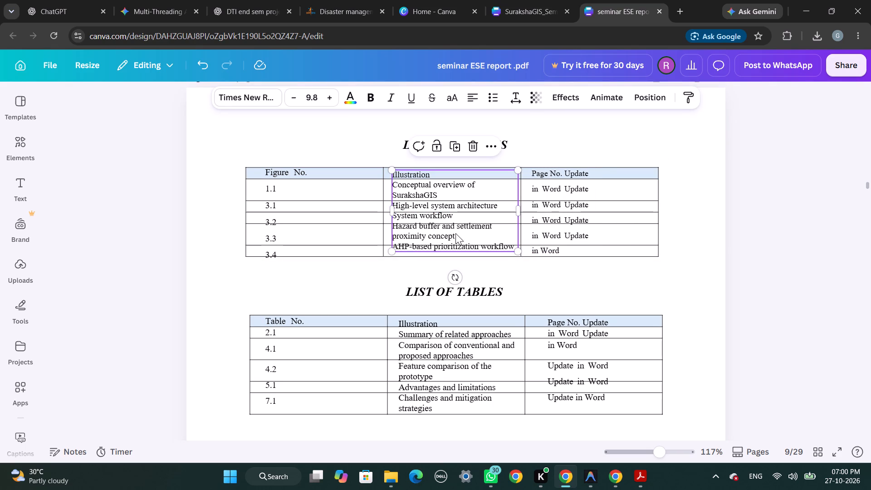
click(456, 237)
click(460, 237)
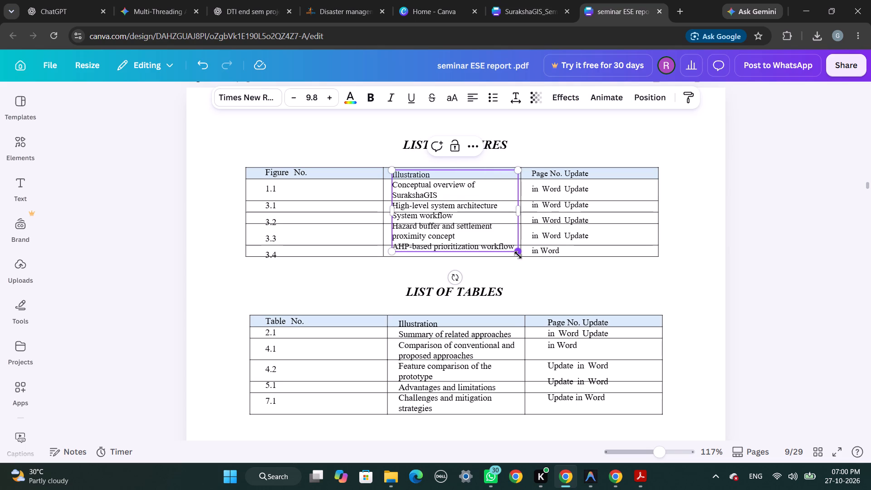
drag(518, 255, 519, 260)
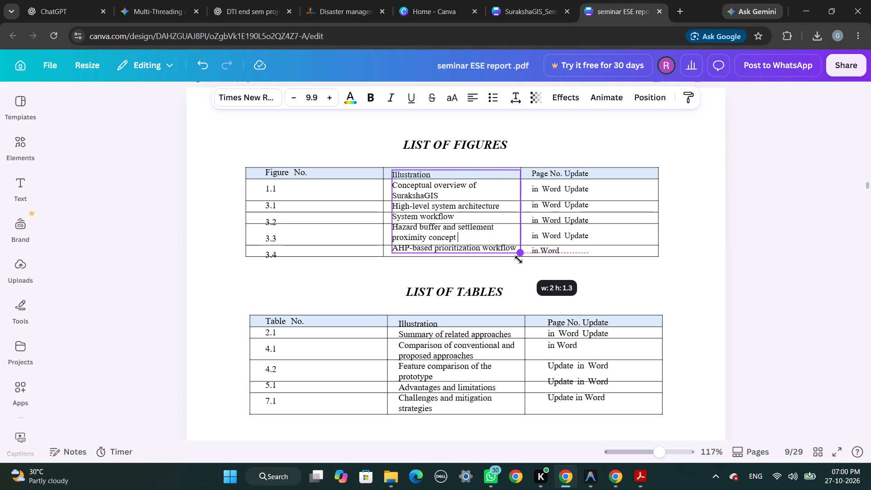
drag(519, 260, 519, 262)
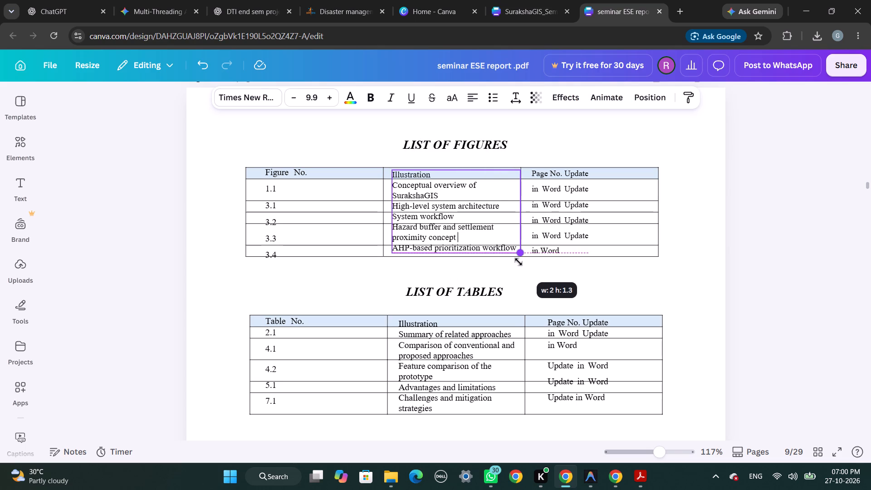
drag(519, 262, 518, 262)
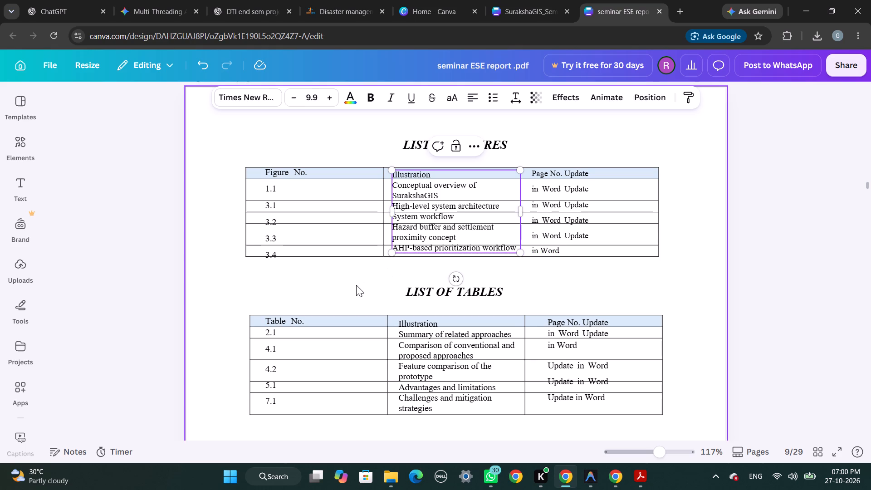
click(356, 285)
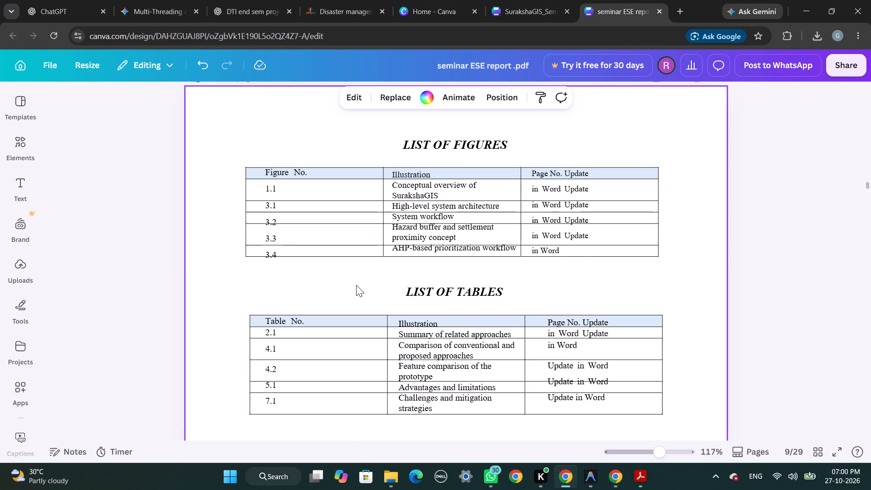
Scale the Figure No. text block in the List of Figures table down to about size 9.6.
click(280, 250)
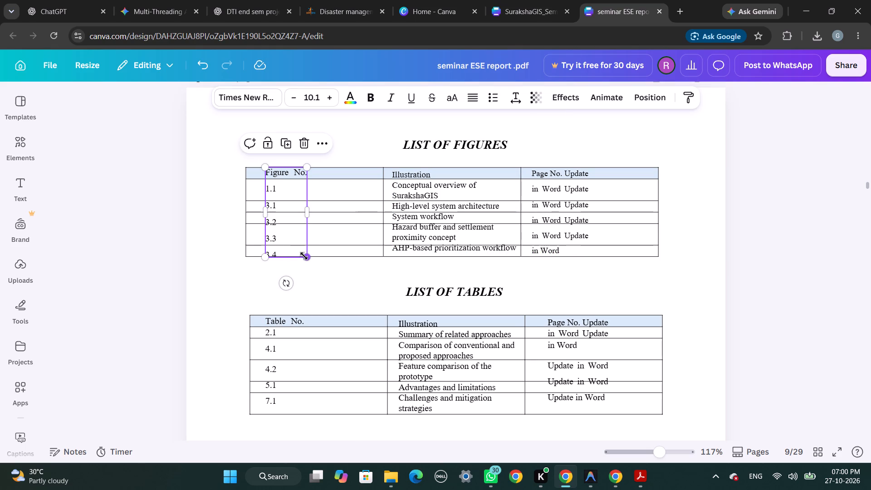
click(304, 256)
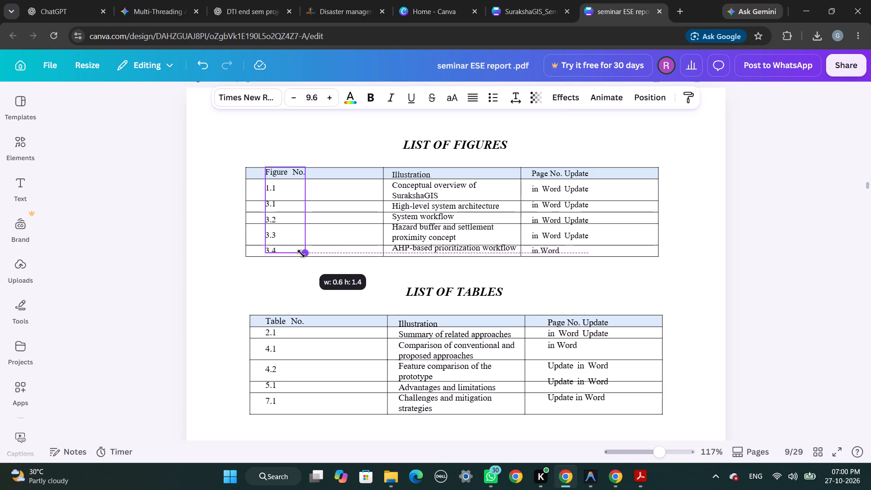
click(326, 271)
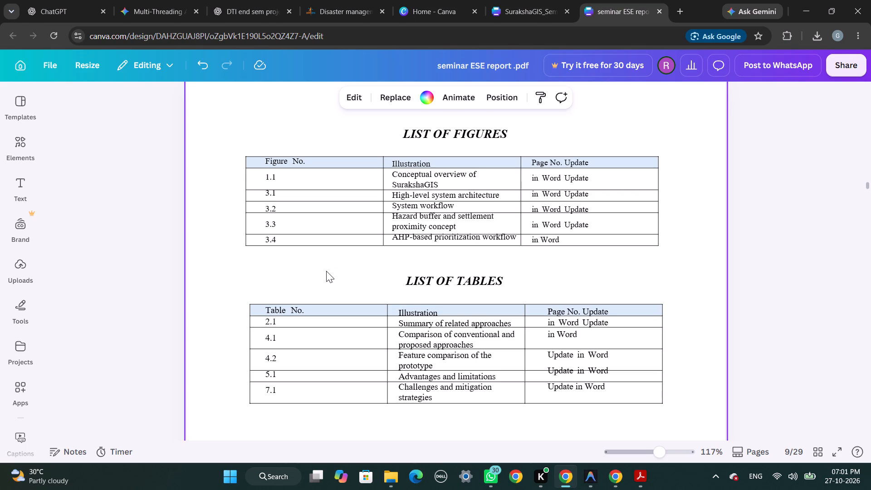
Scale the Page No. text block in the List of Tables table up to size 10.8.
click(575, 364)
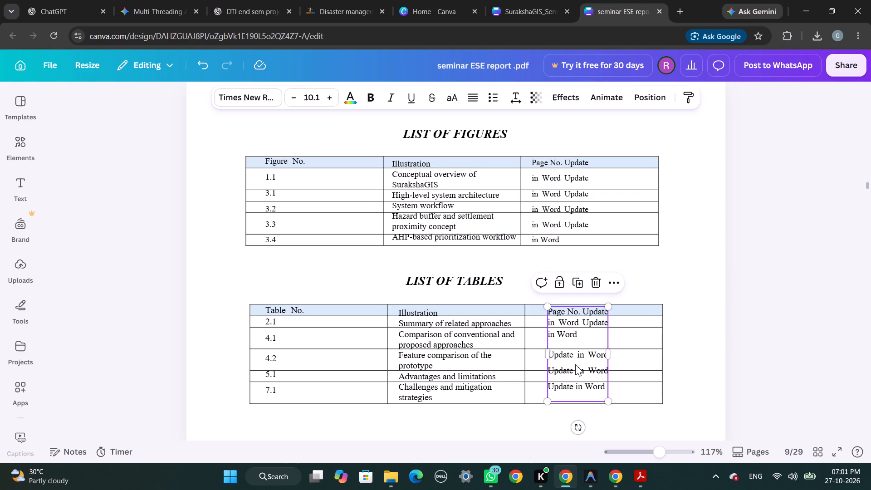
drag(609, 402, 604, 398)
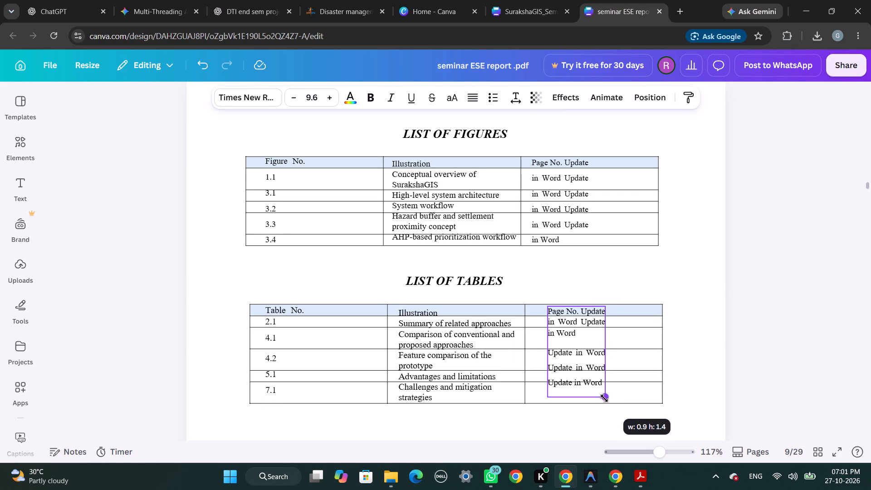
drag(604, 398, 609, 409)
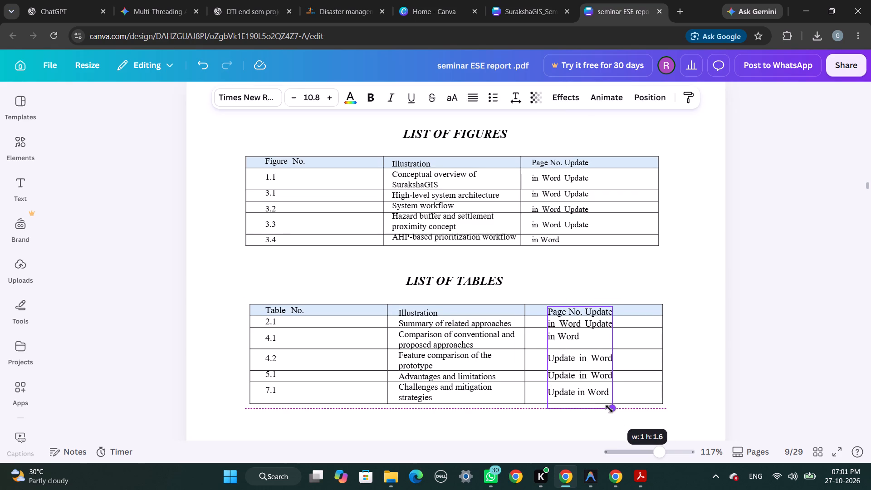
drag(609, 409, 609, 410)
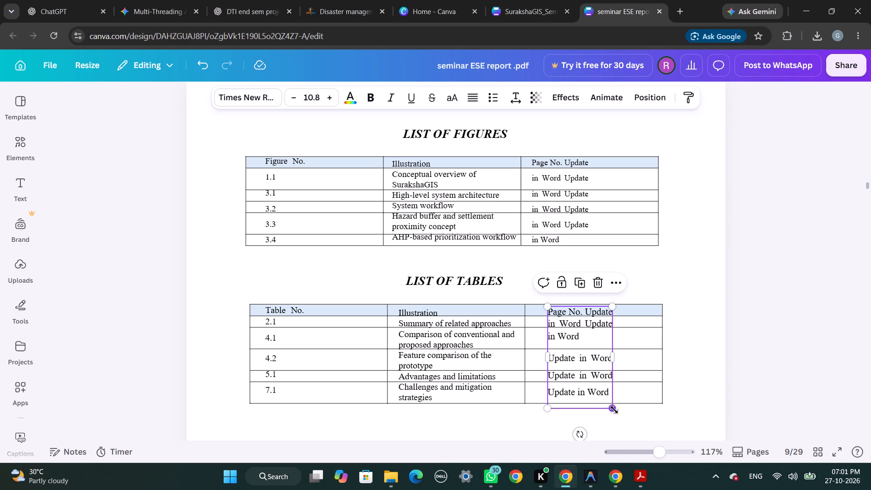
click(689, 397)
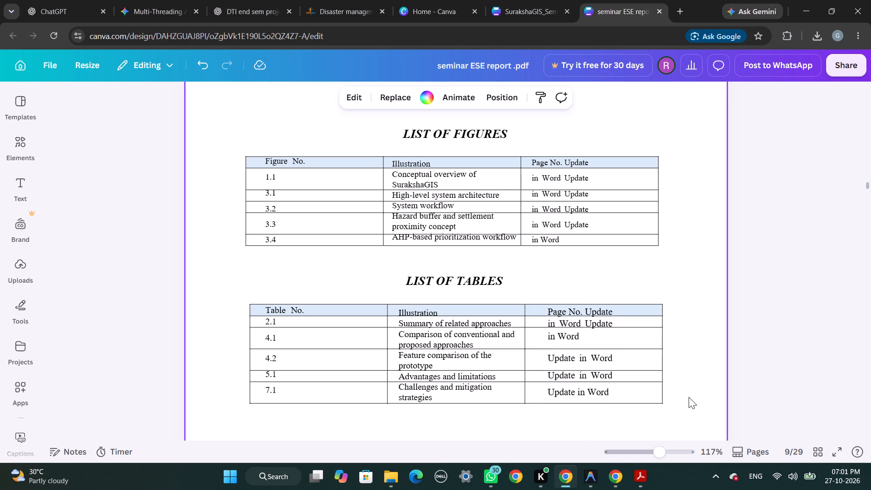
Return to the start of the report and check the layout of the cover, certificate, acknowledgement and abstract pages.
scroll(527, 273, up, 9)
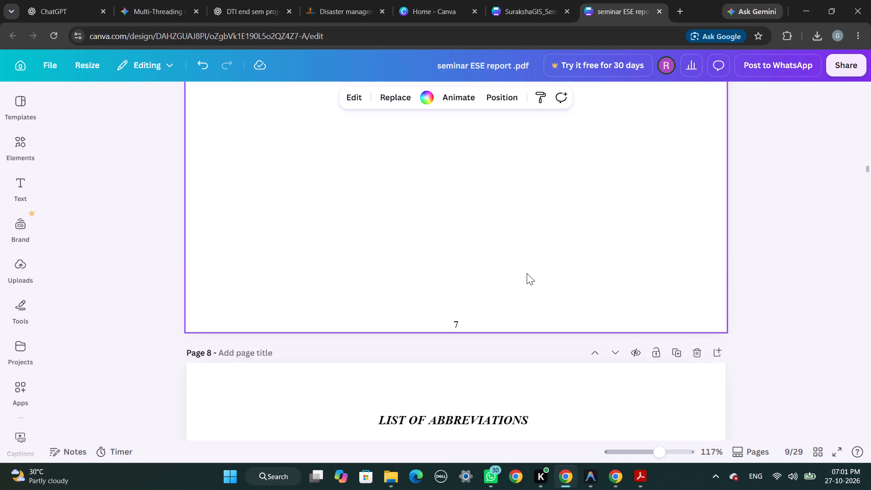
scroll(527, 273, up, 19)
scroll(527, 273, up, 11)
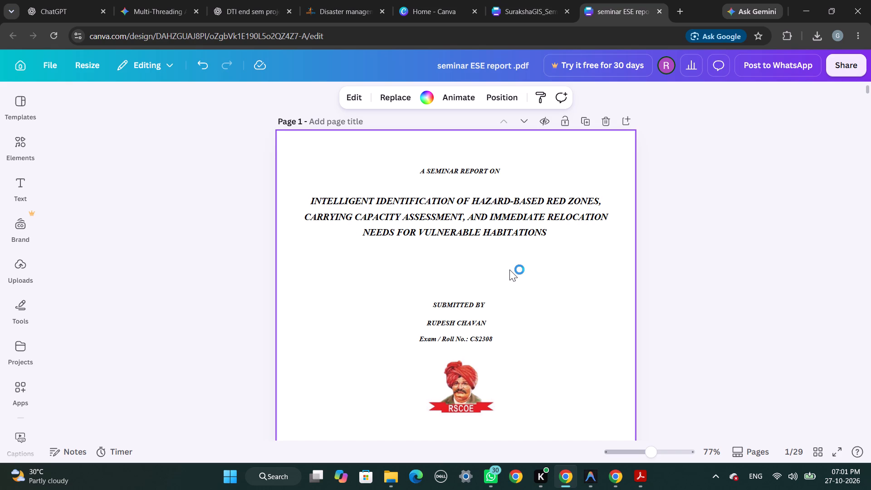
click(509, 269)
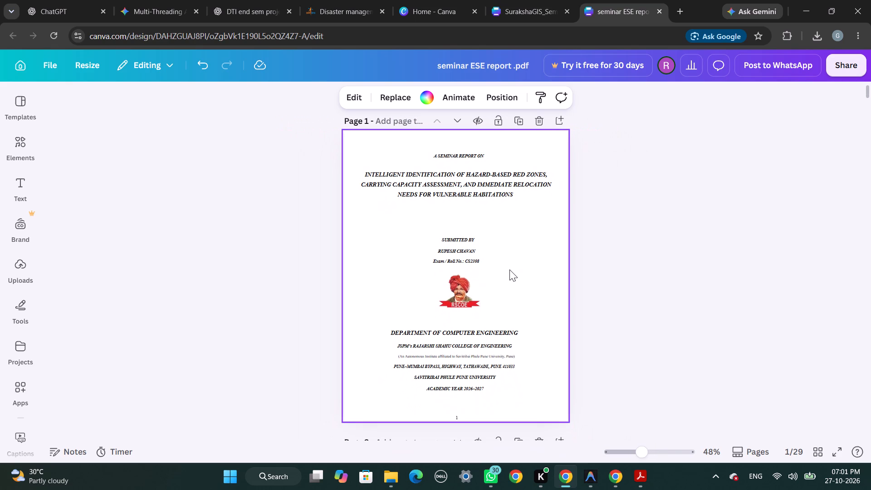
key(Right)
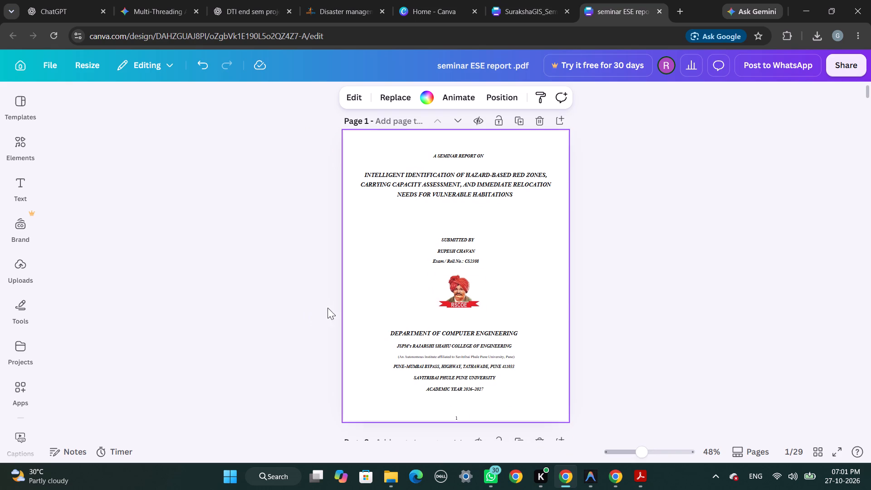
click(367, 302)
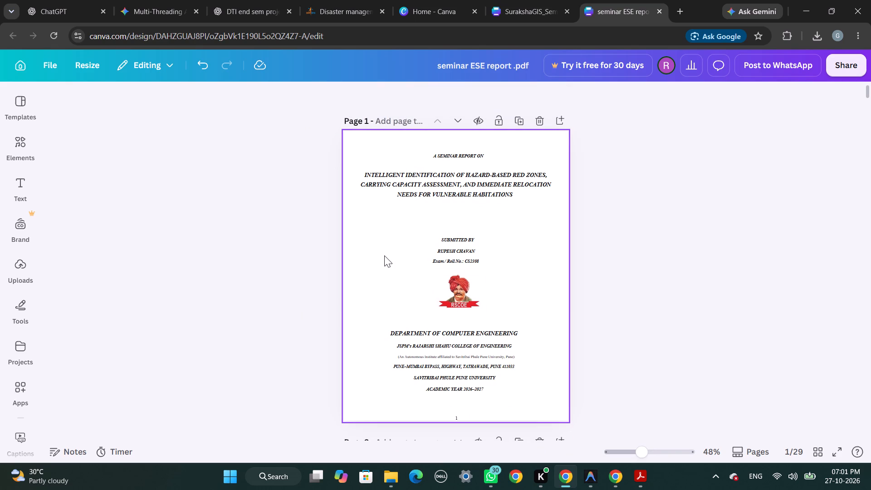
key(Right)
scroll(384, 255, down, 5)
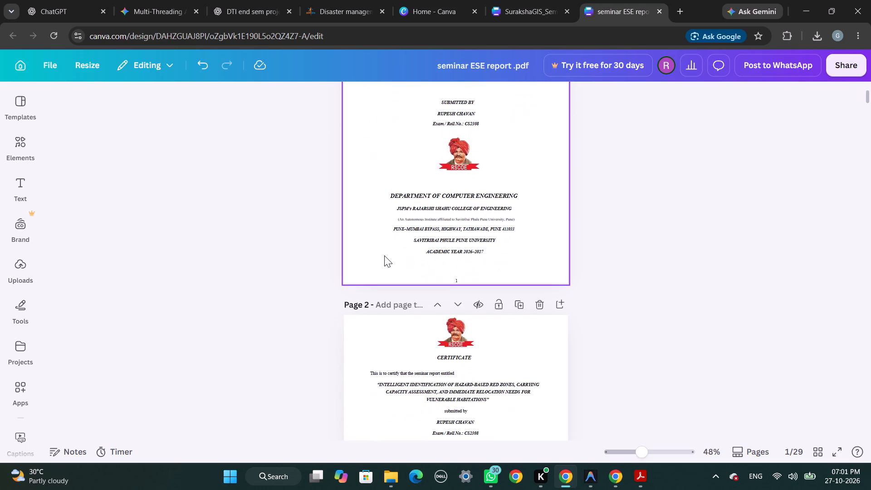
scroll(384, 255, up, 1)
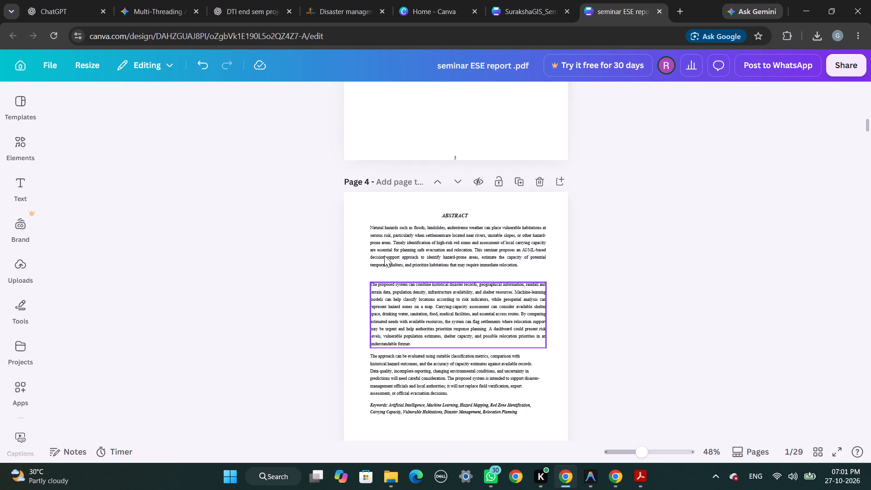
scroll(384, 255, up, 2)
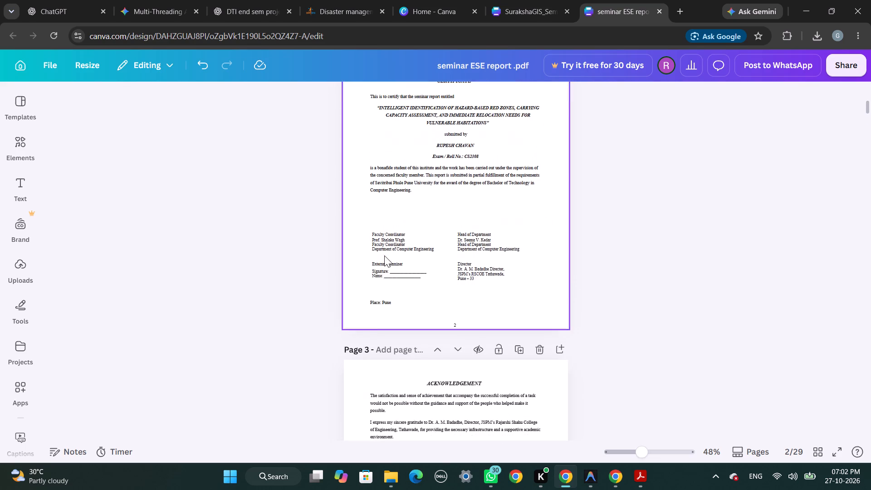
scroll(384, 255, up, 1)
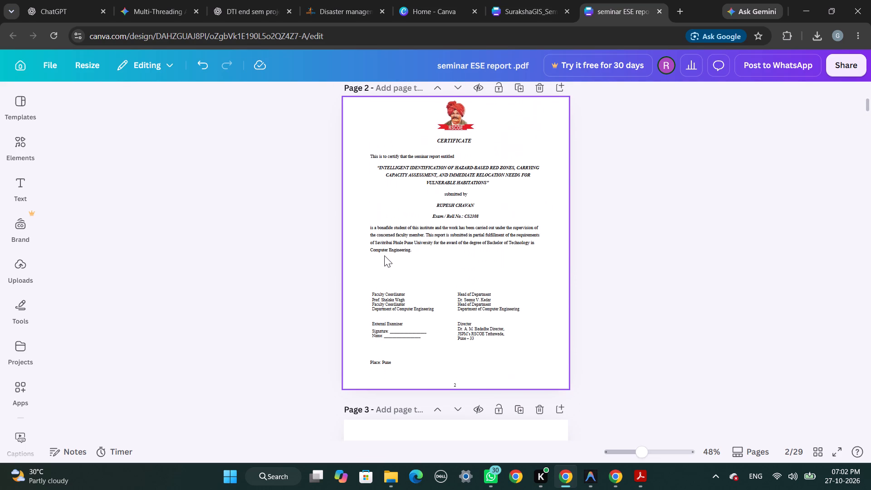
scroll(384, 255, down, 2)
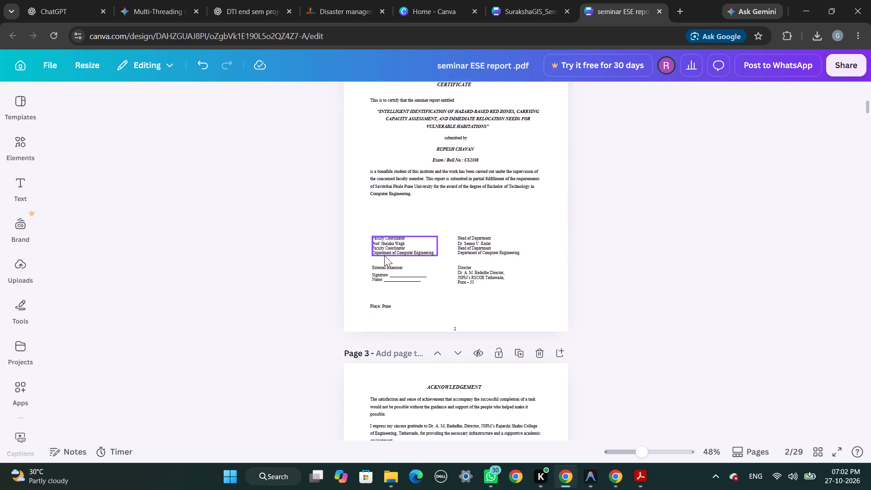
scroll(384, 255, down, 1)
scroll(384, 255, up, 6)
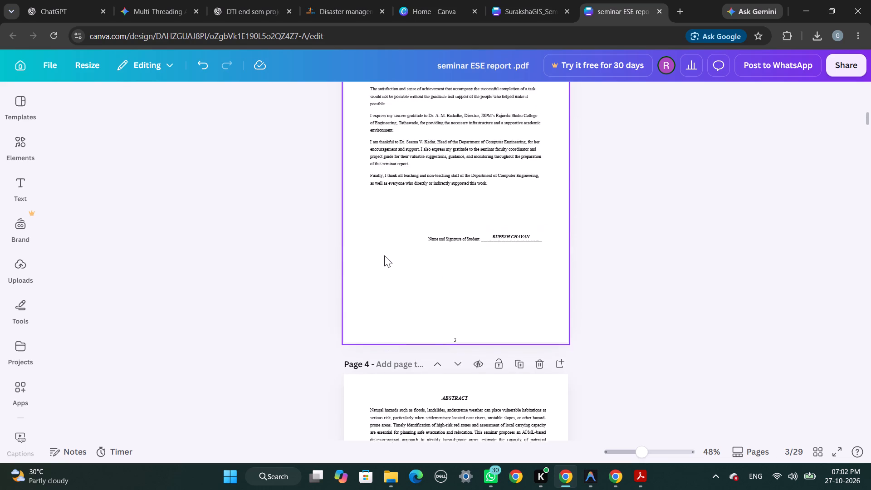
Delete the "Place: Pune" text from the bottom of the certificate page.
scroll(384, 255, up, 2)
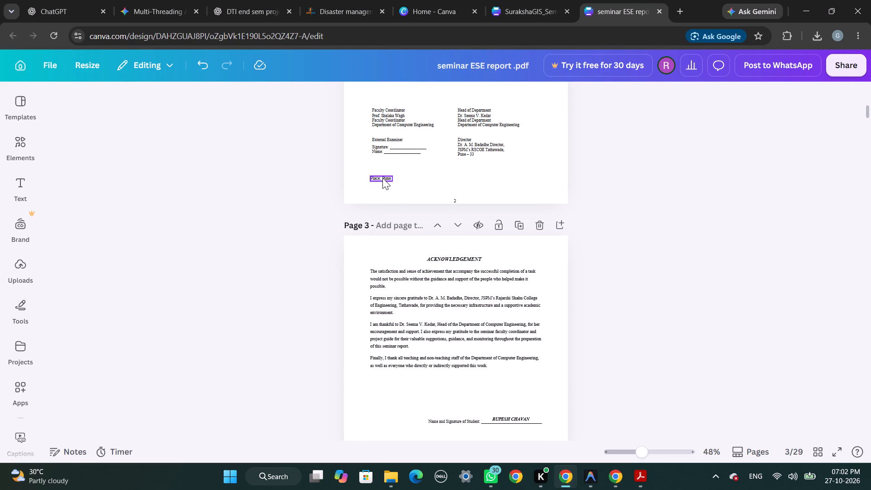
click(382, 178)
right_click(382, 178)
click(398, 152)
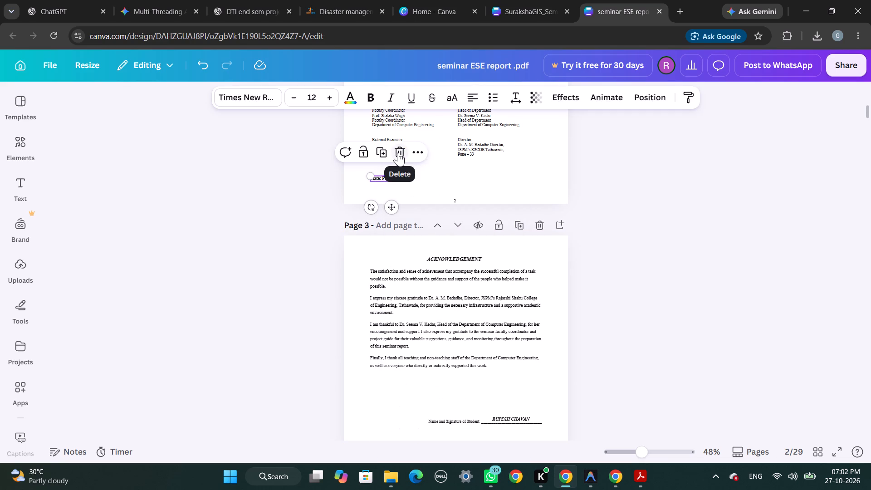
click(398, 152)
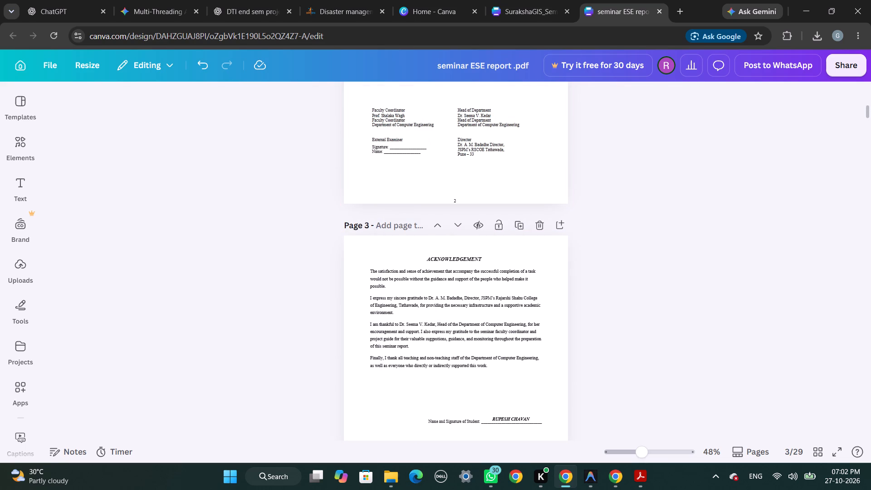
click(374, 188)
click(284, 208)
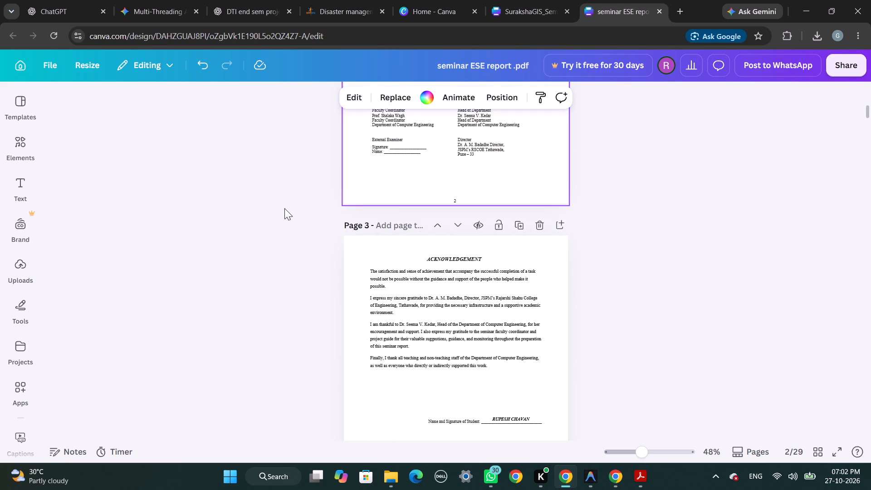
Check the layout of the report pages from the acknowledgement through the table of contents to the List of Abbreviations.
scroll(284, 208, down, 2)
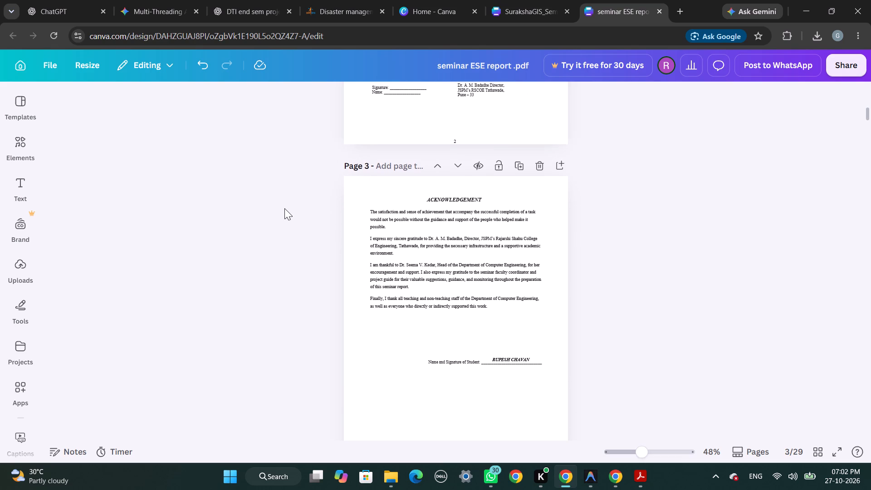
scroll(284, 208, down, 4)
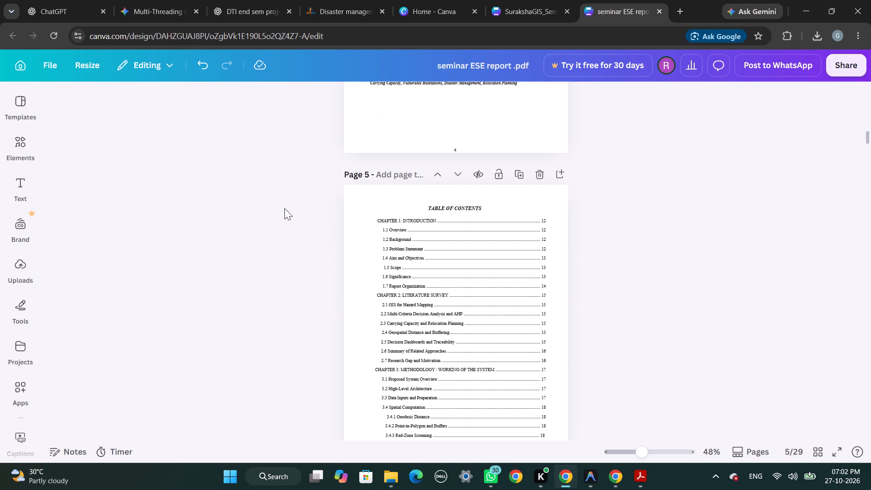
scroll(284, 208, down, 11)
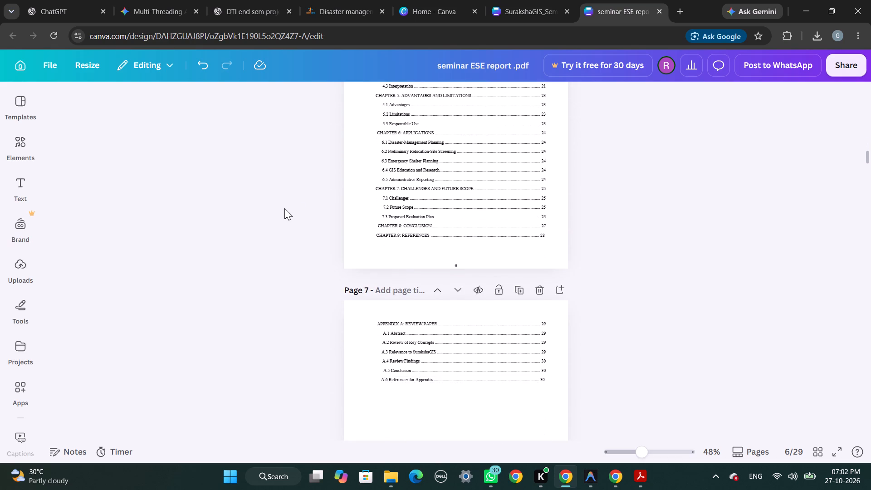
scroll(284, 208, up, 2)
scroll(284, 208, down, 1)
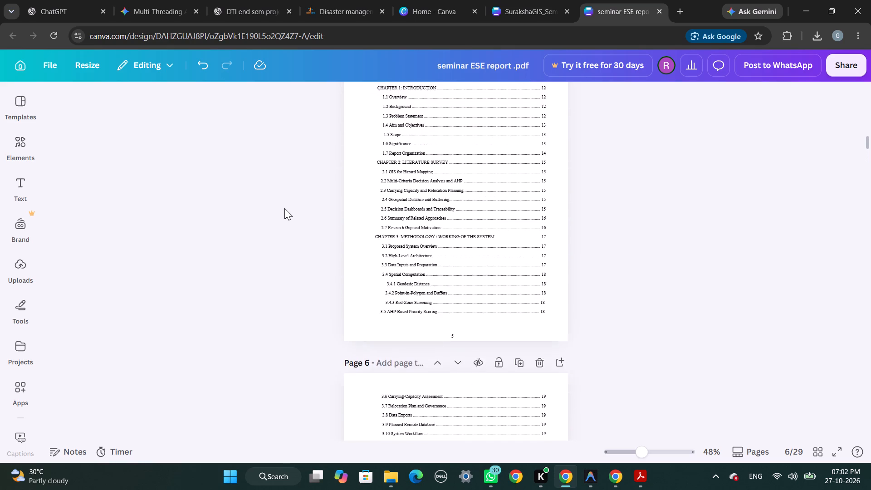
scroll(284, 208, down, 3)
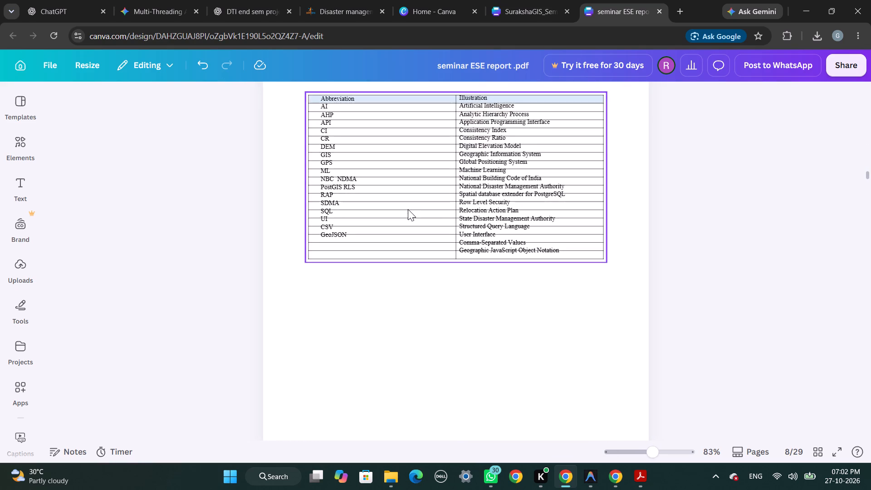
Move the Abbreviation text block in the List of Abbreviations table slightly right and down so its lines sit within the rows.
scroll(408, 209, up, 1)
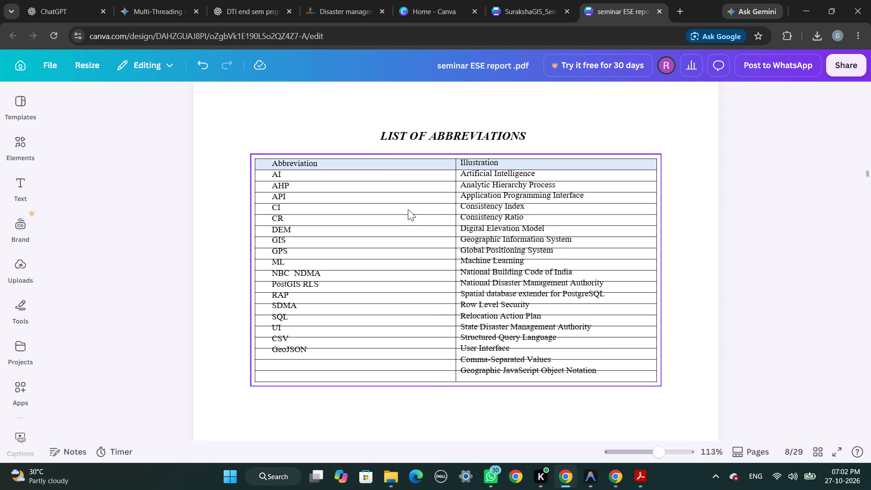
scroll(408, 209, up, 1)
click(309, 210)
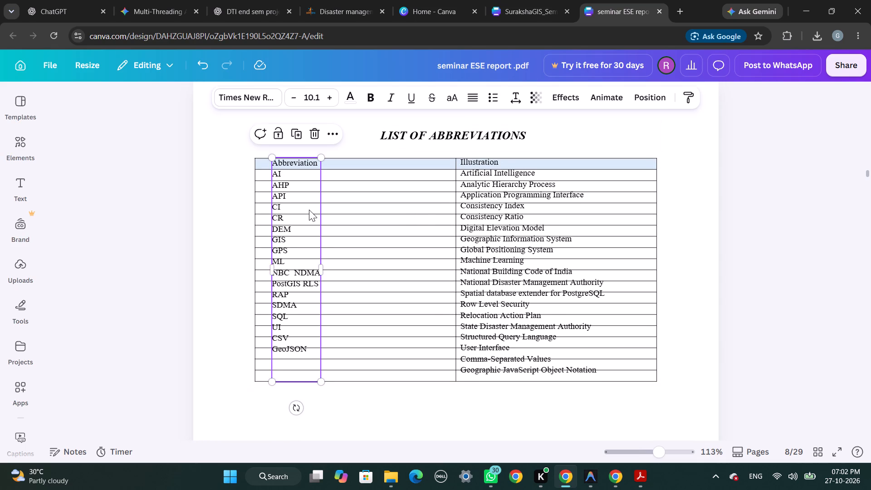
drag(309, 210, 323, 212)
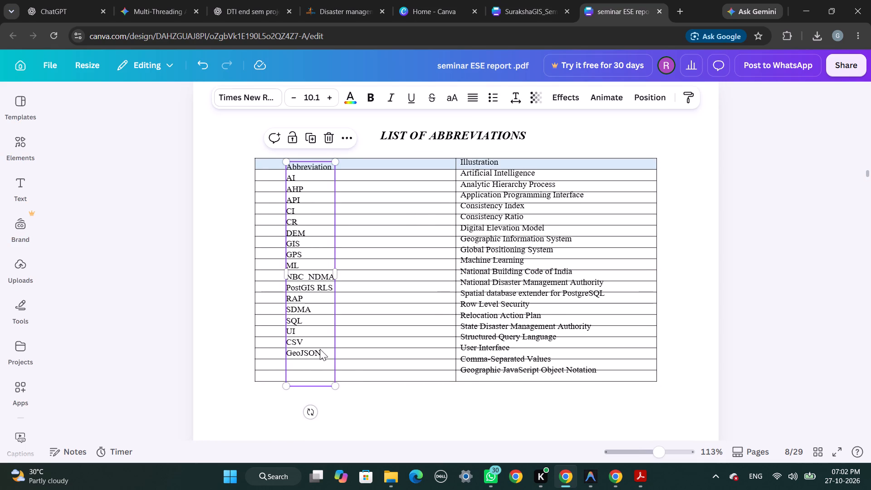
click(396, 417)
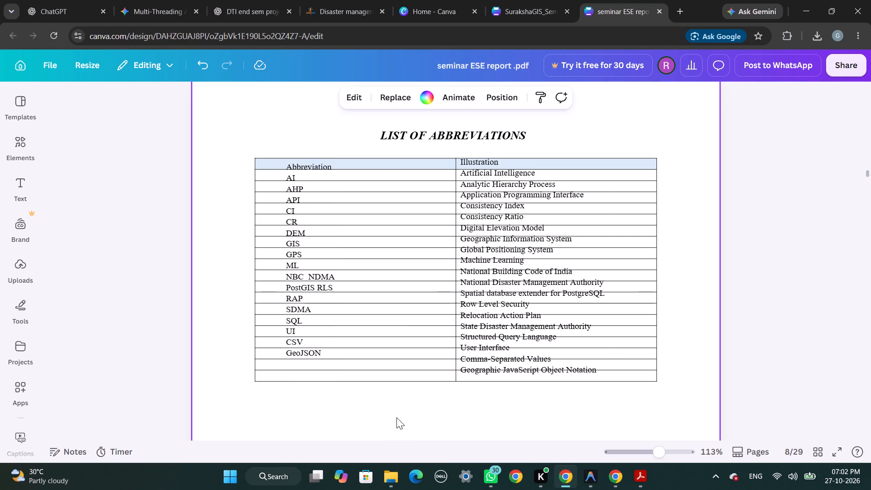
Scale the Illustration text block in the List of Abbreviations table down to size 9.8, keeping its bottom-left corner fixed.
click(482, 320)
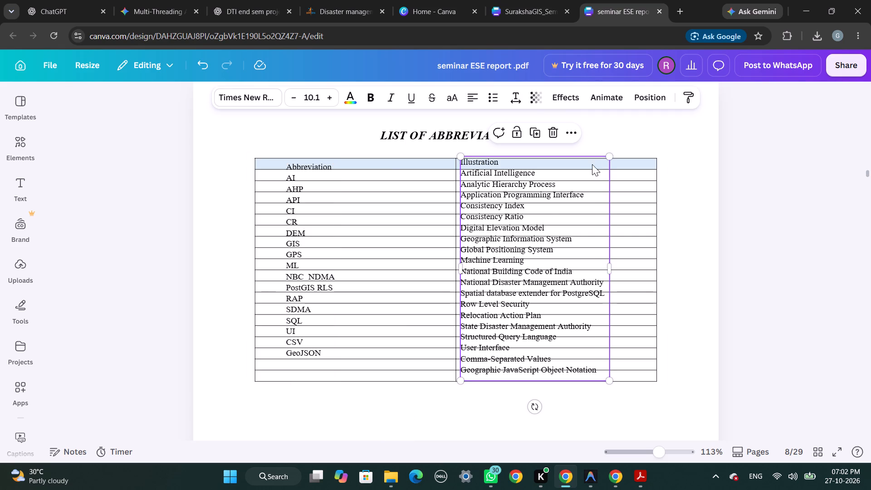
drag(608, 153, 605, 157)
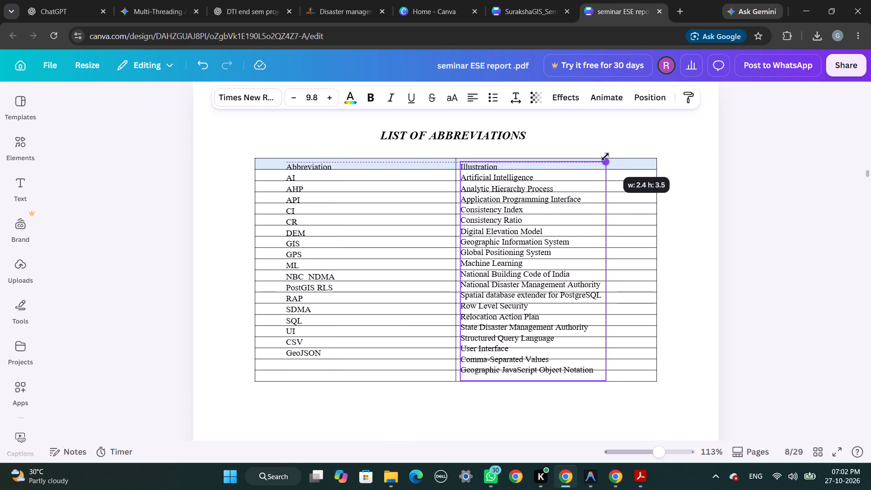
drag(605, 157, 605, 157)
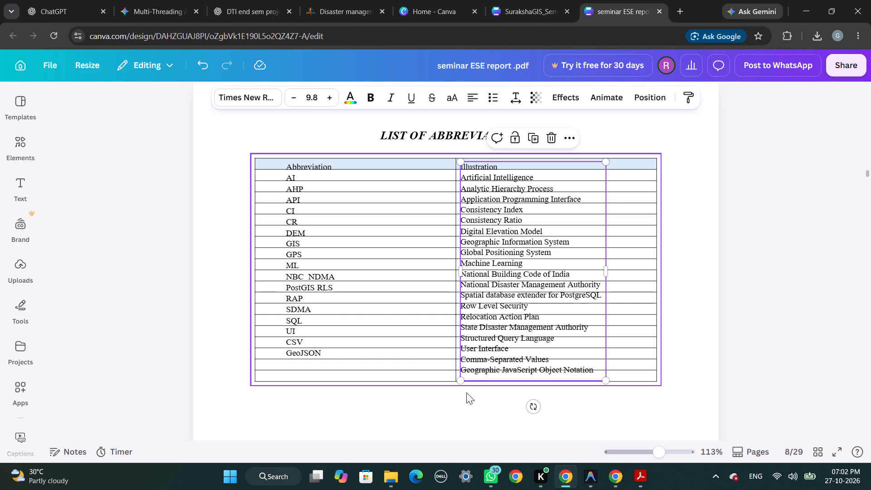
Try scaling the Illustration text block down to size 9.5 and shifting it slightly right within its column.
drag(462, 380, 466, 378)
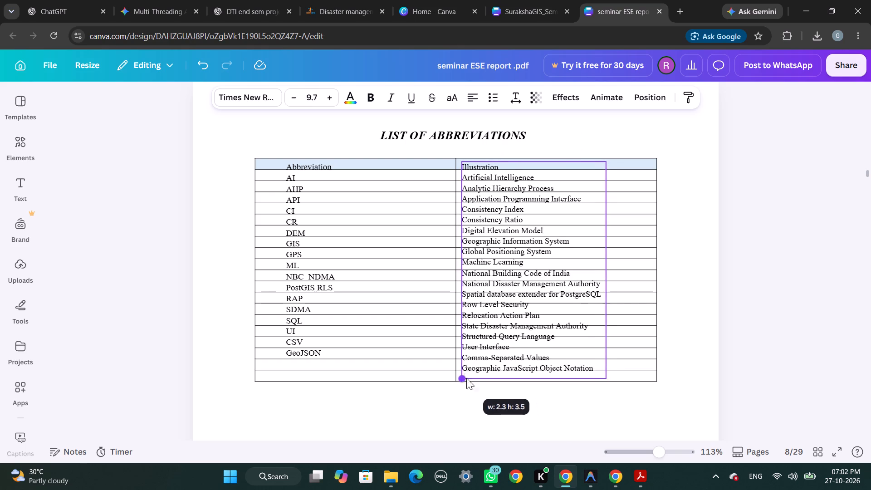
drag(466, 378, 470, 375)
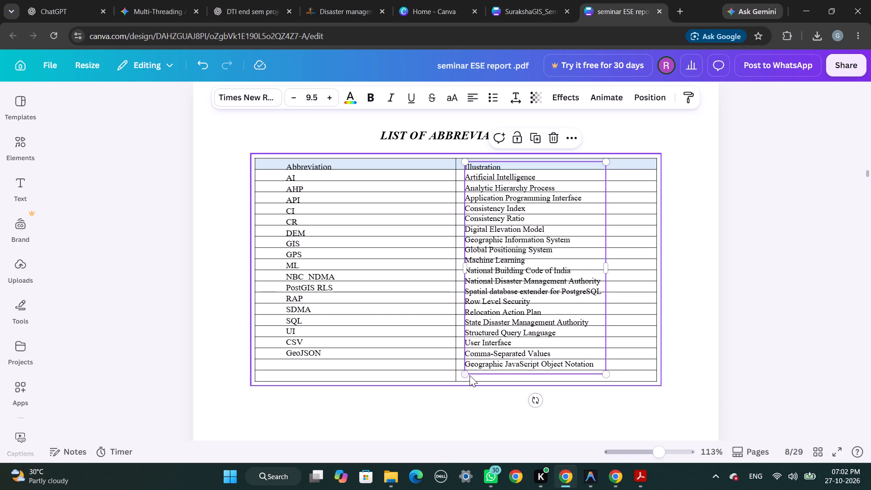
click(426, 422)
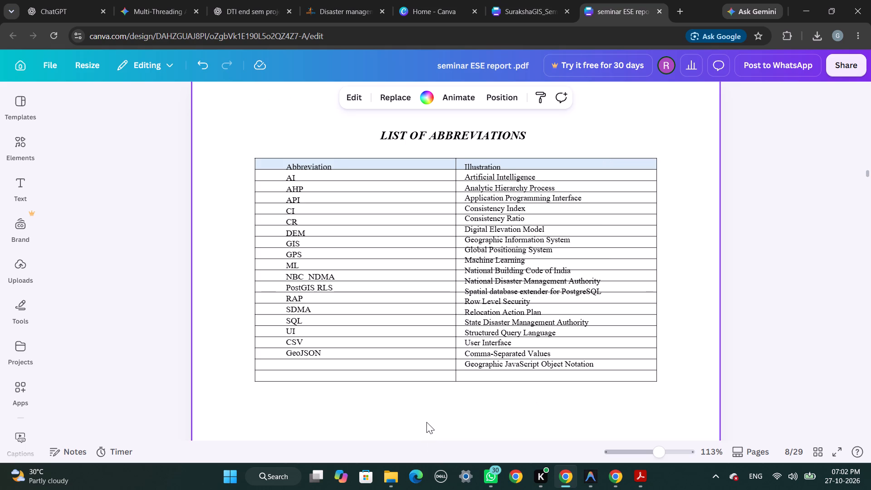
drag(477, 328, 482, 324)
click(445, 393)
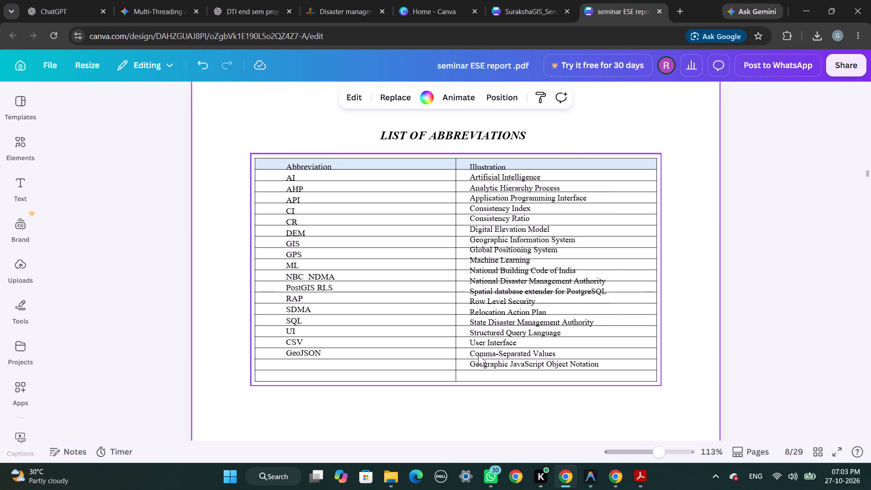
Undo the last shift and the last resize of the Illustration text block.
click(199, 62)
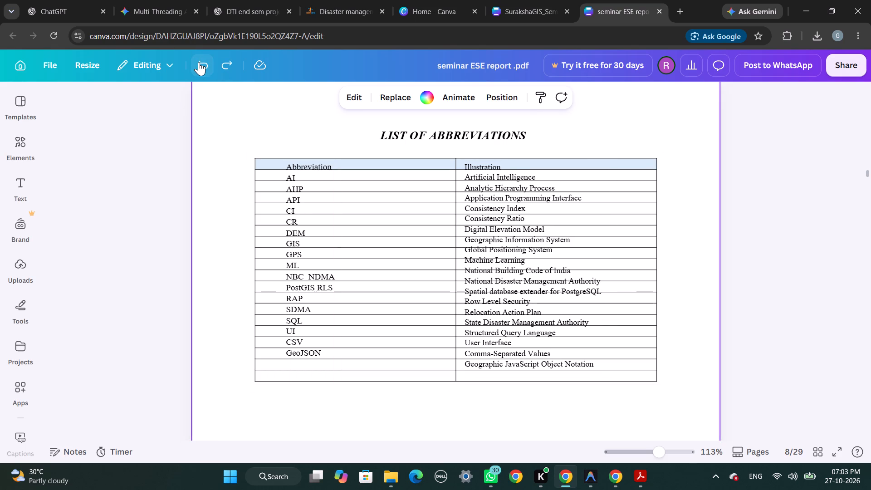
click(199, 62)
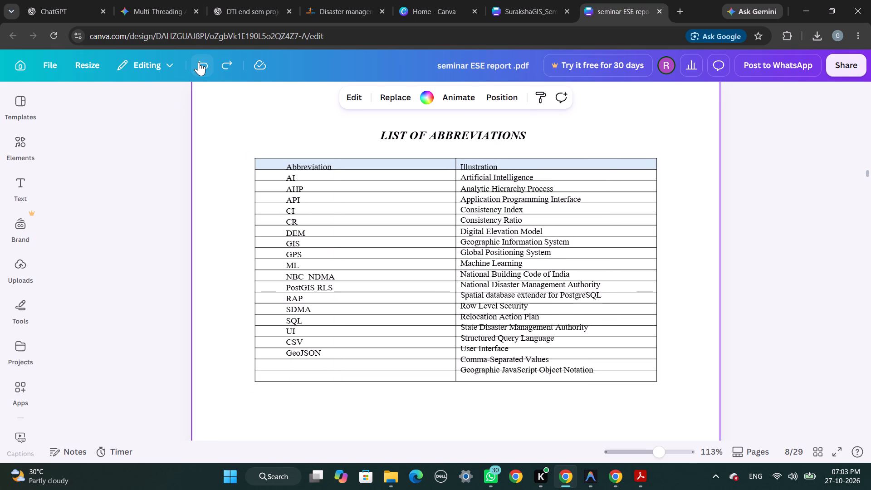
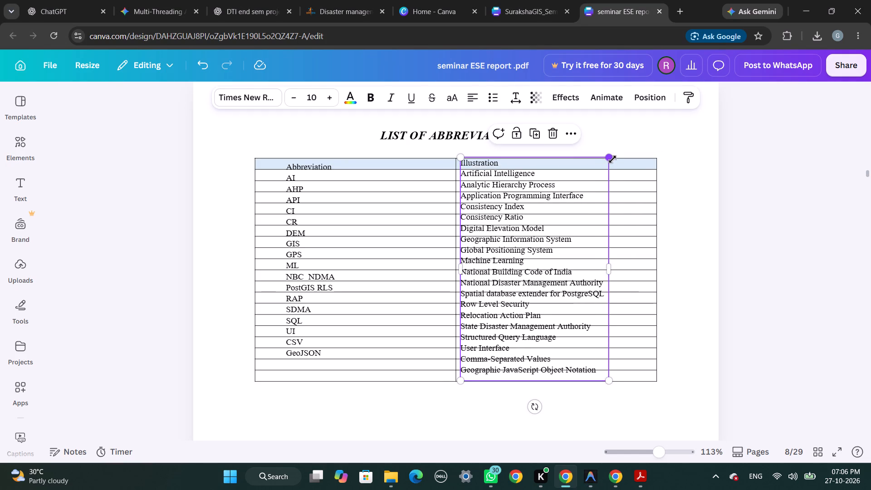
drag(562, 207, 574, 208)
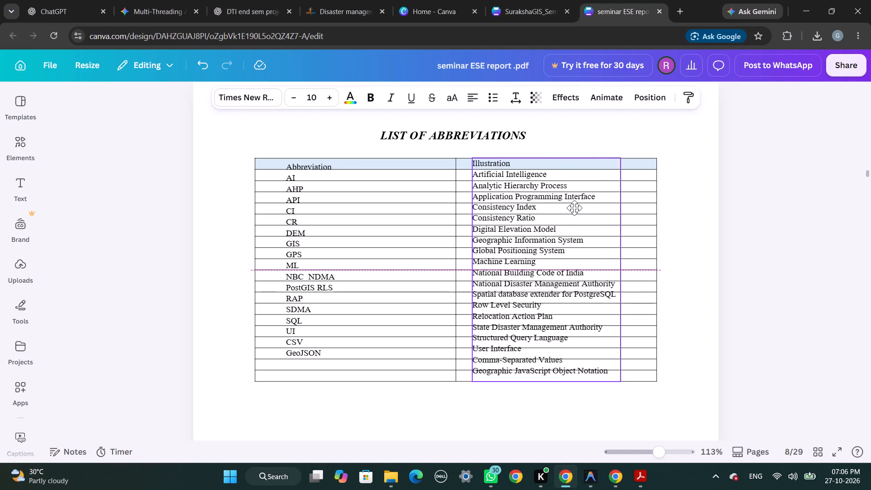
drag(574, 208, 581, 208)
Shift the Abbreviation text block right within its column of the List of Abbreviations table.
drag(321, 238, 336, 239)
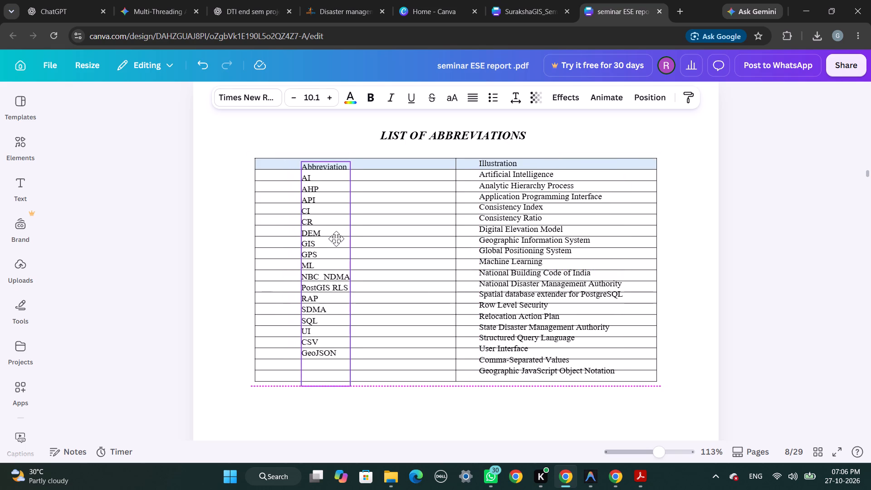
drag(336, 239, 343, 238)
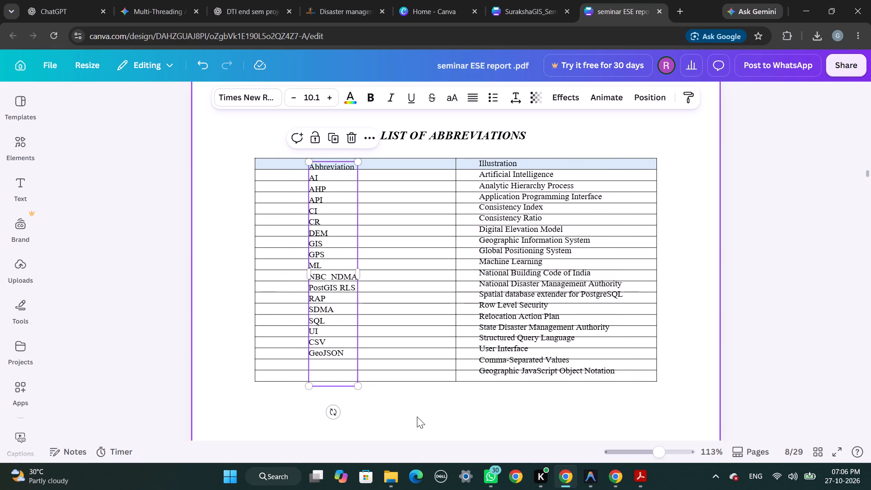
click(420, 408)
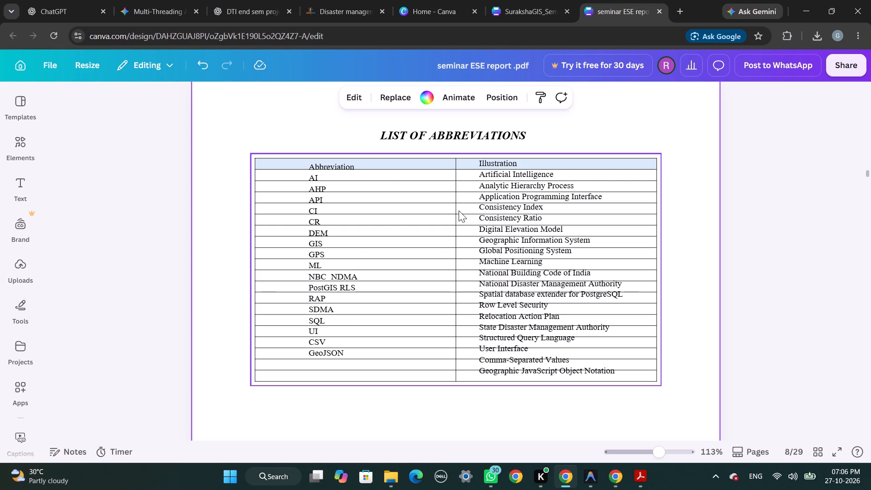
Nudge the Illustration text block slightly right and down so its lines align with the Abbreviation entries.
click(485, 300)
click(485, 300)
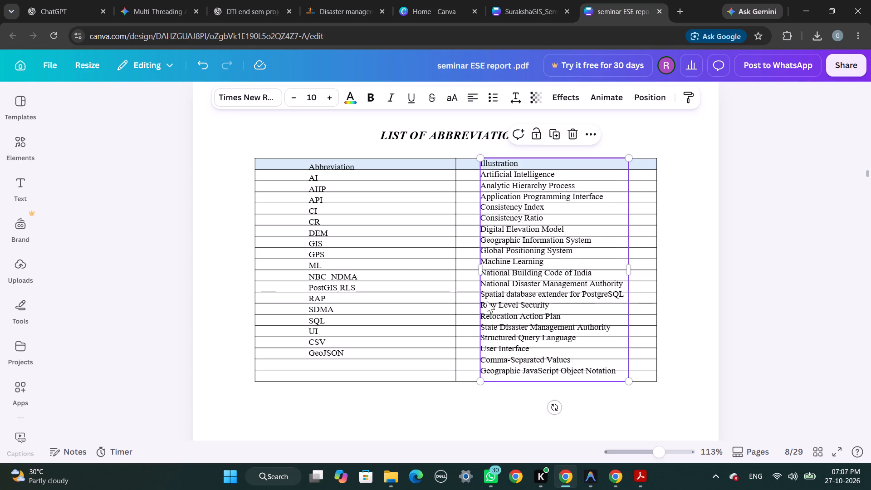
click(461, 404)
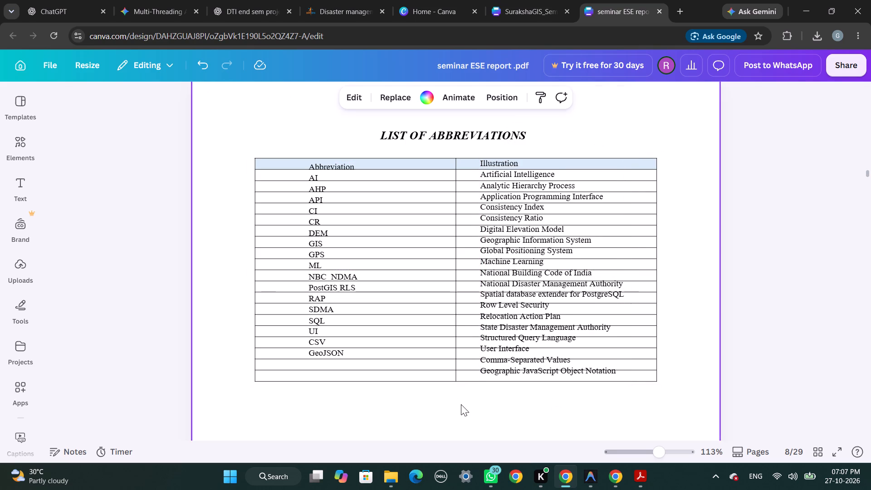
click(505, 345)
drag(509, 323, 514, 324)
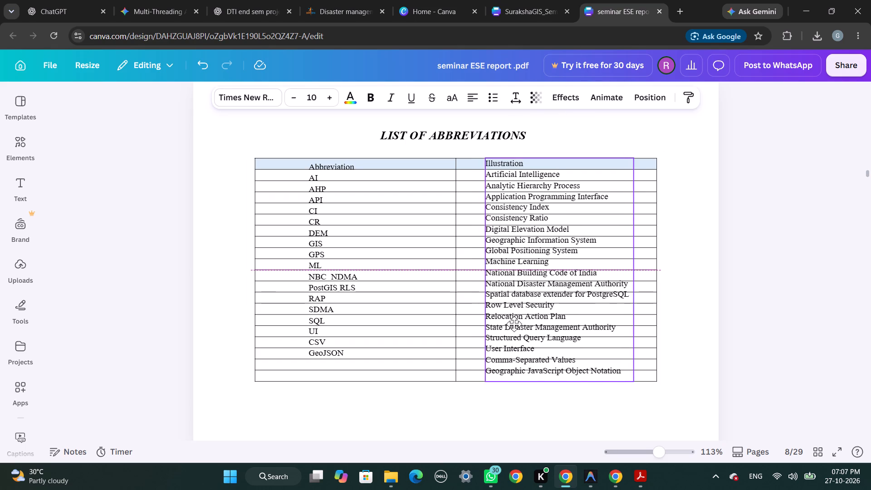
drag(514, 324, 517, 326)
click(461, 403)
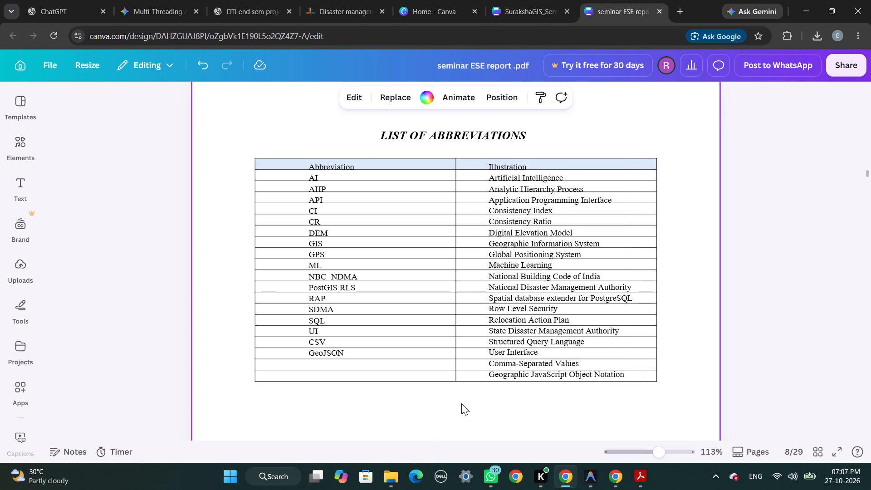
Review the pages before the List of Abbreviations, going back through the table of contents to the cover page.
scroll(461, 403, up, 9)
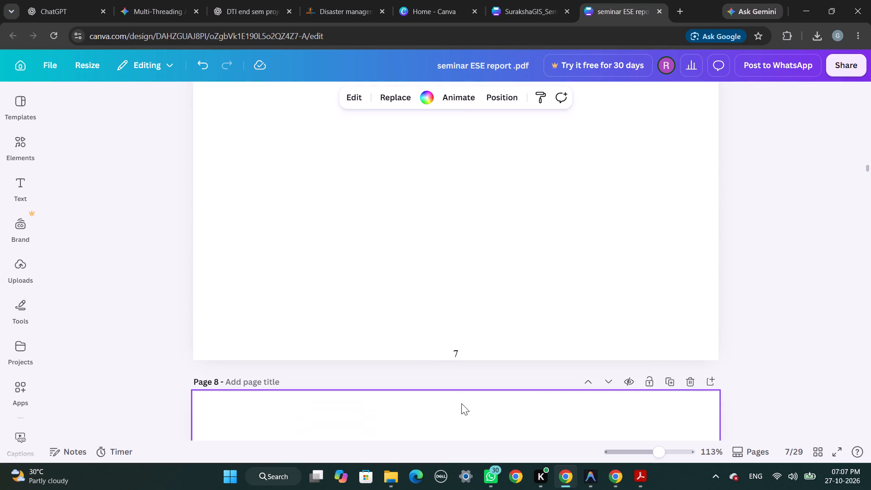
scroll(461, 403, up, 8)
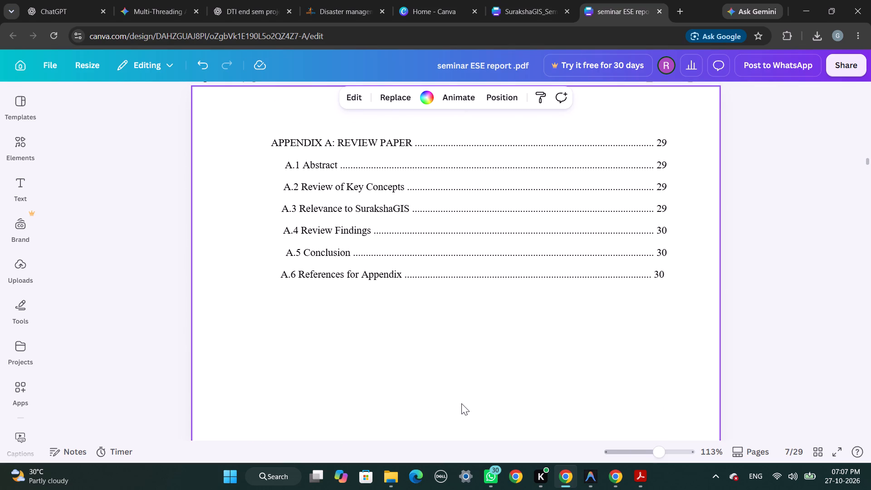
scroll(461, 403, up, 1)
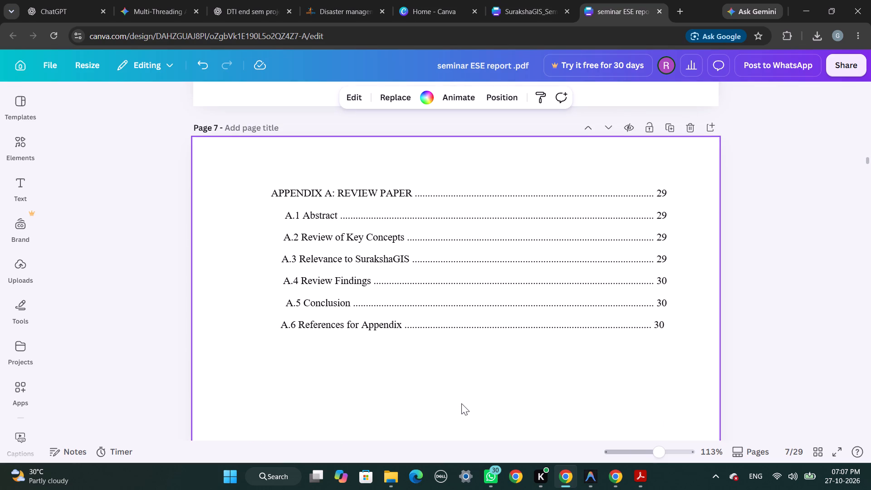
scroll(461, 403, up, 4)
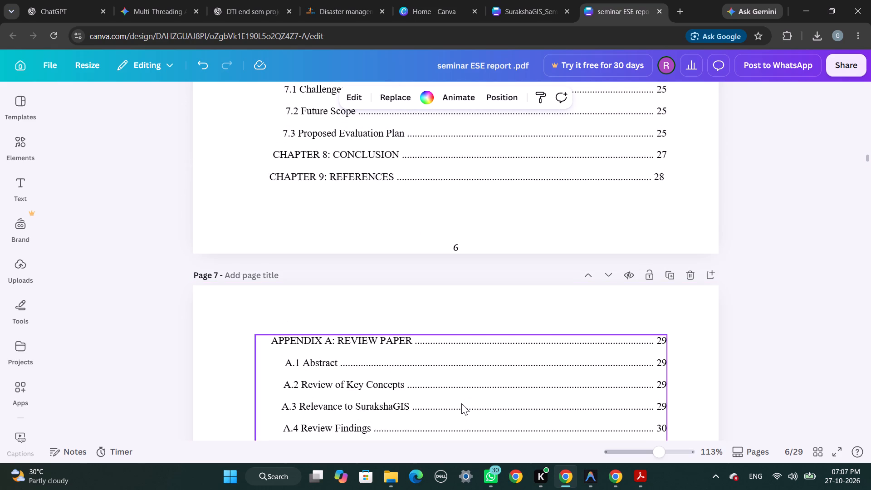
scroll(461, 403, down, 1)
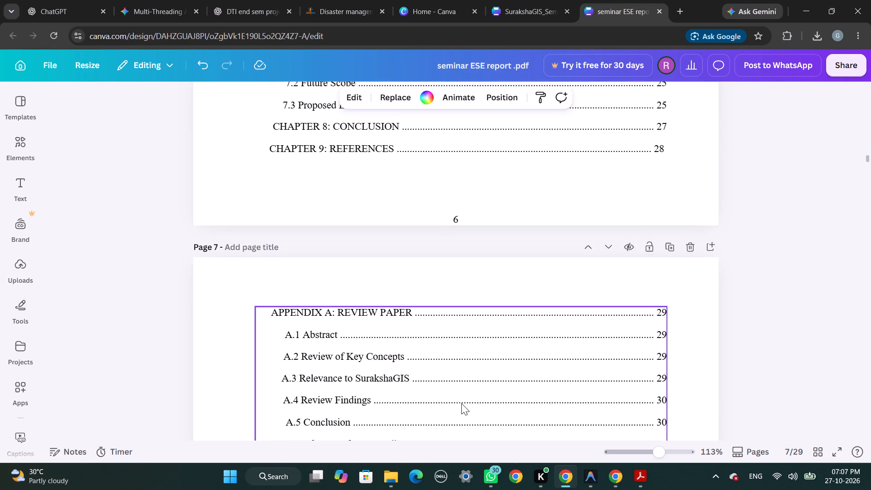
scroll(461, 403, up, 4)
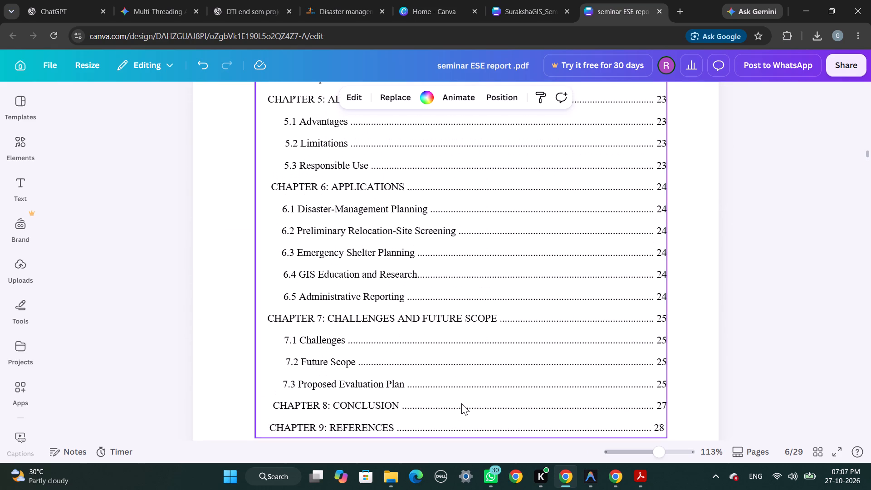
scroll(461, 403, up, 3)
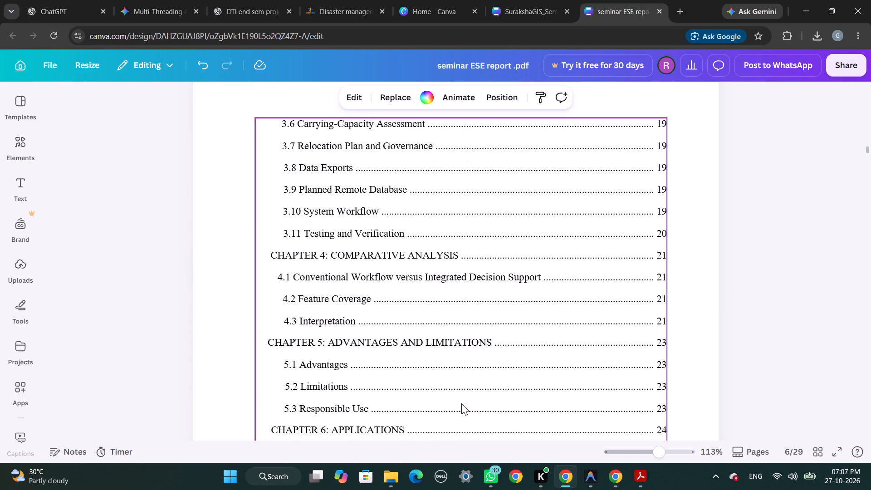
scroll(461, 403, up, 15)
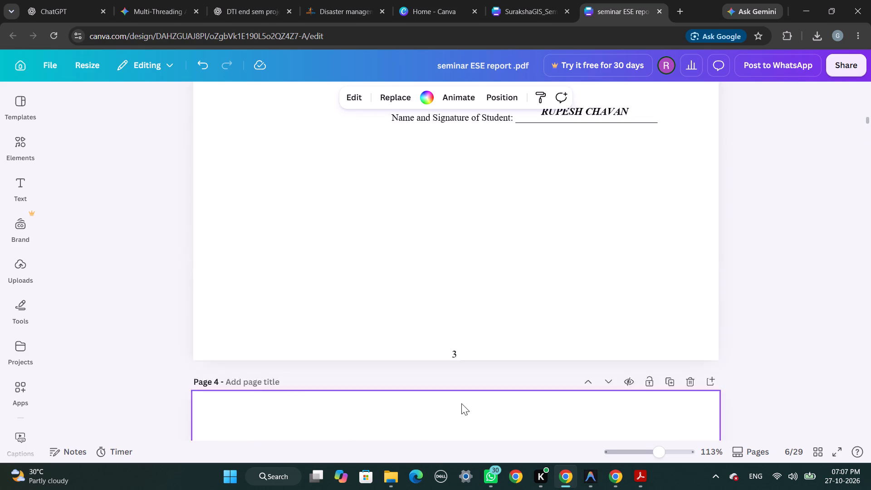
scroll(461, 403, up, 15)
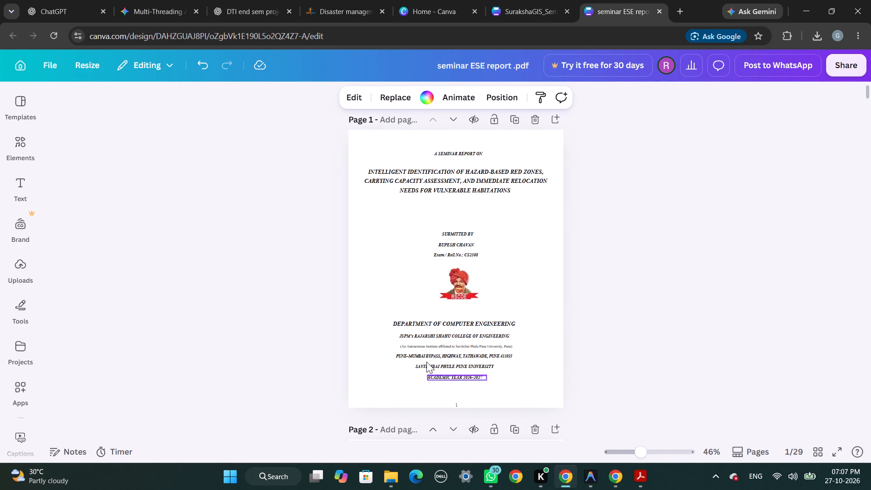
Review pages 1 to 7 at reduced size, covering the cover, certificate, acknowledgement, abstract and table of contents.
click(293, 308)
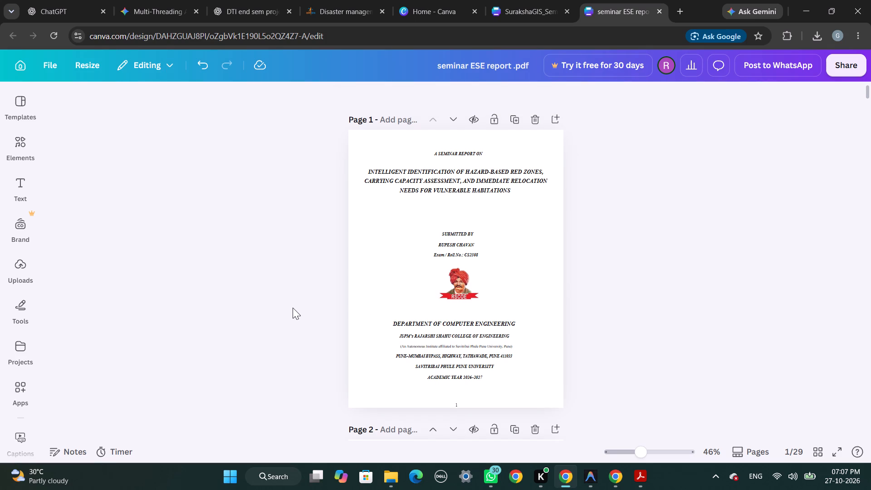
scroll(293, 308, down, 6)
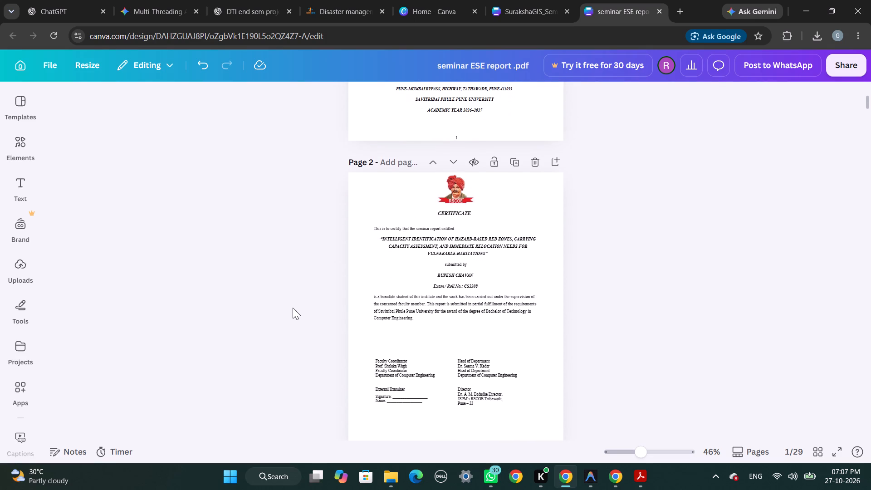
scroll(293, 308, down, 8)
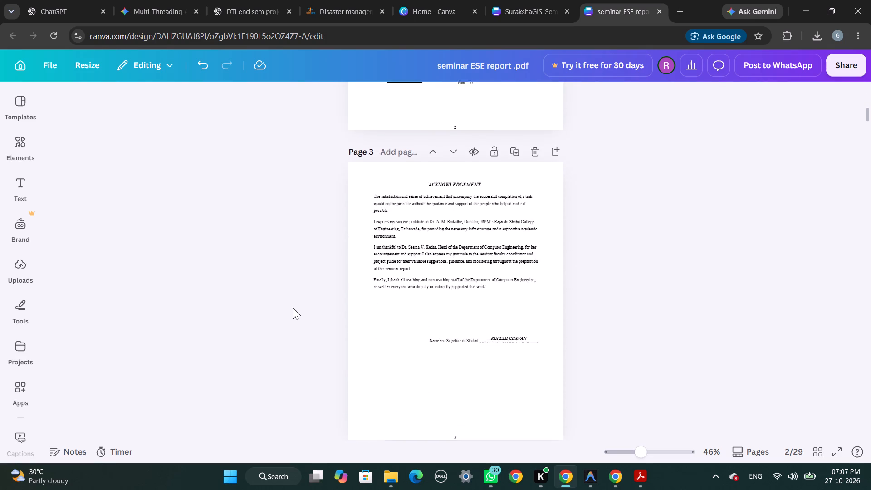
scroll(293, 308, down, 5)
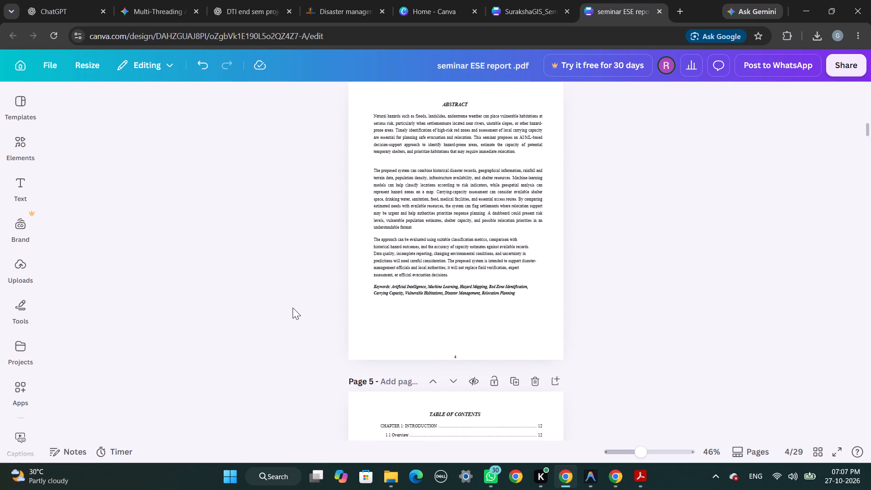
scroll(293, 308, down, 7)
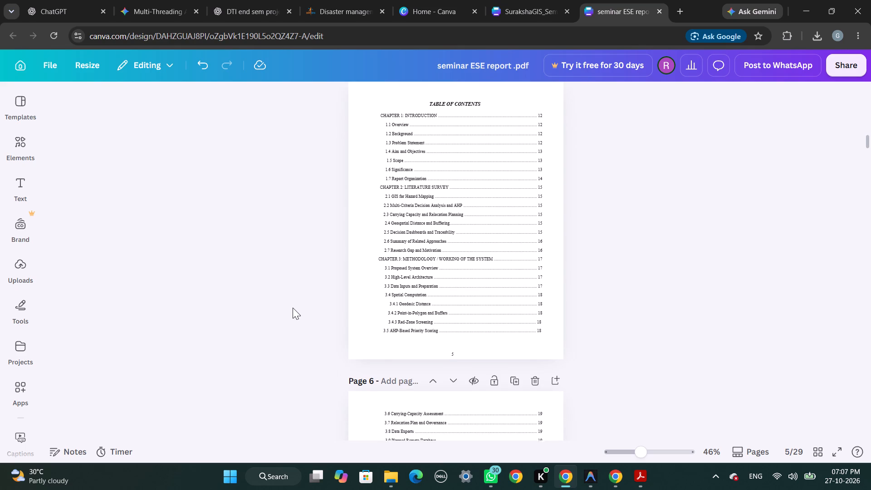
scroll(293, 308, down, 10)
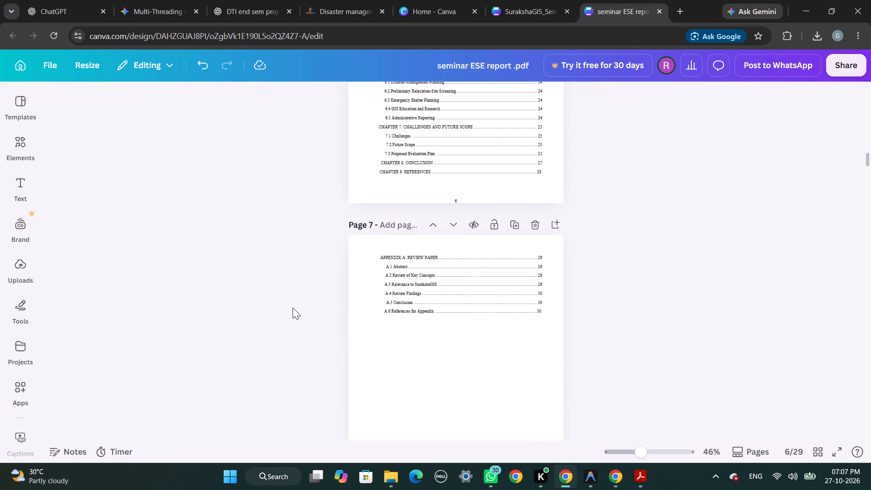
Review pages 8 to 12, covering the abbreviations, figures and tables lists and the Chapter 1 text with Figure 1.1.
scroll(293, 308, down, 1)
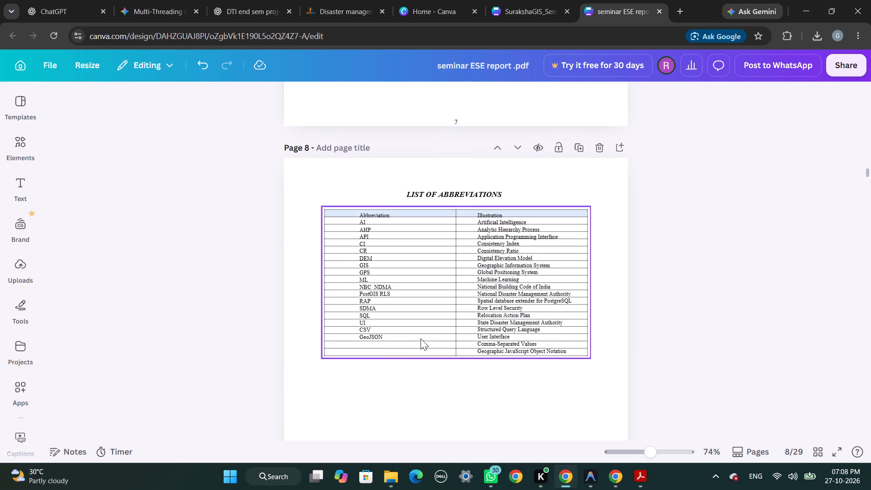
scroll(389, 285, down, 1)
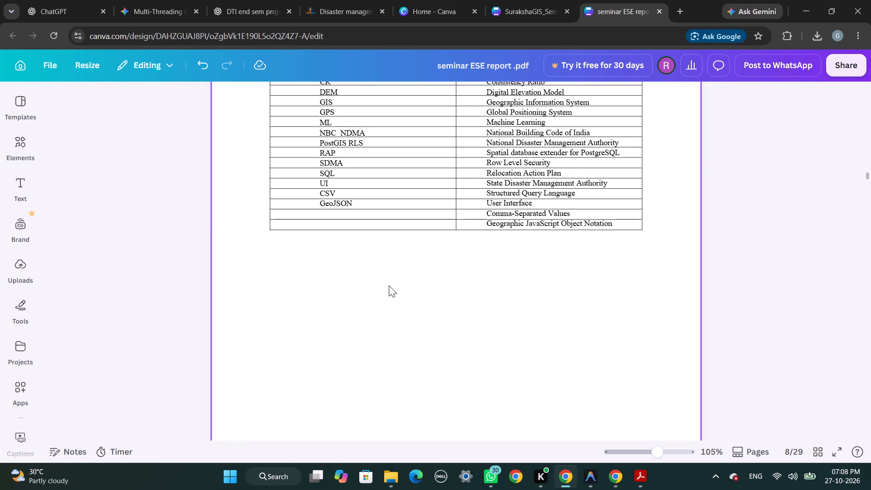
scroll(411, 277, up, 1)
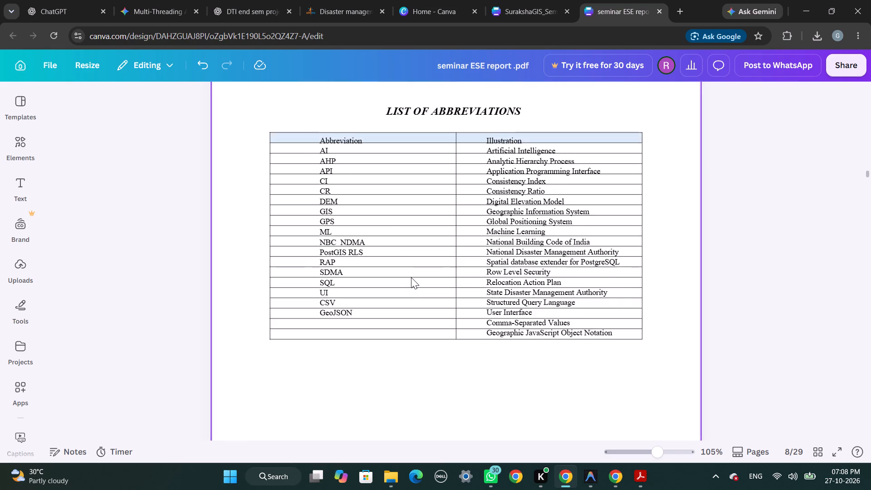
scroll(411, 277, up, 2)
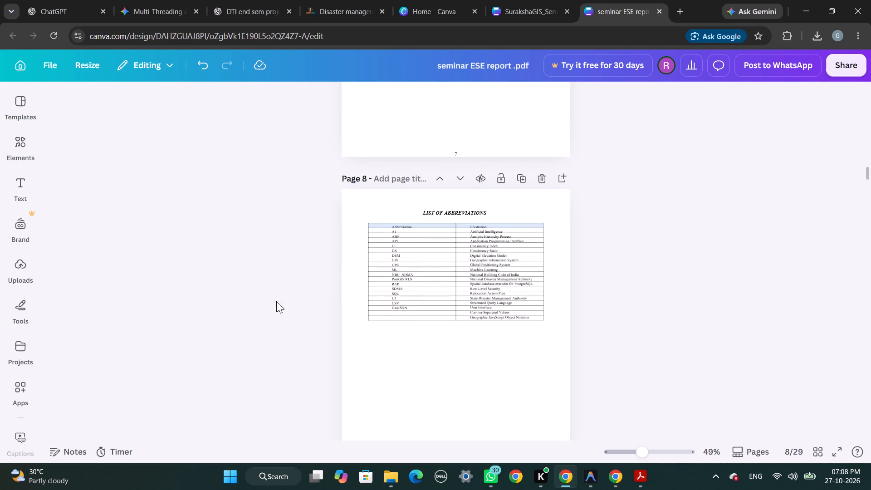
scroll(273, 302, down, 7)
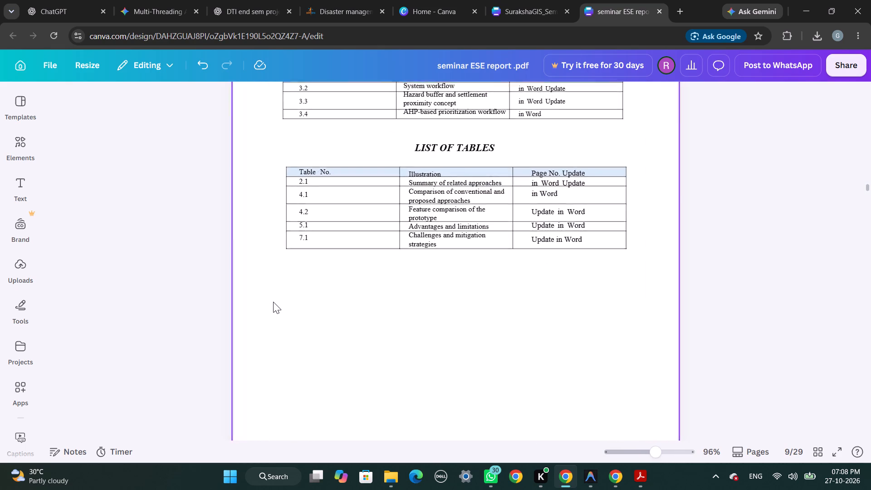
scroll(273, 302, up, 2)
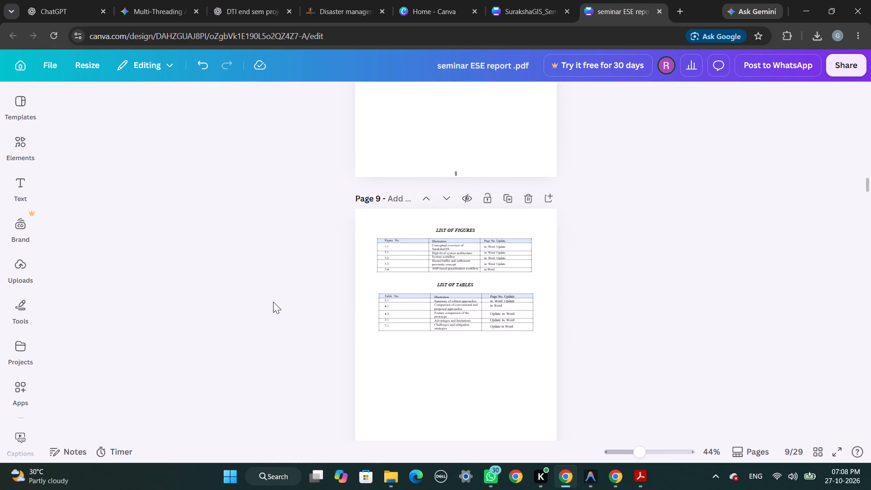
scroll(273, 302, down, 6)
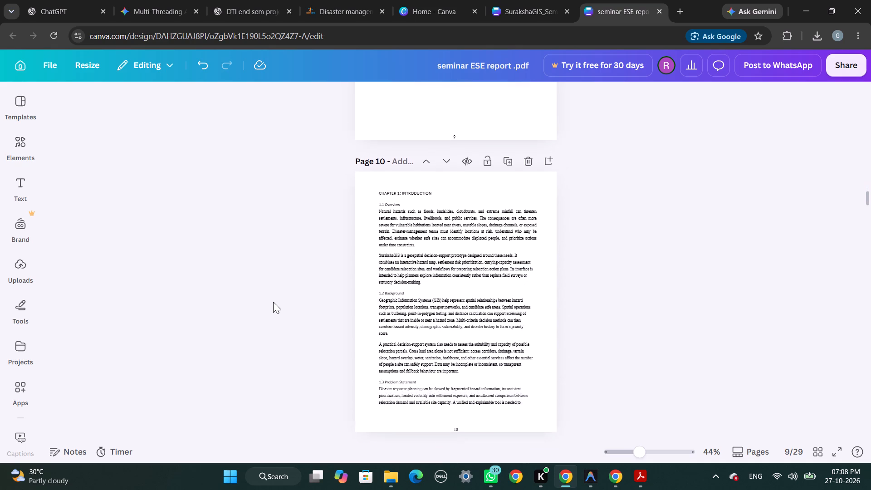
scroll(273, 302, down, 9)
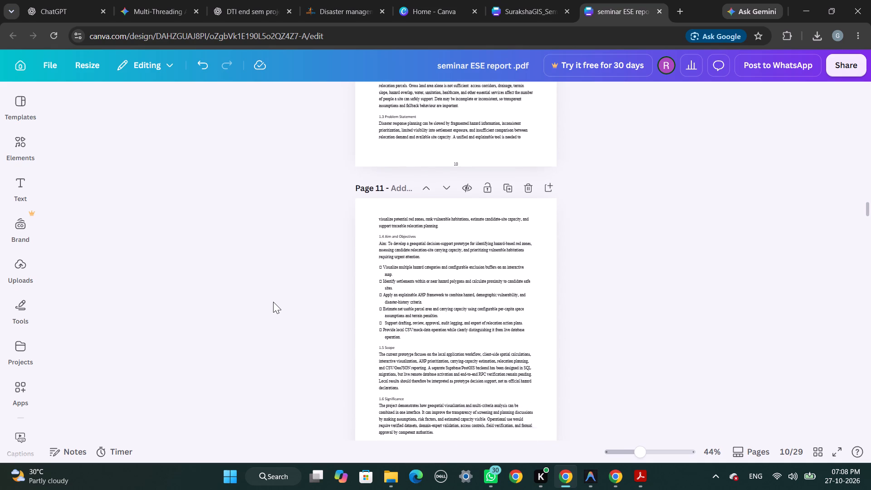
scroll(273, 302, down, 4)
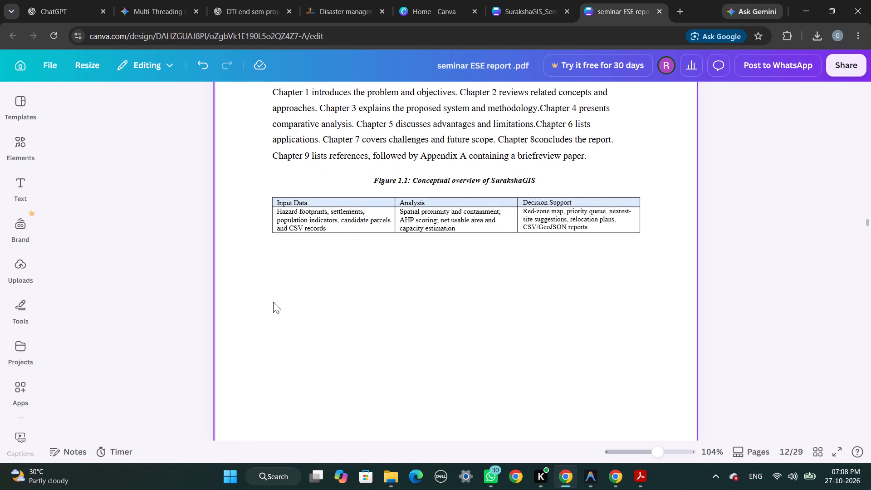
scroll(264, 280, down, 4)
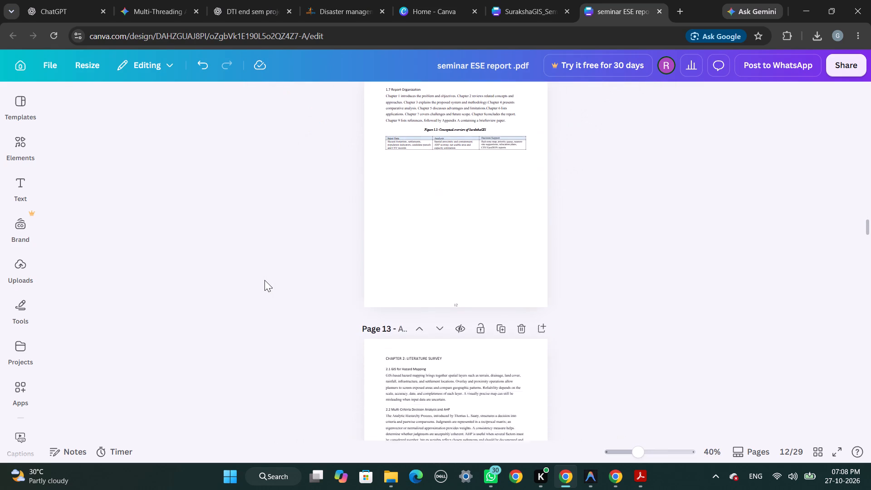
scroll(264, 280, down, 4)
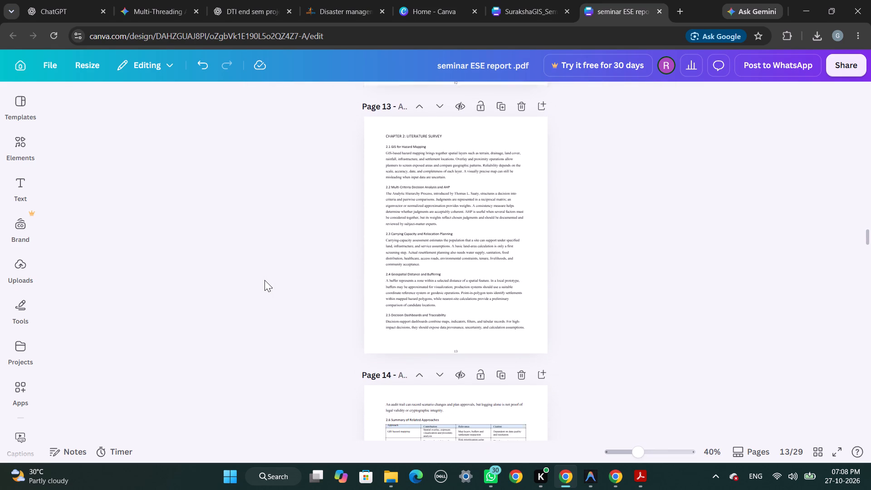
scroll(264, 280, down, 6)
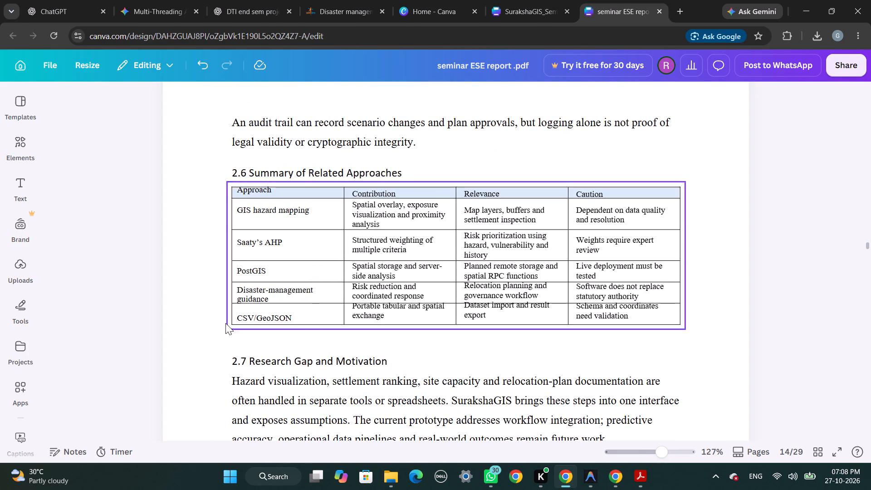
click(177, 266)
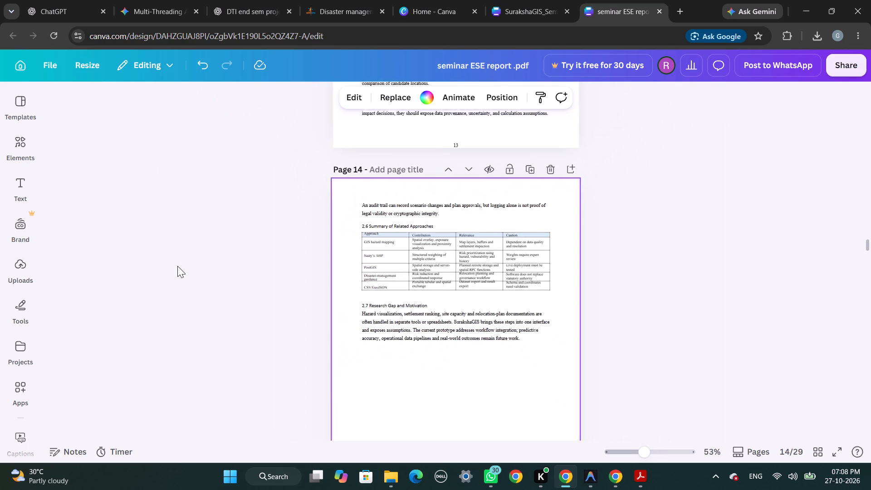